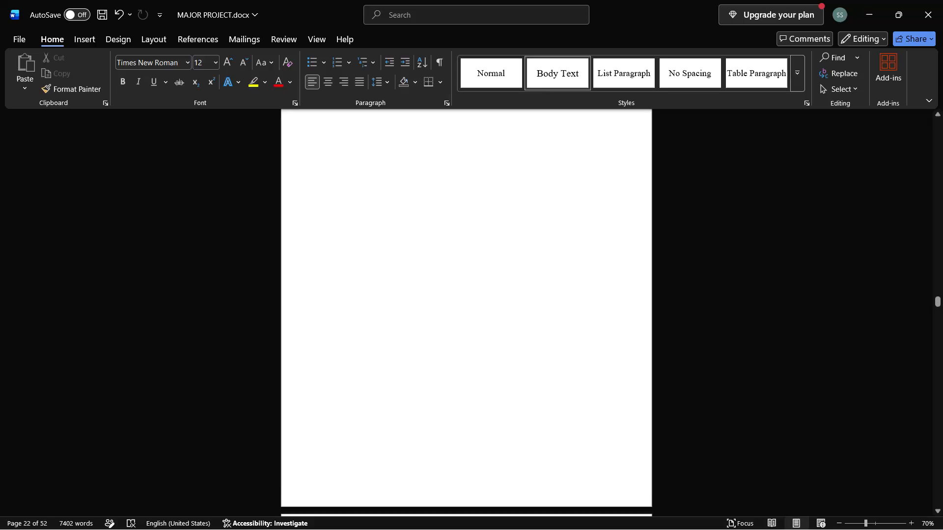
Review the report's pages from the Implementation chapter back through the Literature Review and Introduction to the title page.
ctrl+scroll(474, 320, down, 3)
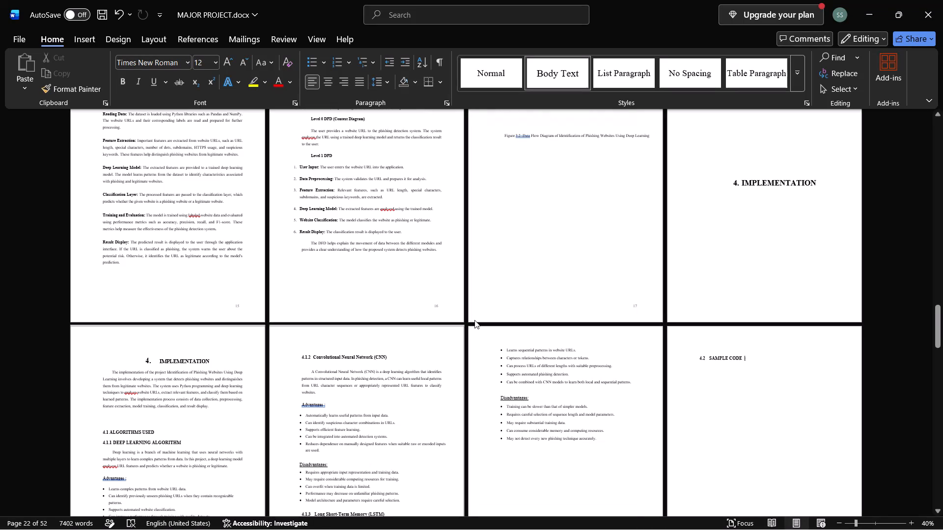
ctrl+scroll(474, 320, up, 2)
scroll(474, 320, up, 2)
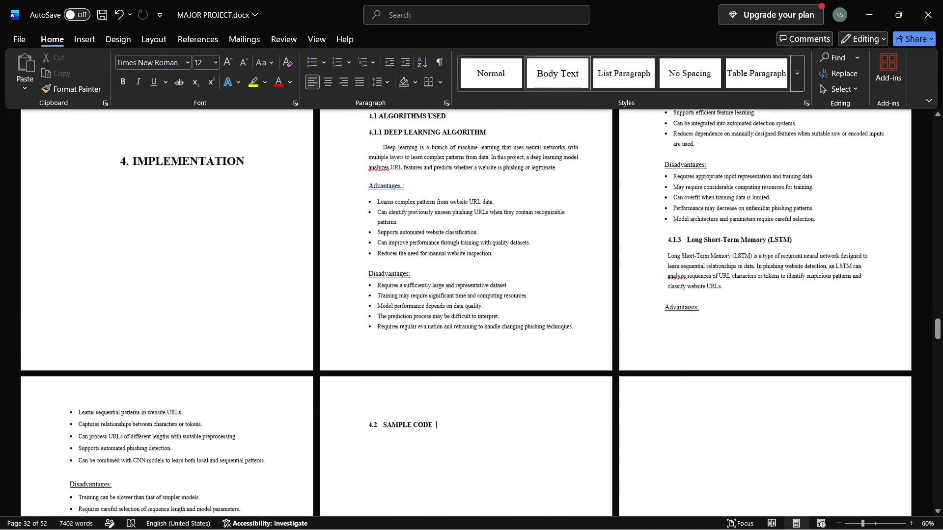
scroll(474, 320, up, 10)
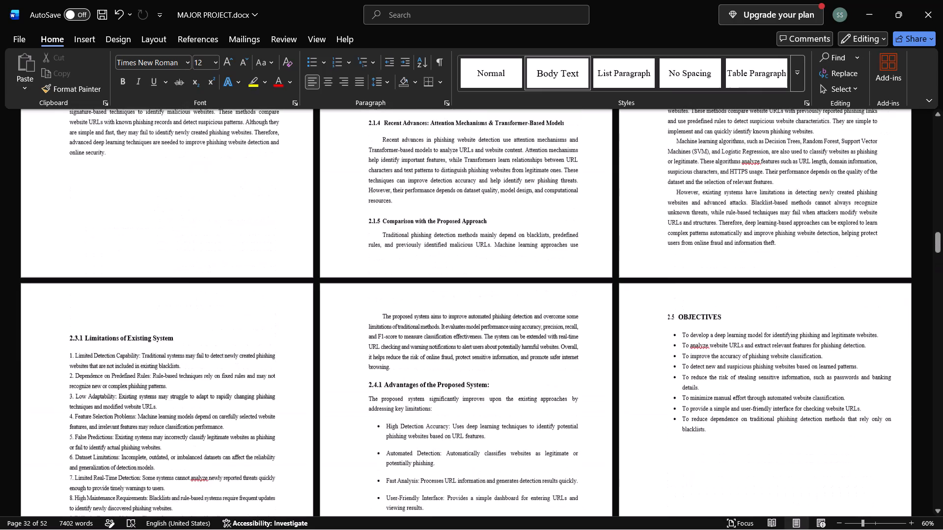
scroll(474, 320, up, 2)
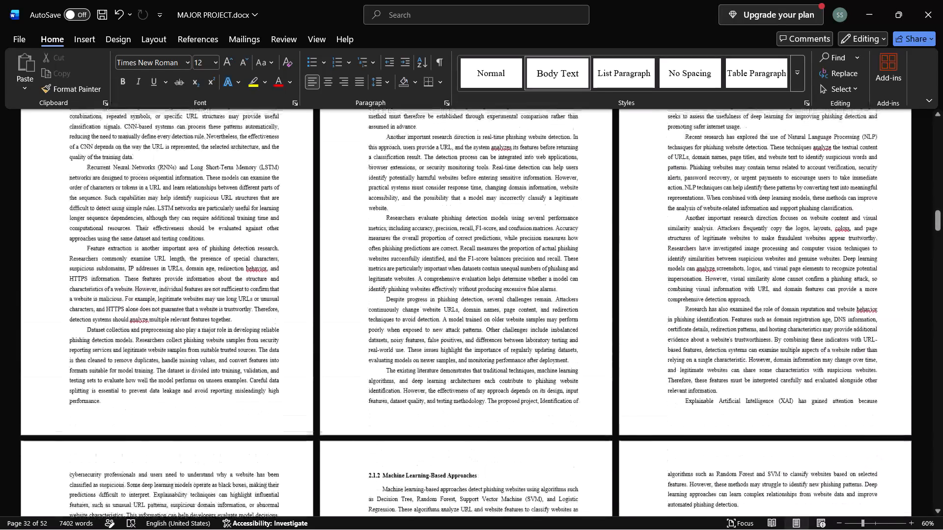
scroll(474, 320, up, 5)
scroll(474, 320, down, 1)
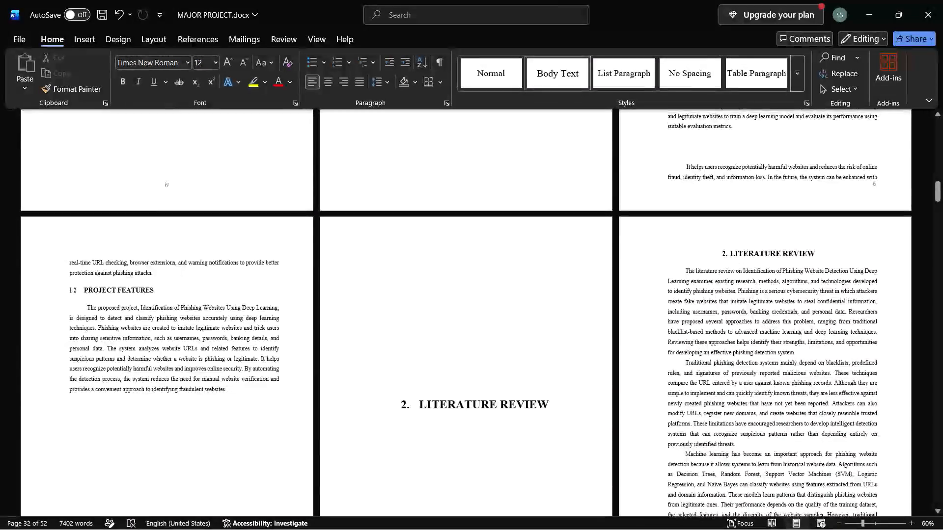
scroll(474, 320, down, 5)
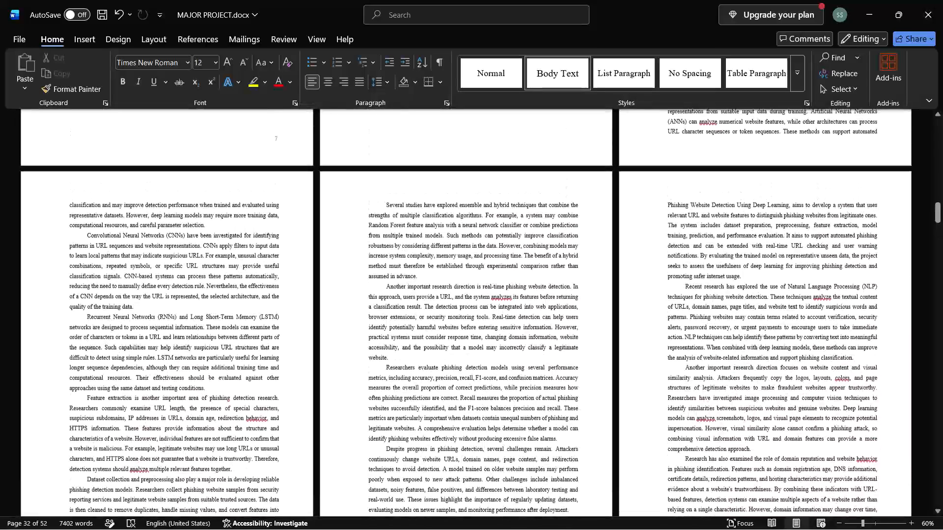
scroll(474, 320, down, 4)
scroll(474, 320, up, 12)
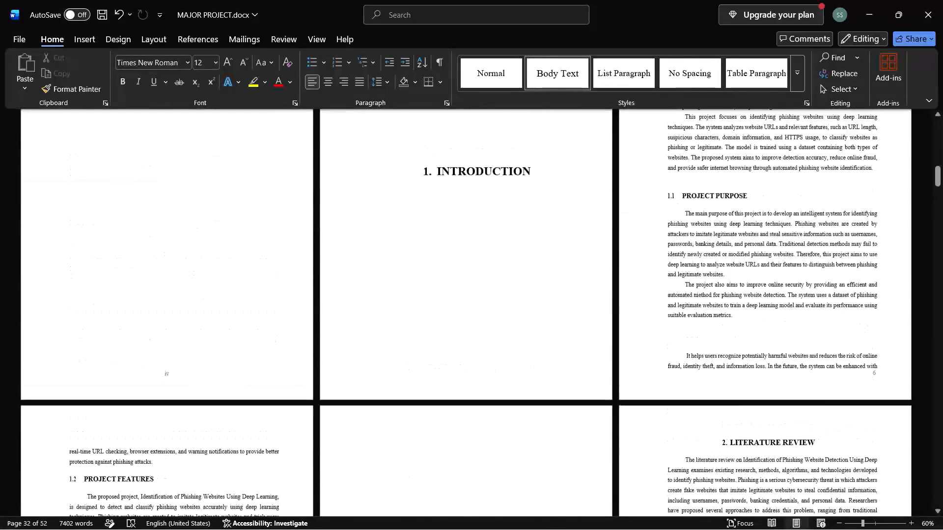
scroll(474, 320, up, 7)
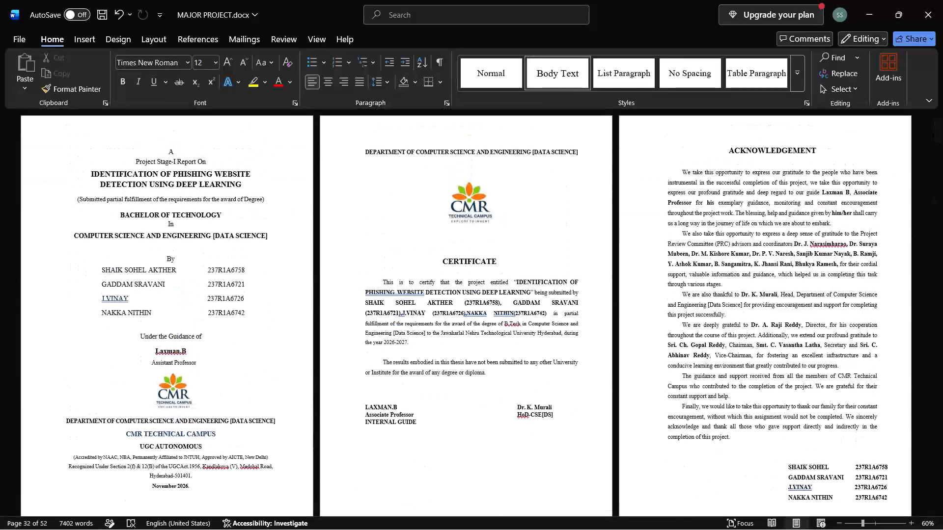
Examine the abstract, table of contents, list of figures and the Literature Review pages.
scroll(474, 320, down, 8)
scroll(474, 320, up, 2)
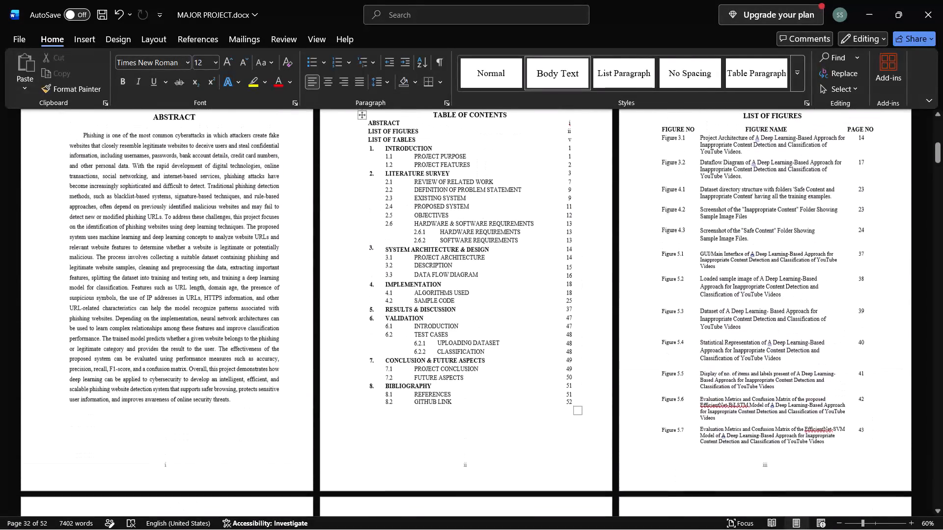
scroll(474, 320, down, 7)
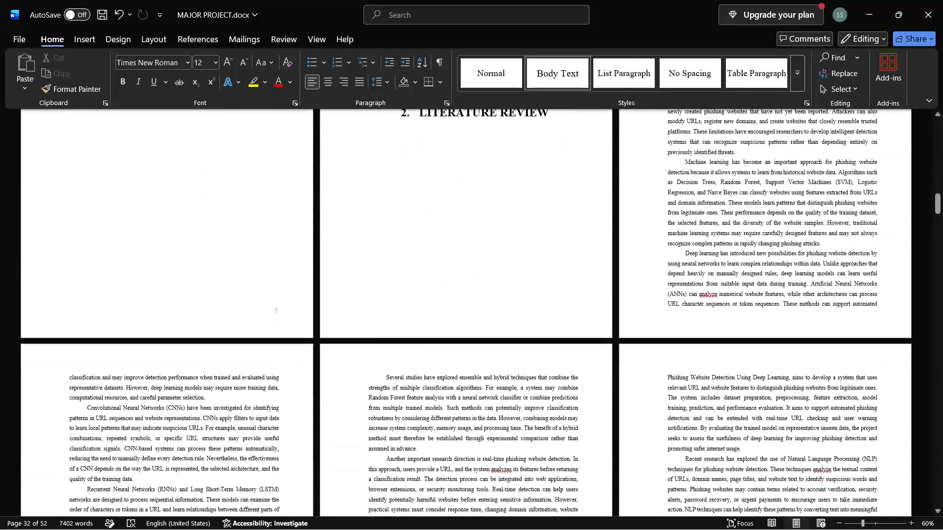
scroll(474, 320, down, 5)
scroll(474, 320, up, 3)
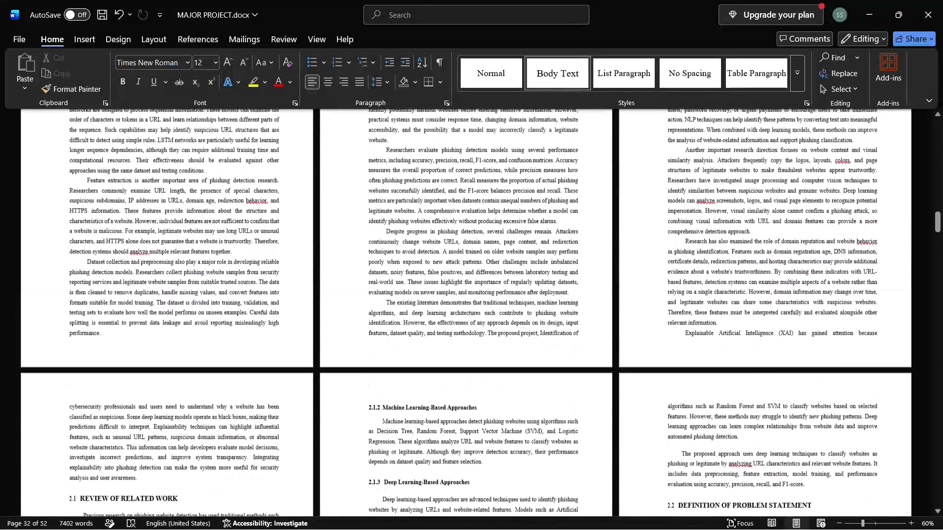
scroll(474, 320, up, 3)
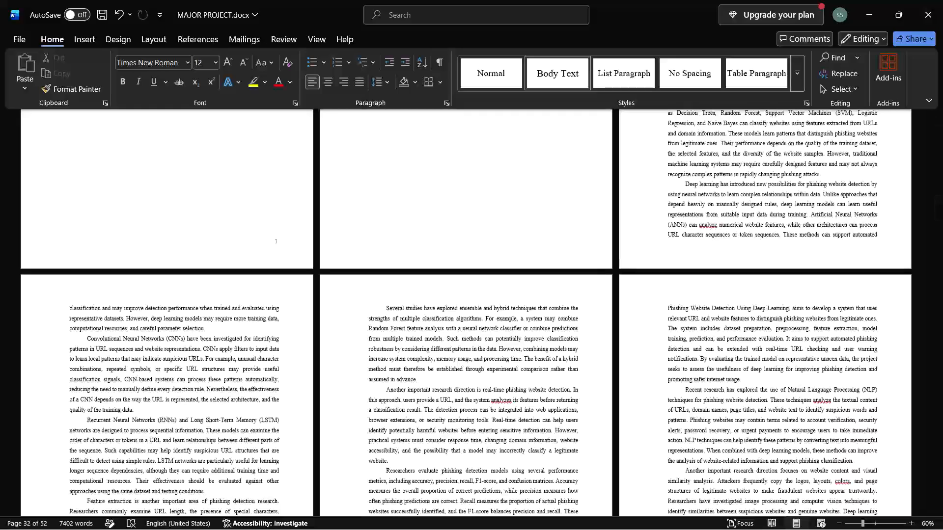
Try to remove the blank last page after the references by deleting its empty paragraph.
scroll(474, 320, down, 20)
scroll(474, 320, down, 7)
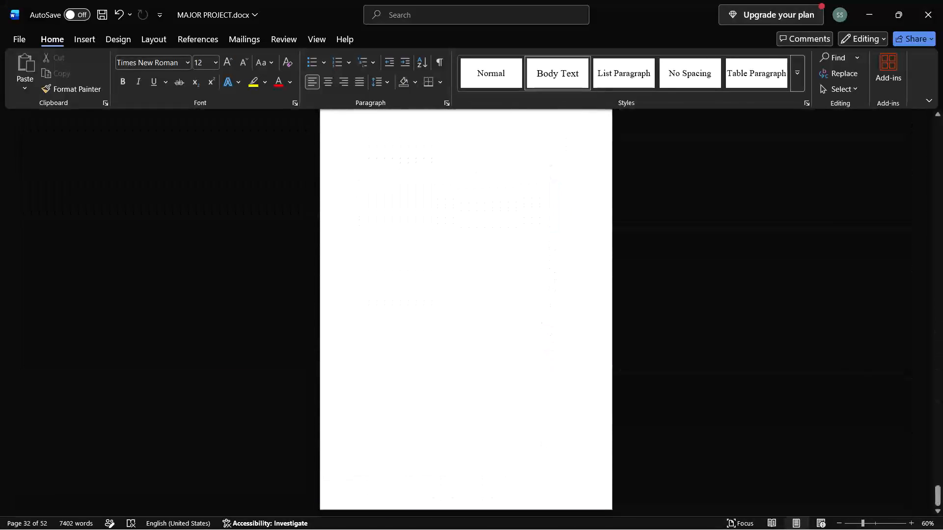
scroll(474, 320, down, 4)
scroll(474, 320, up, 3)
scroll(474, 320, down, 1)
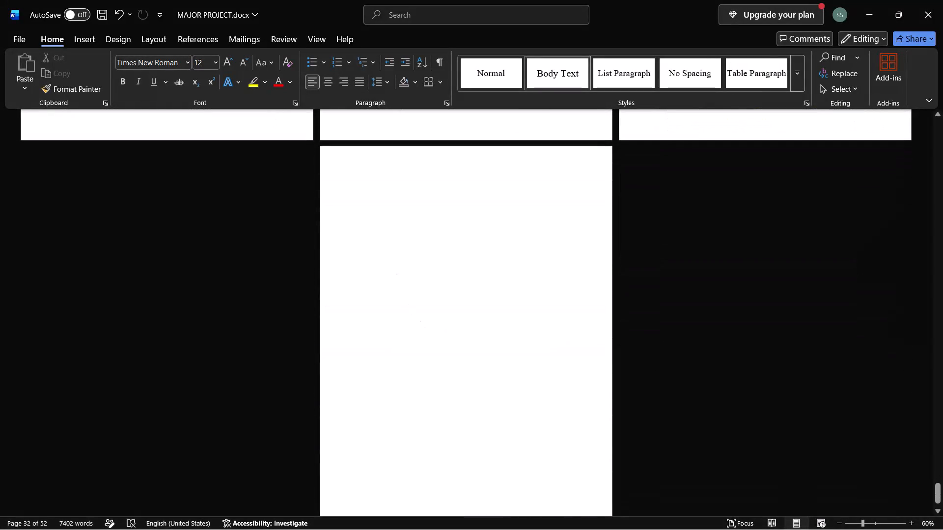
drag(353, 179, 352, 135)
drag(352, 135, 345, 192)
drag(345, 192, 394, 222)
drag(394, 222, 390, 235)
key(BackSpace)
key(BackSpace)
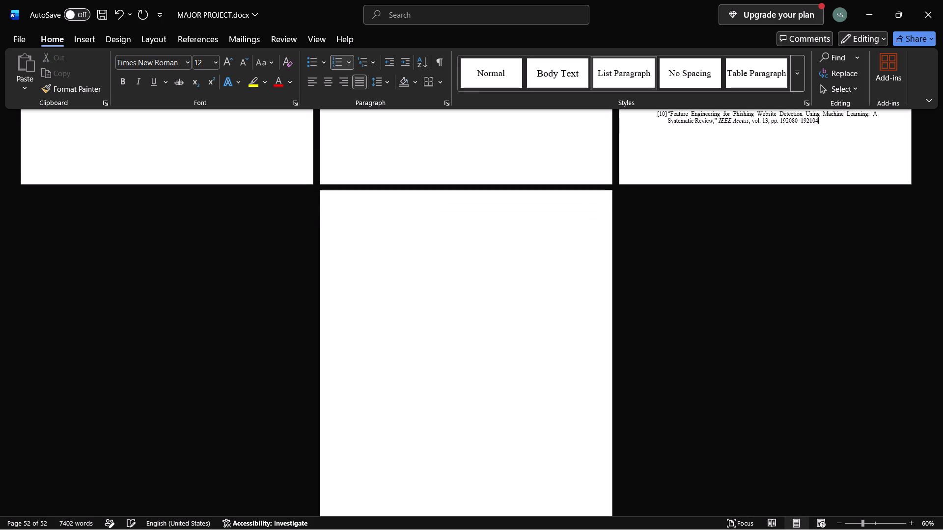
Review the report from the references back to the title page, the chapters through Objectives, and the table of contents.
scroll(390, 235, up, 6)
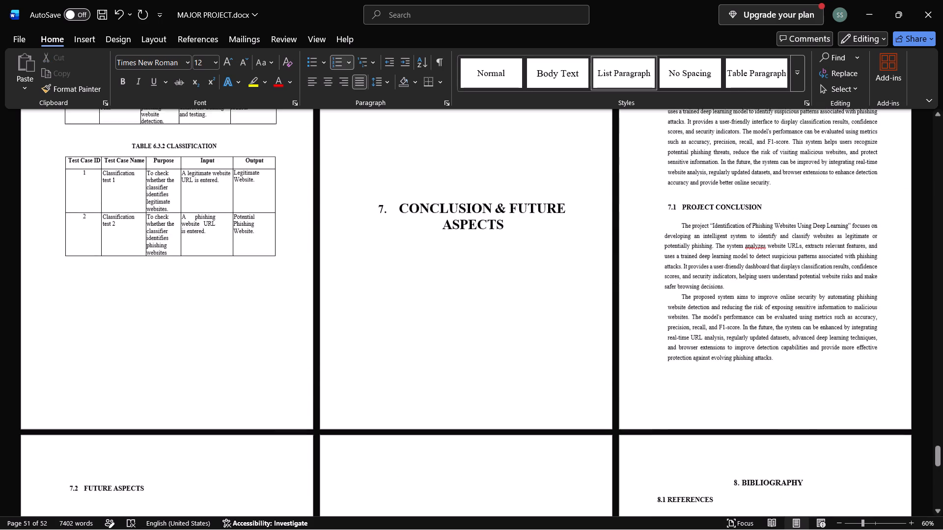
scroll(390, 235, up, 11)
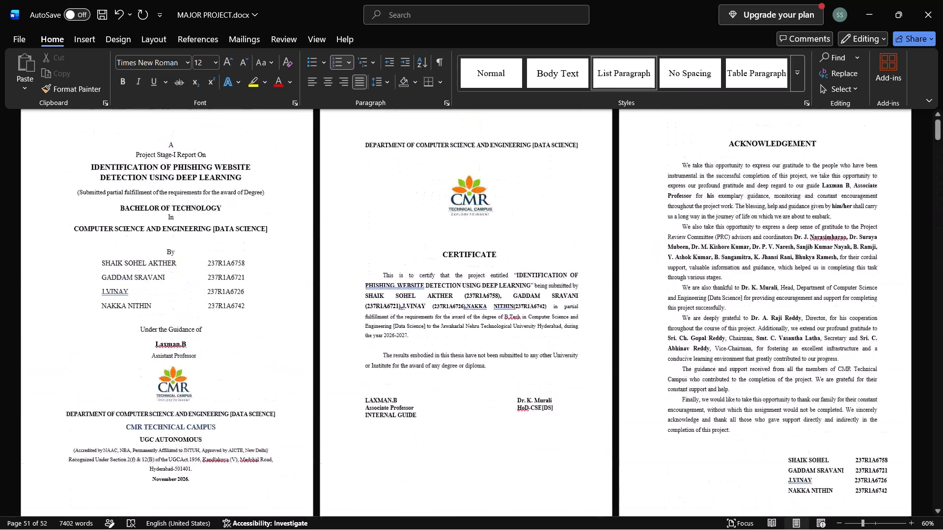
scroll(390, 235, up, 3)
scroll(390, 235, down, 7)
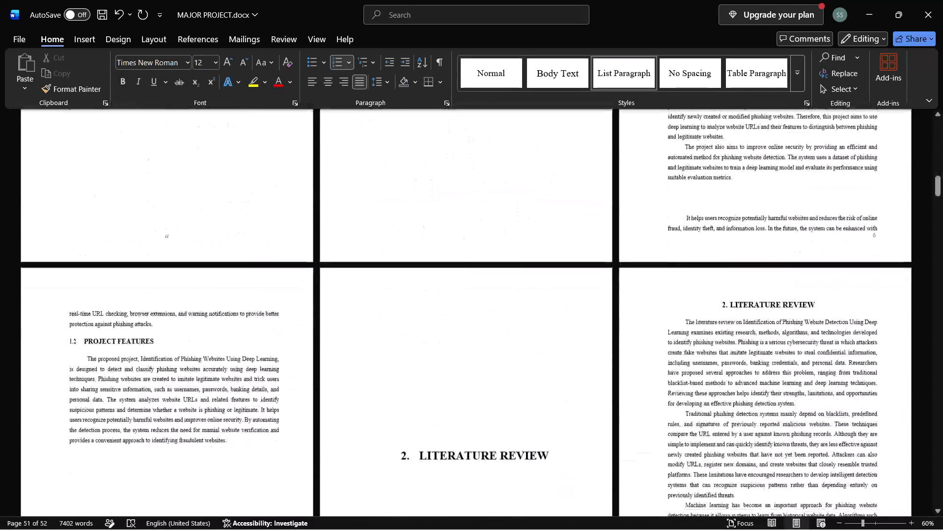
scroll(390, 235, down, 5)
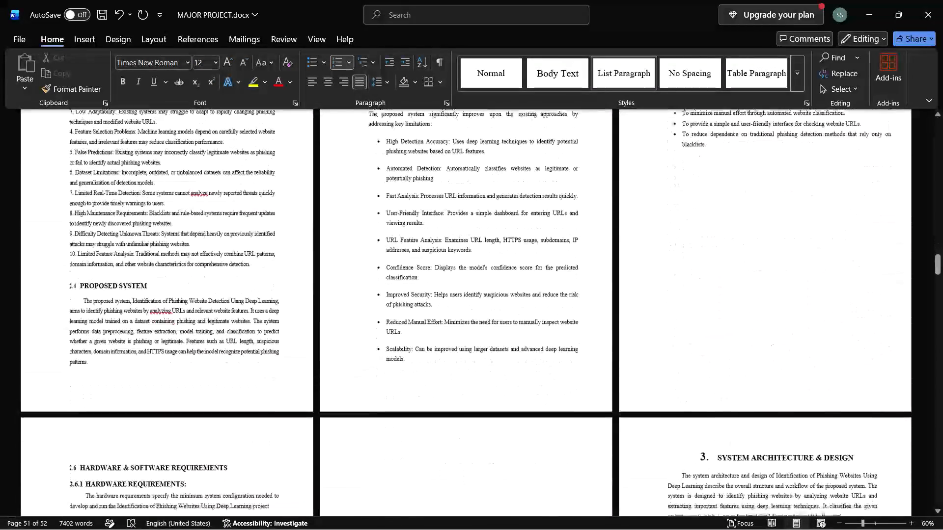
scroll(390, 235, up, 9)
scroll(390, 235, up, 13)
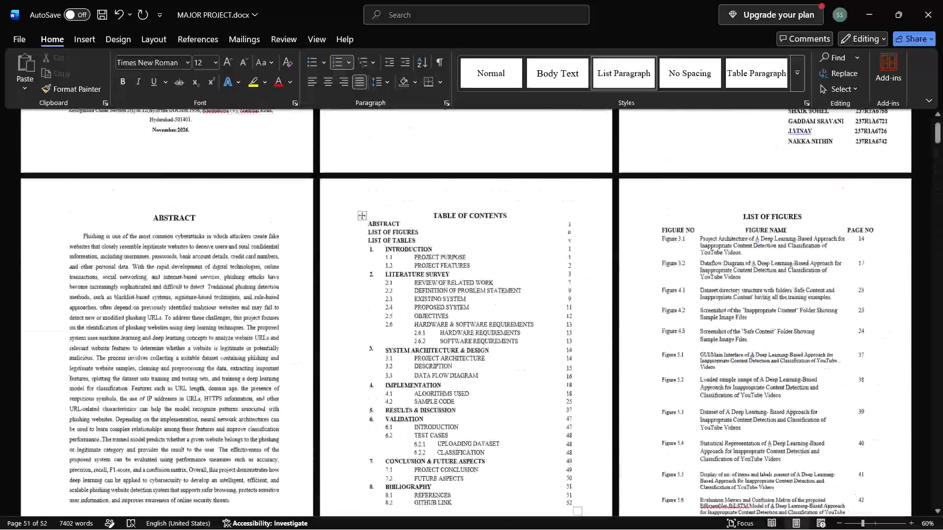
Examine the report's chapters from the table of contents through Results and Validation to the blank last page.
scroll(390, 235, down, 10)
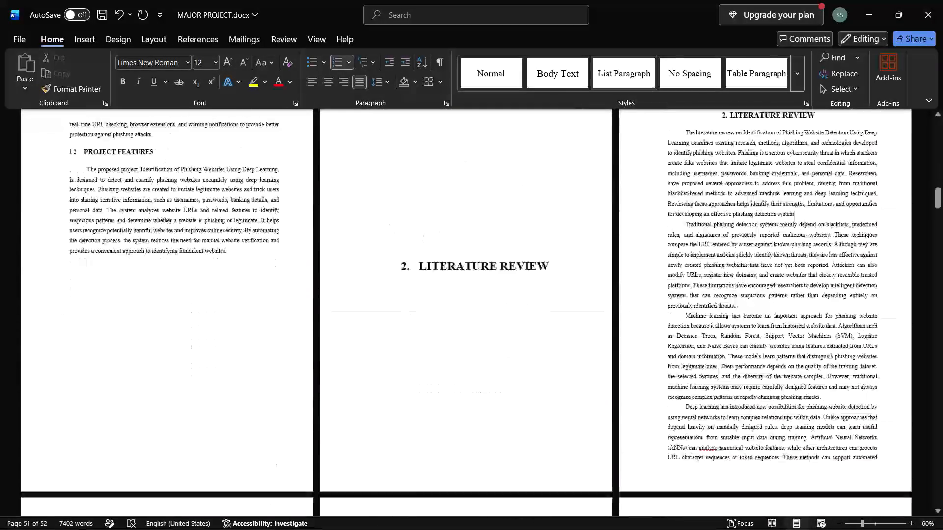
scroll(390, 235, down, 6)
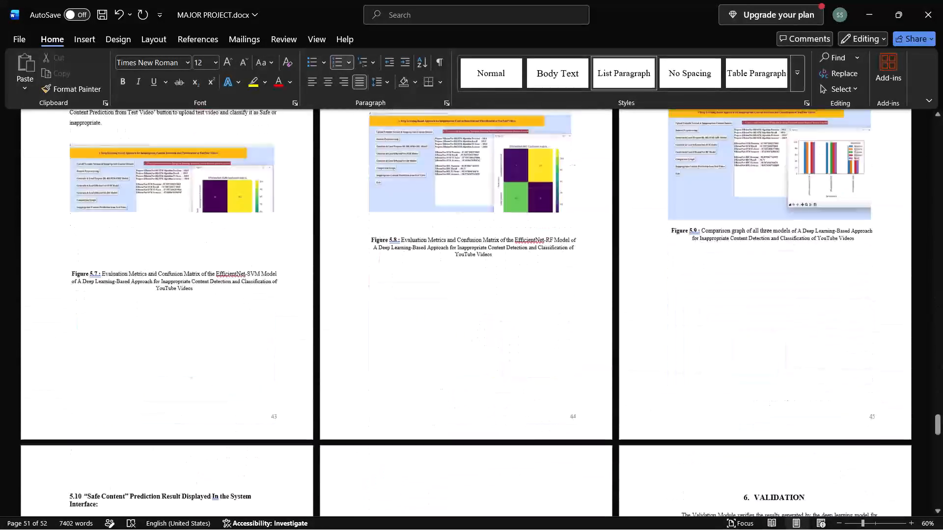
scroll(390, 235, down, 10)
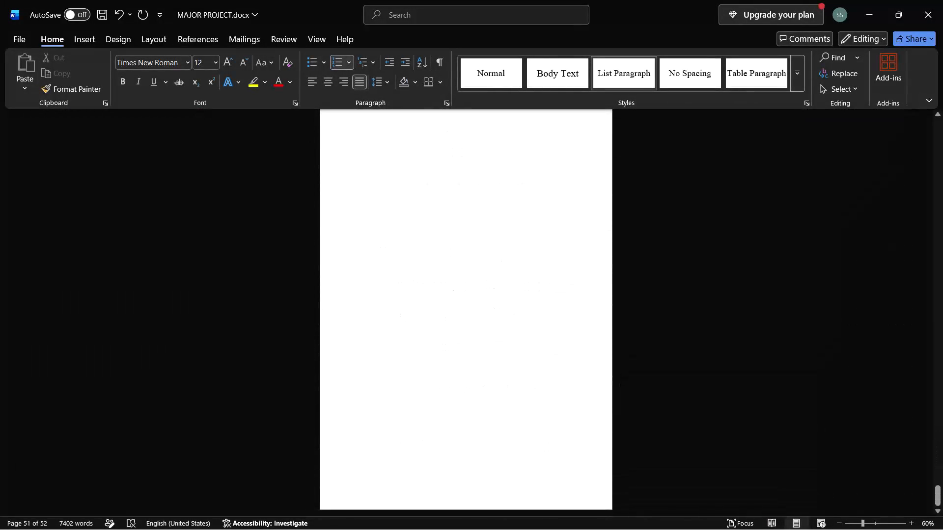
Select the empty paragraph at the top of the blank last page.
scroll(390, 235, up, 2)
scroll(390, 235, down, 2)
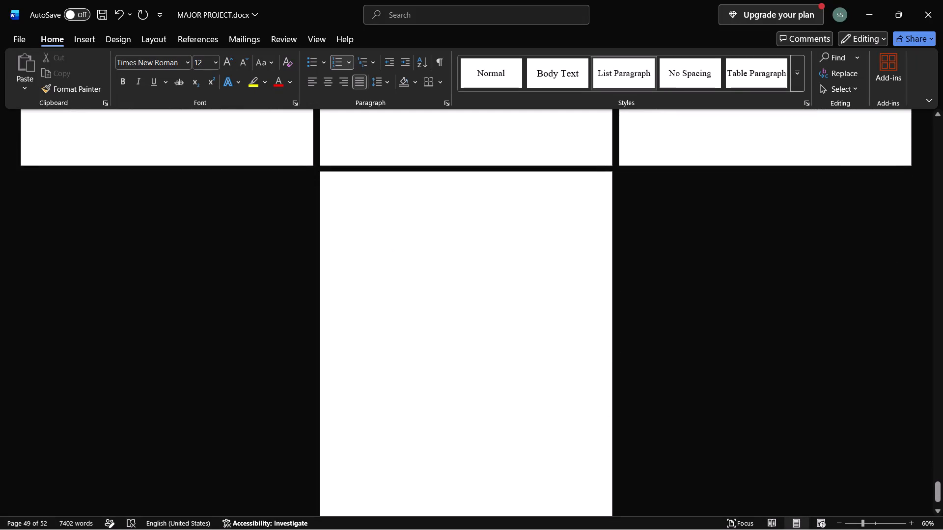
drag(356, 214, 350, 218)
drag(350, 218, 348, 215)
drag(348, 215, 393, 328)
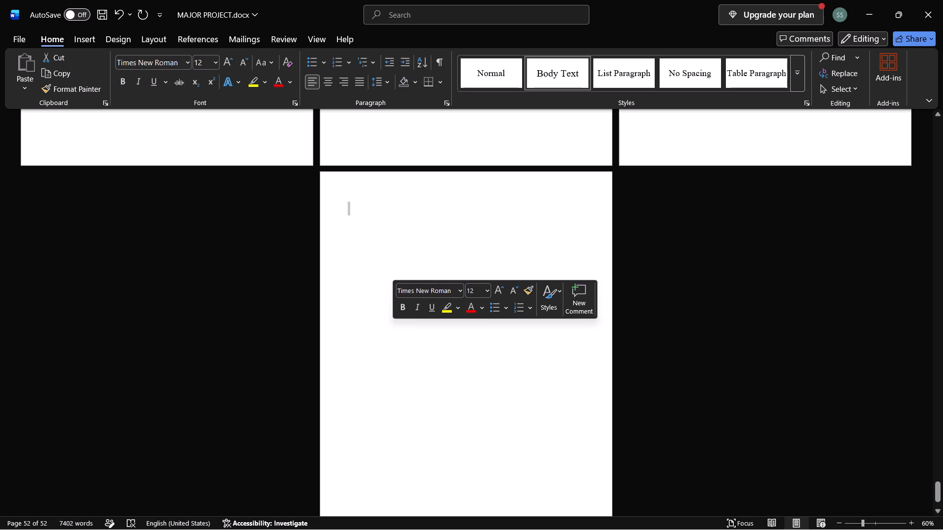
Review the report from the references back through Results & Discussion and Objectives to the title page.
scroll(393, 328, up, 2)
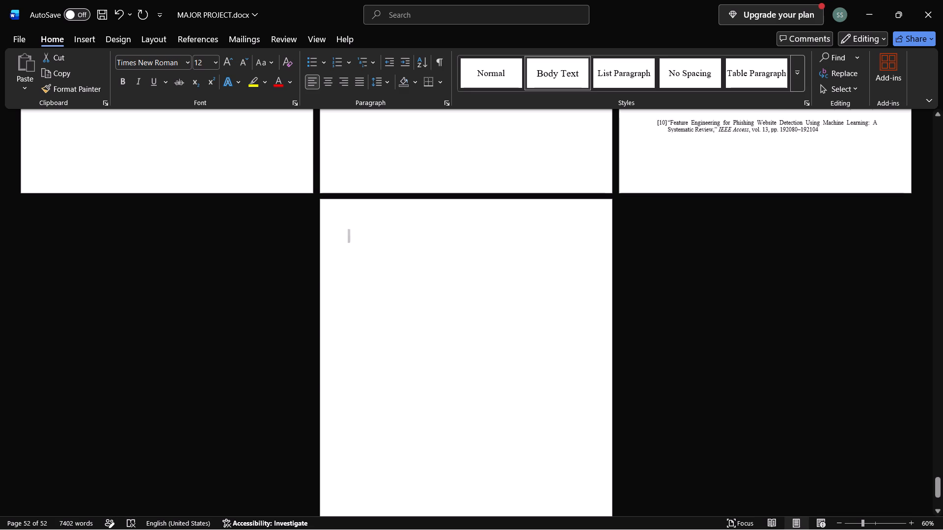
scroll(393, 328, up, 5)
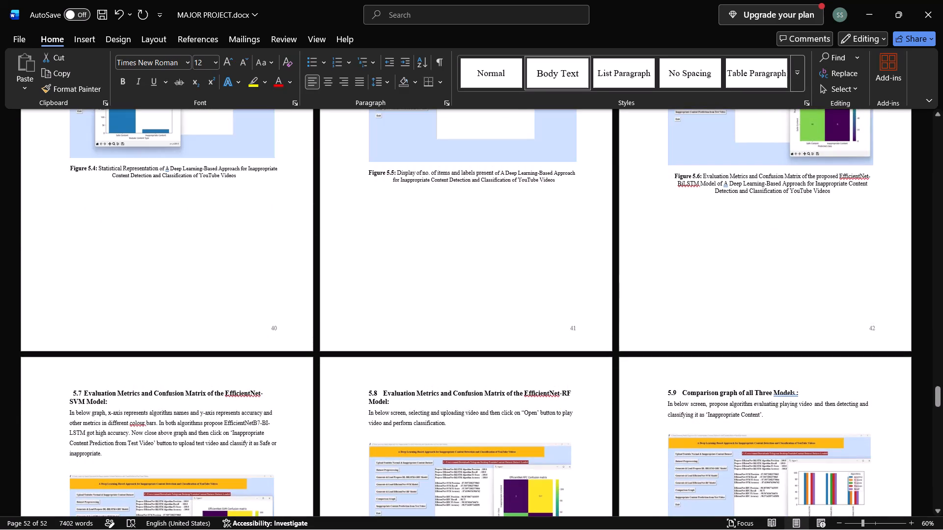
scroll(393, 328, up, 5)
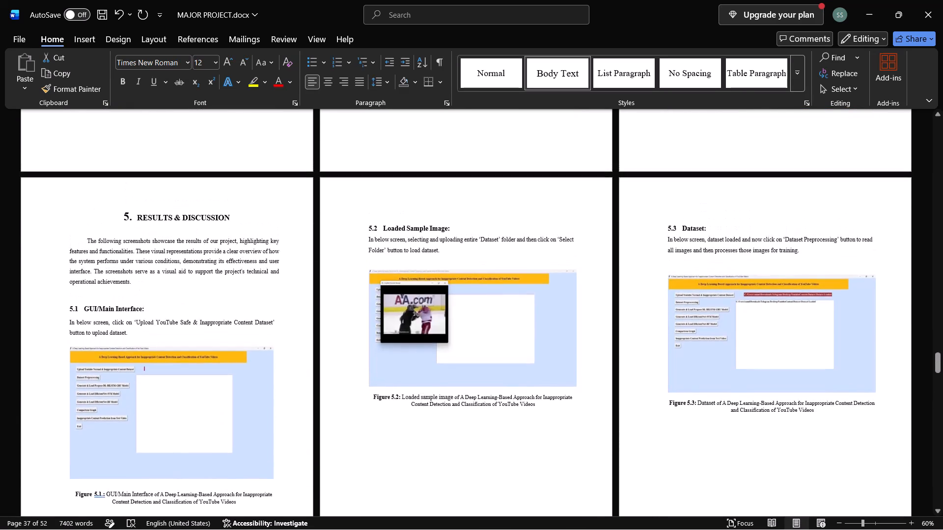
scroll(393, 328, up, 9)
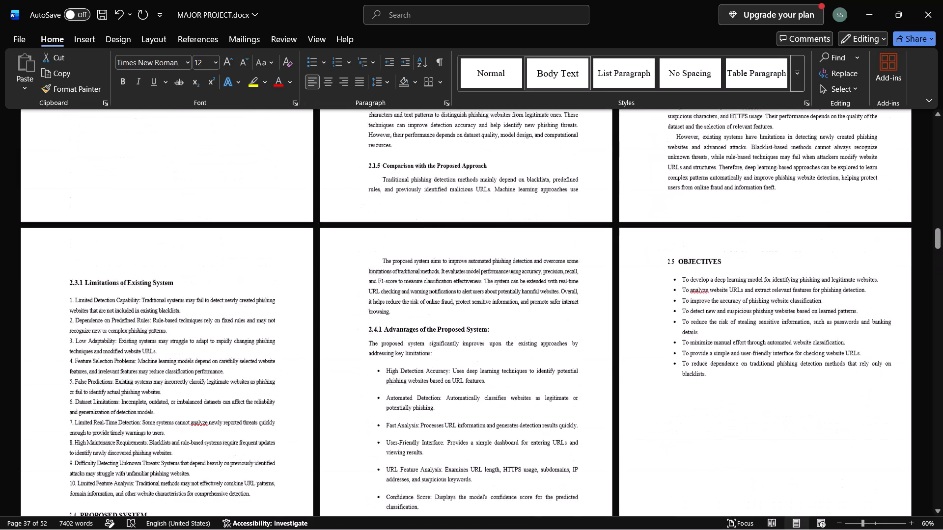
scroll(393, 328, up, 4)
Examine the report from the title page through the list of tables and Introduction to the Literature Review.
scroll(393, 328, down, 1)
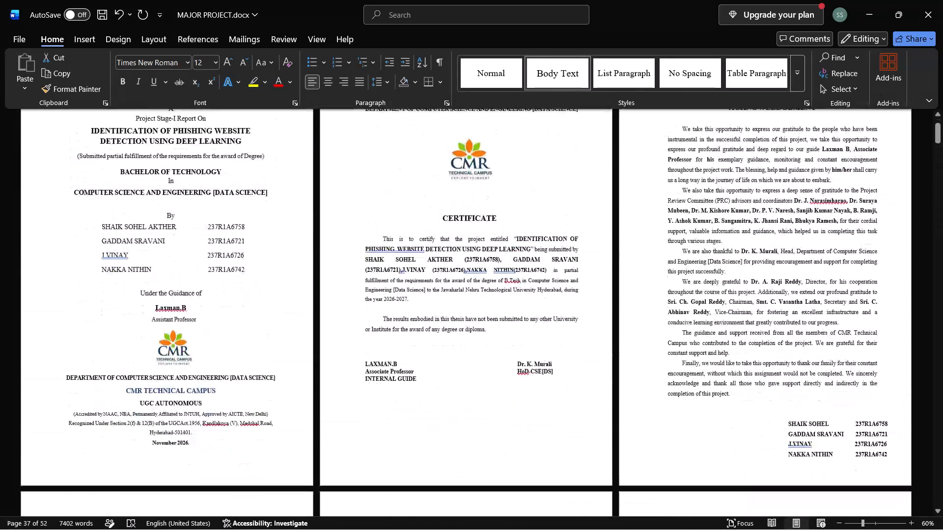
scroll(393, 328, down, 12)
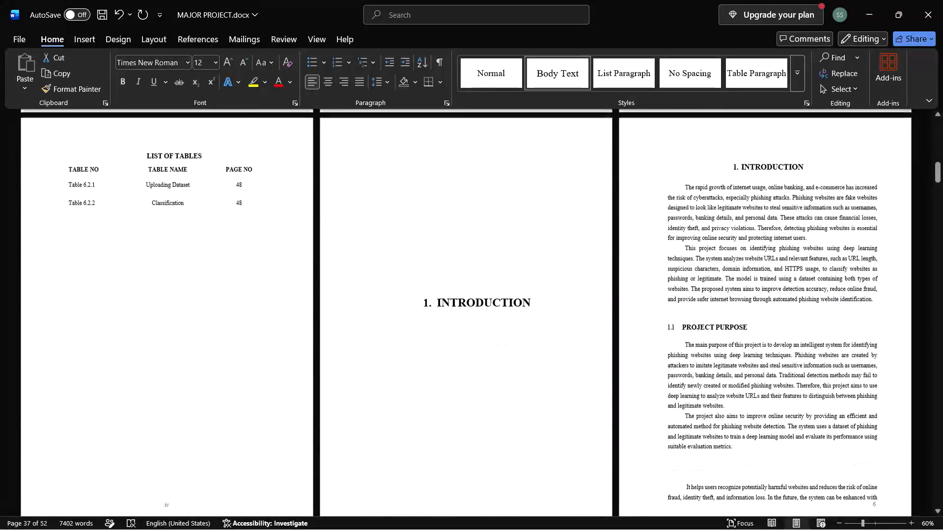
scroll(393, 328, down, 3)
scroll(393, 328, up, 3)
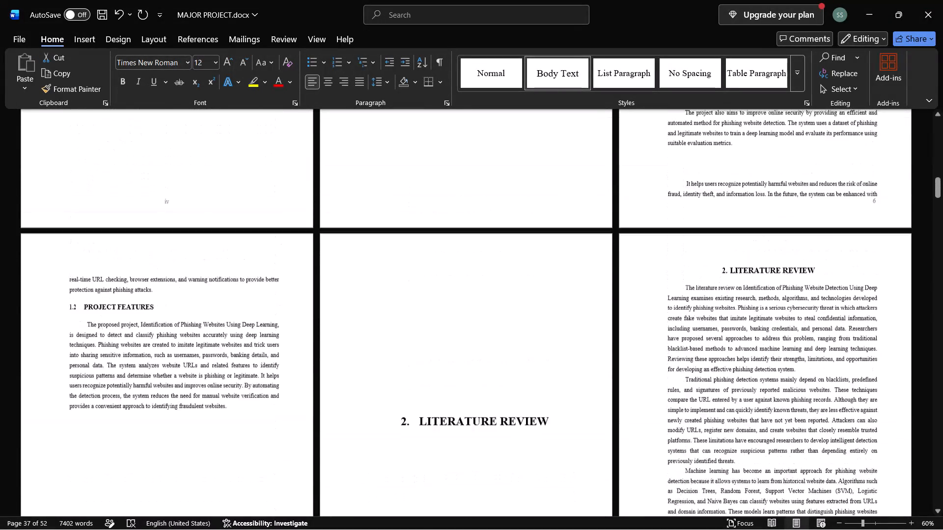
Examine the report from the Literature Review through the Results & Discussion screenshots and back to the Implementation chapter's Sample Code page.
scroll(393, 328, up, 4)
scroll(393, 328, down, 2)
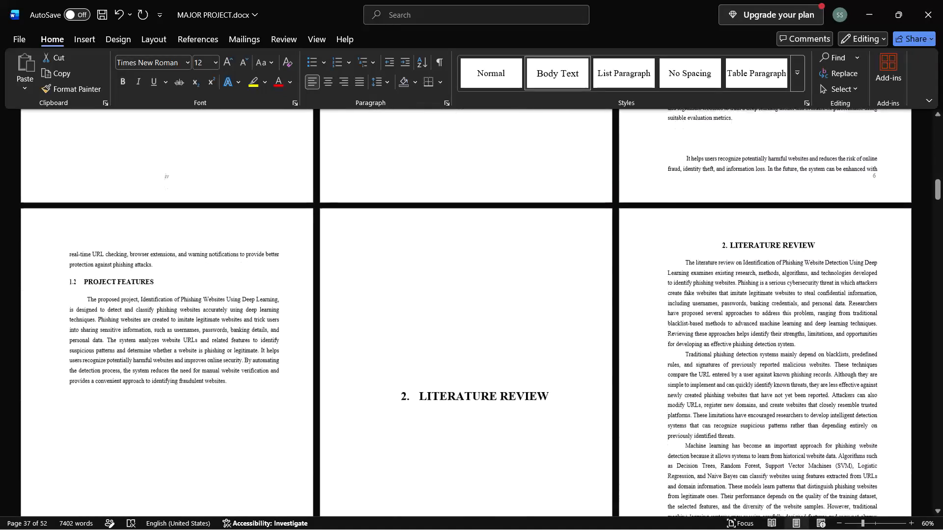
scroll(393, 328, up, 1)
scroll(393, 328, down, 6)
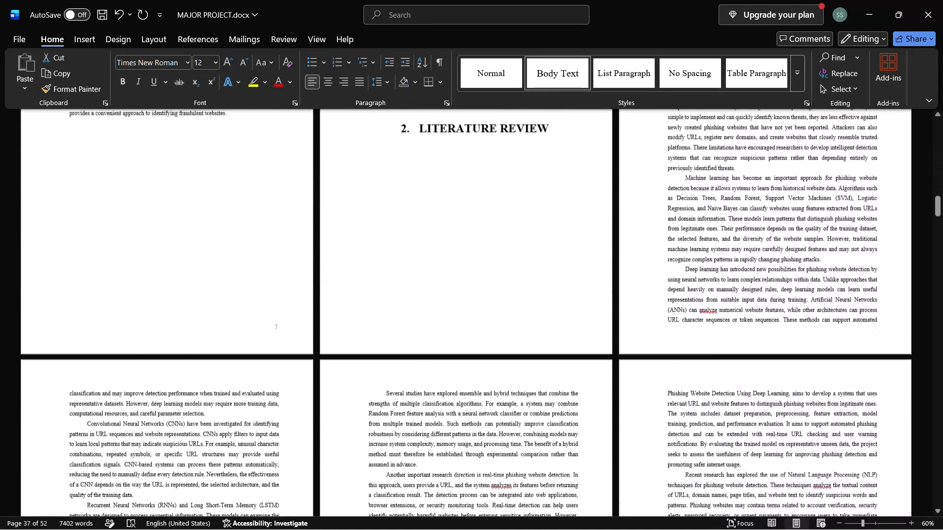
scroll(393, 328, down, 15)
scroll(393, 328, down, 6)
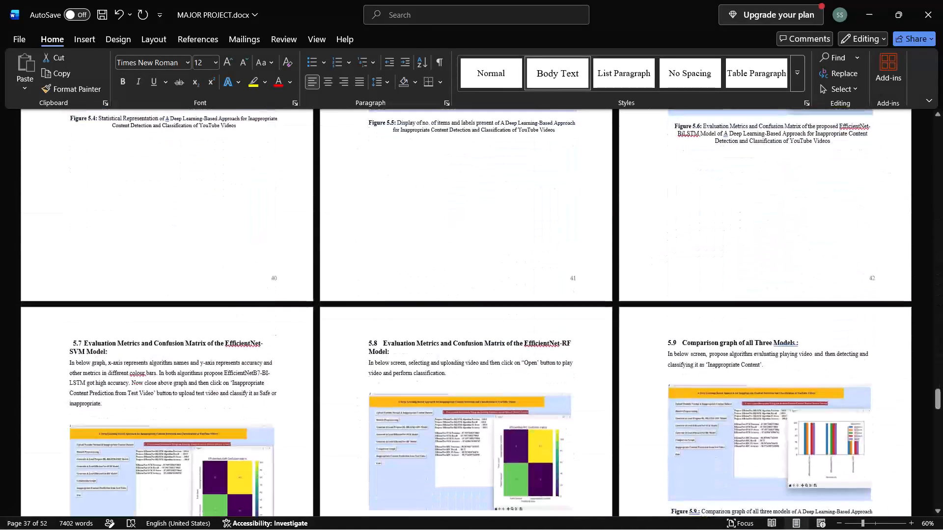
scroll(393, 328, up, 5)
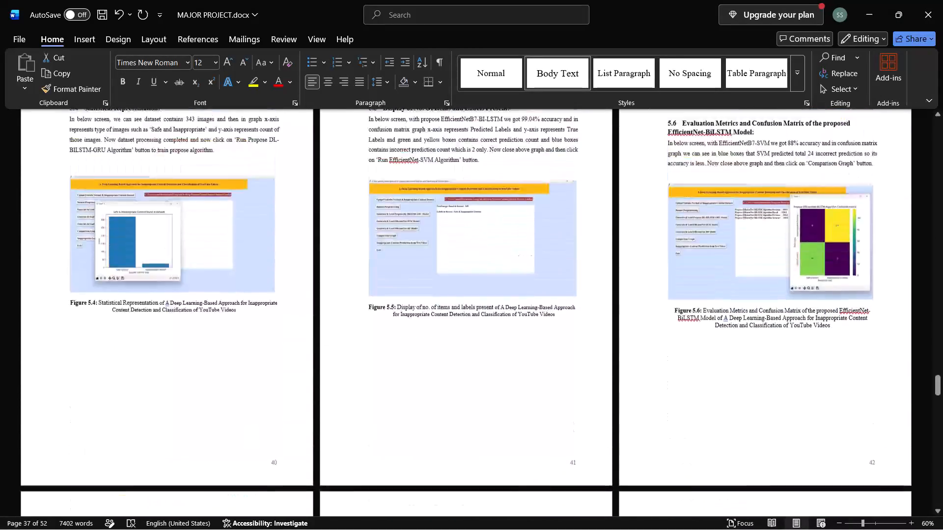
scroll(393, 328, up, 4)
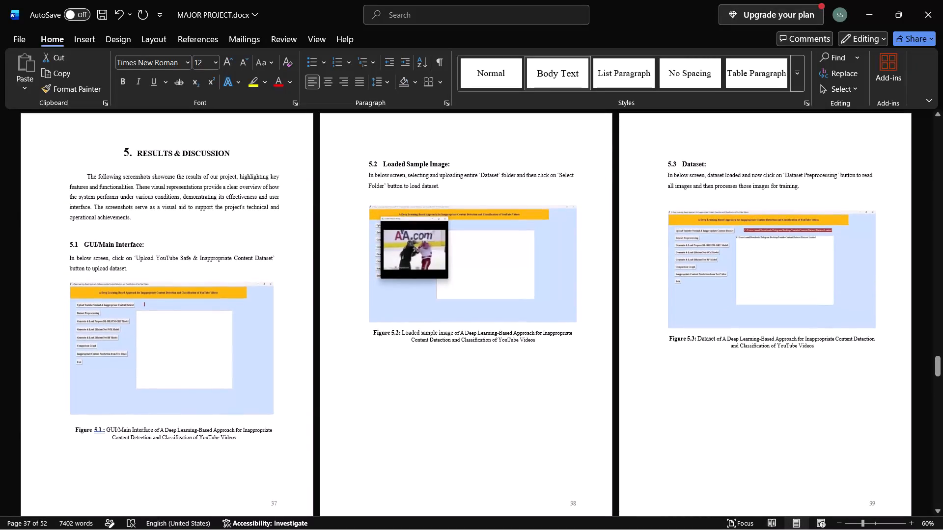
scroll(393, 328, up, 6)
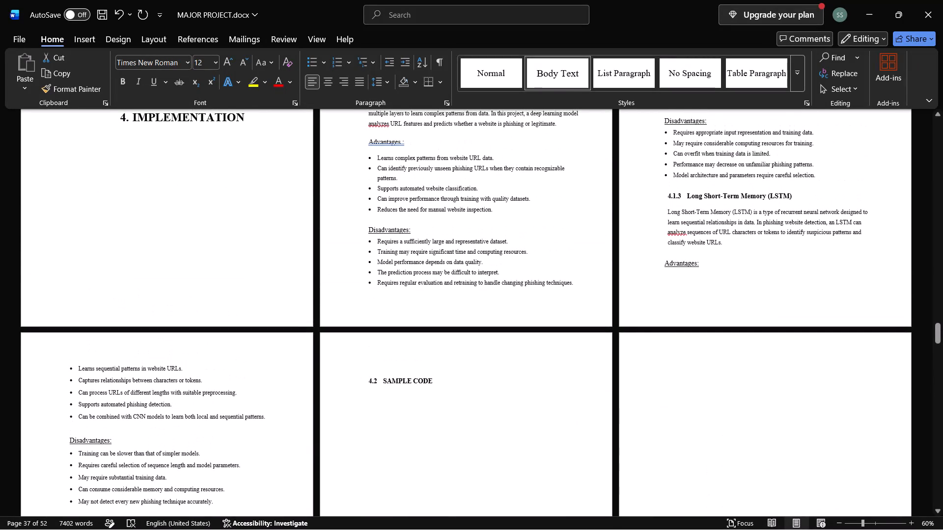
scroll(393, 328, down, 2)
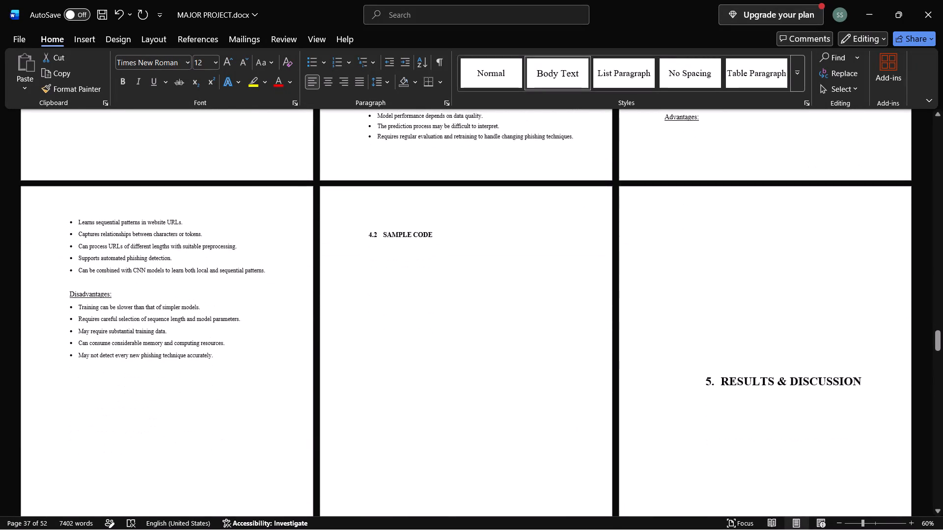
scroll(393, 328, down, 2)
scroll(393, 328, up, 6)
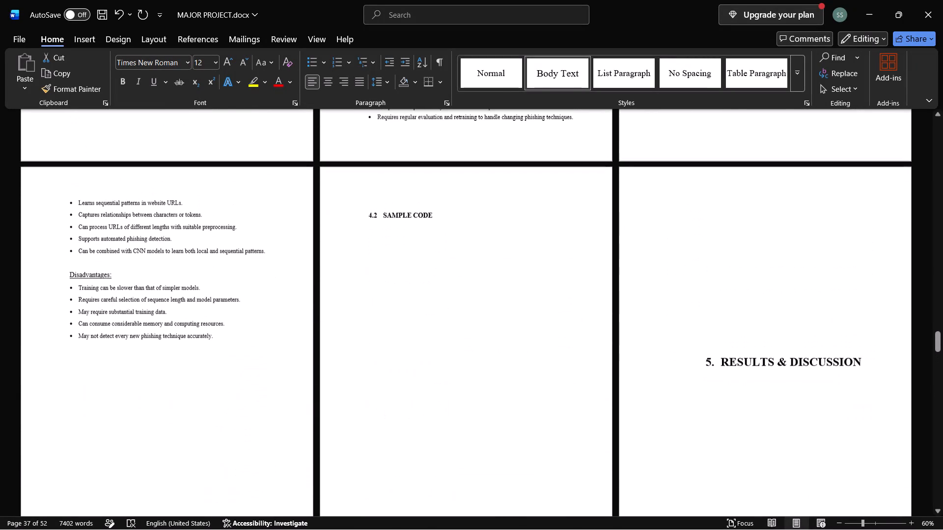
scroll(393, 328, up, 1)
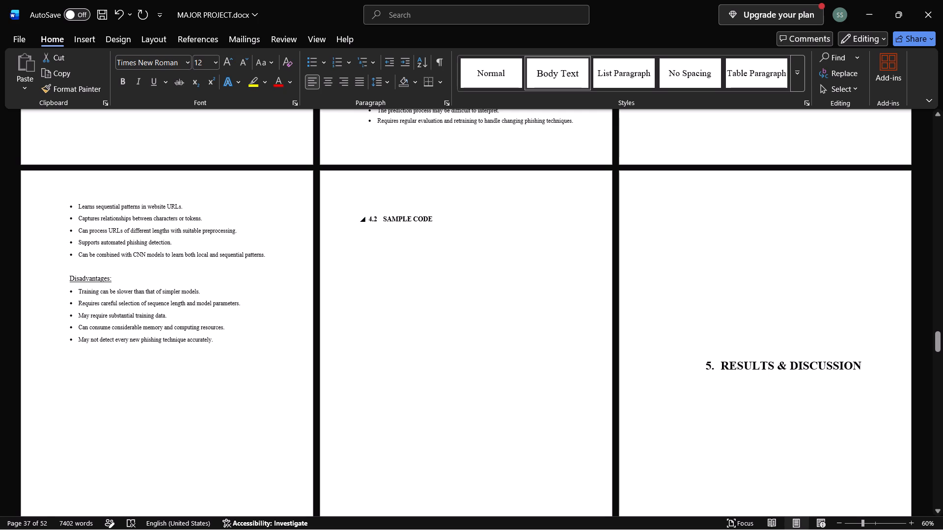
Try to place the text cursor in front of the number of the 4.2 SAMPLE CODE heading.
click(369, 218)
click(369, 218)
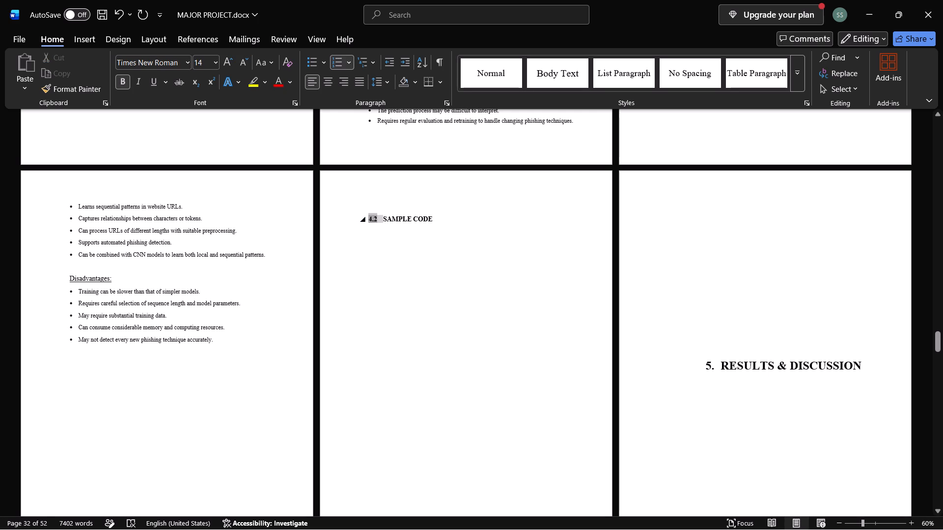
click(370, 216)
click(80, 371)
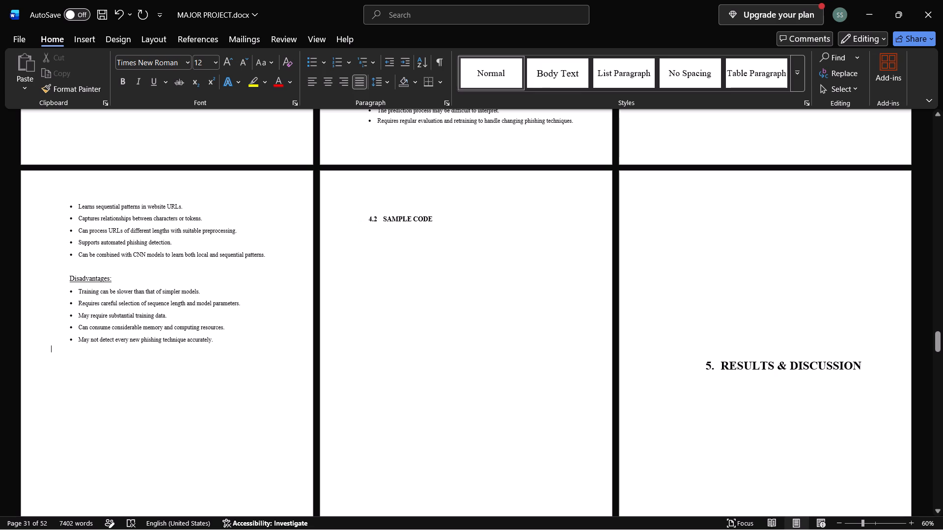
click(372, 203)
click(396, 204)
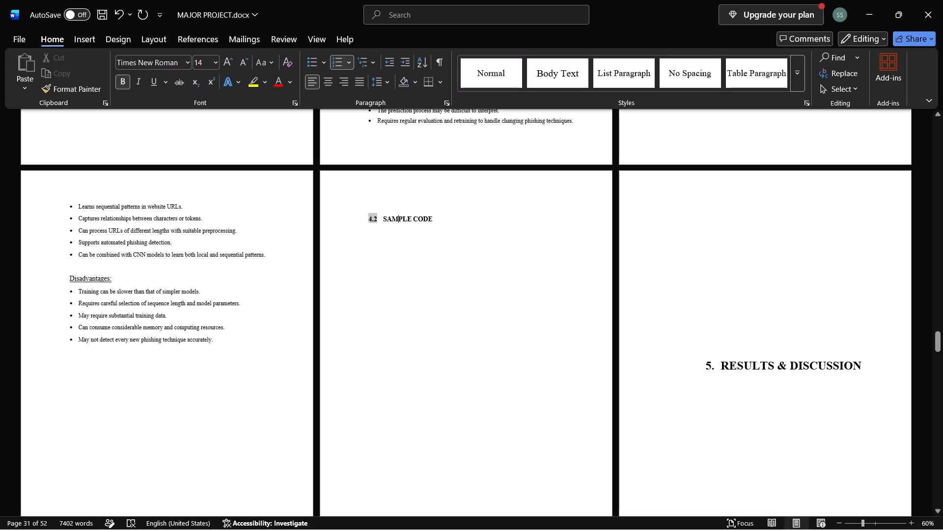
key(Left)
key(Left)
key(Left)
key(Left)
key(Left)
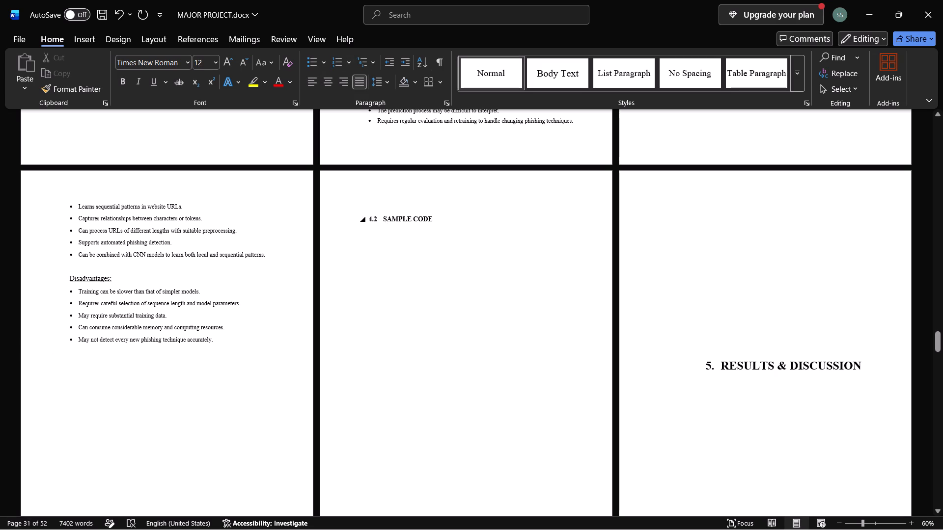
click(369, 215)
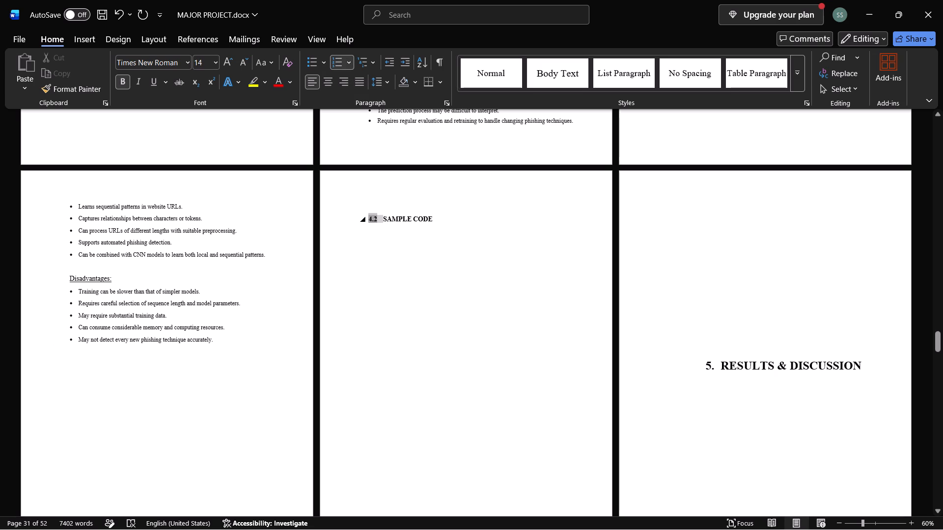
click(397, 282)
Examine the report from Results & Discussion through Validation and Conclusion & Future Aspects to the Bibliography references.
scroll(397, 282, down, 7)
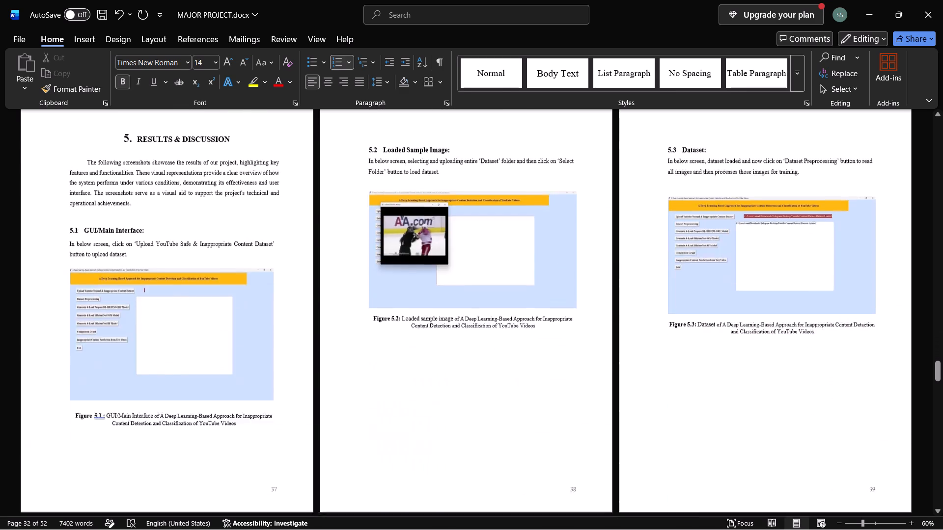
scroll(397, 282, down, 2)
scroll(397, 282, up, 3)
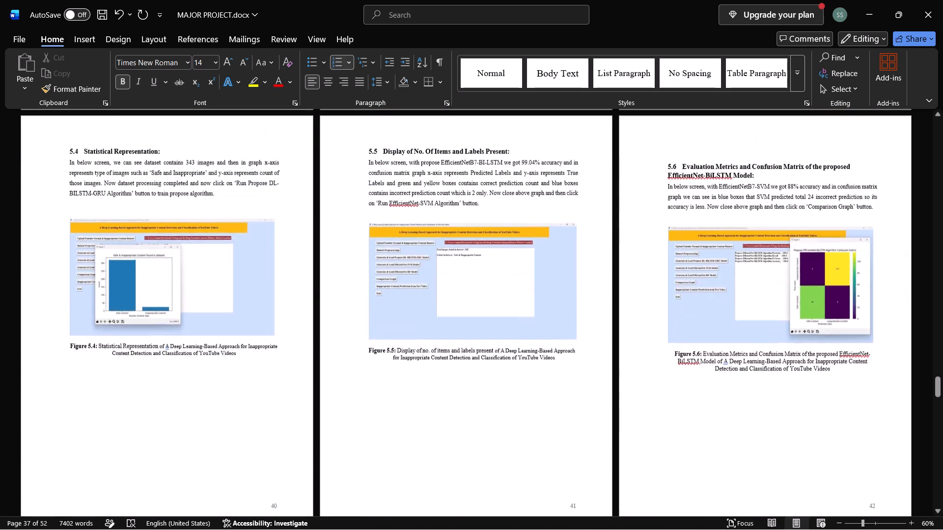
scroll(397, 282, up, 1)
scroll(397, 282, down, 7)
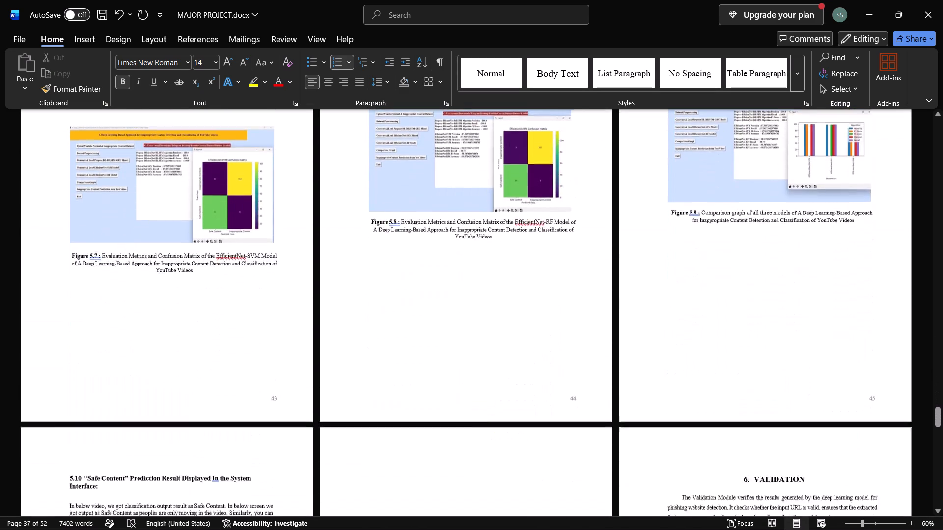
scroll(397, 282, down, 6)
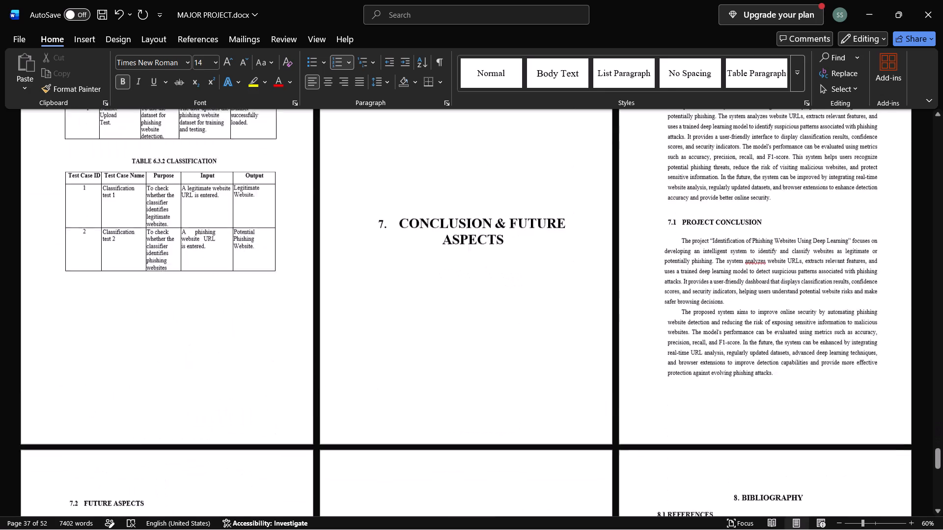
scroll(397, 282, down, 3)
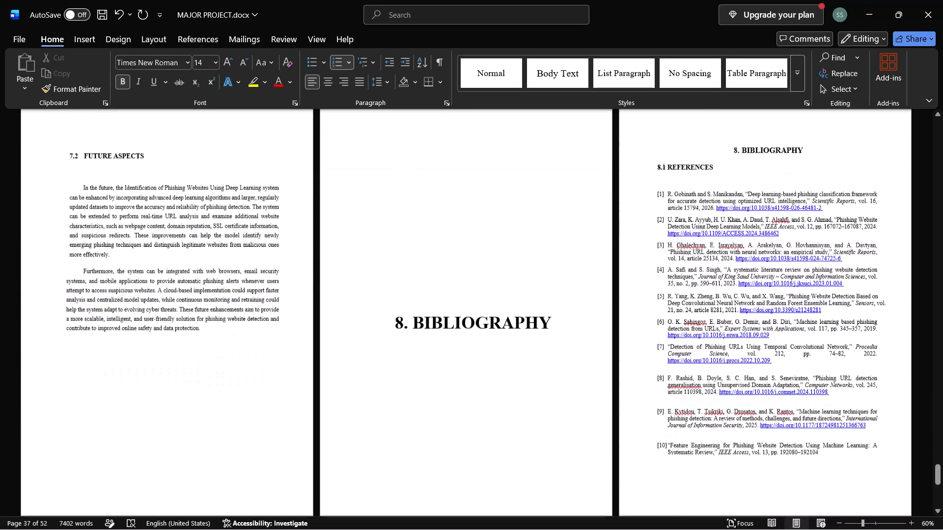
scroll(397, 282, down, 1)
Review the report from the Bibliography back through Validation, Results & Discussion and Implementation to System Architecture & Design.
scroll(397, 282, up, 8)
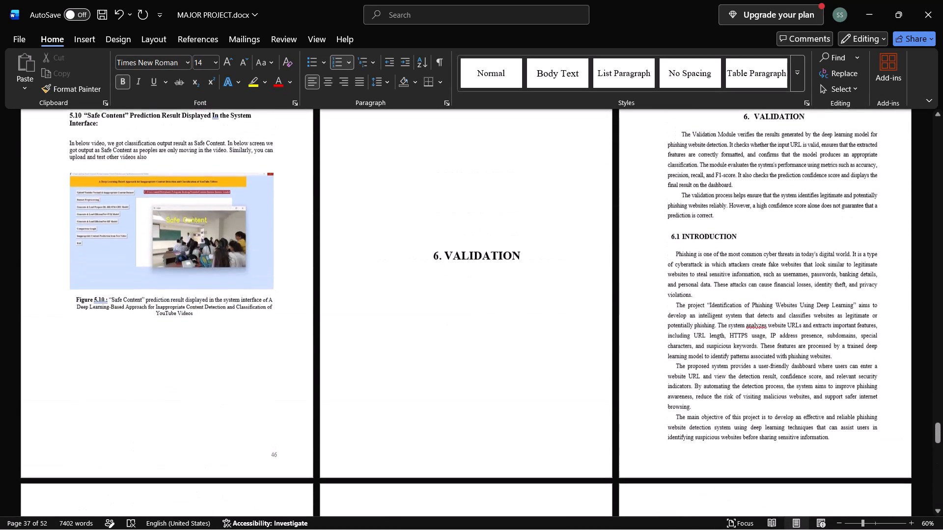
scroll(397, 282, down, 6)
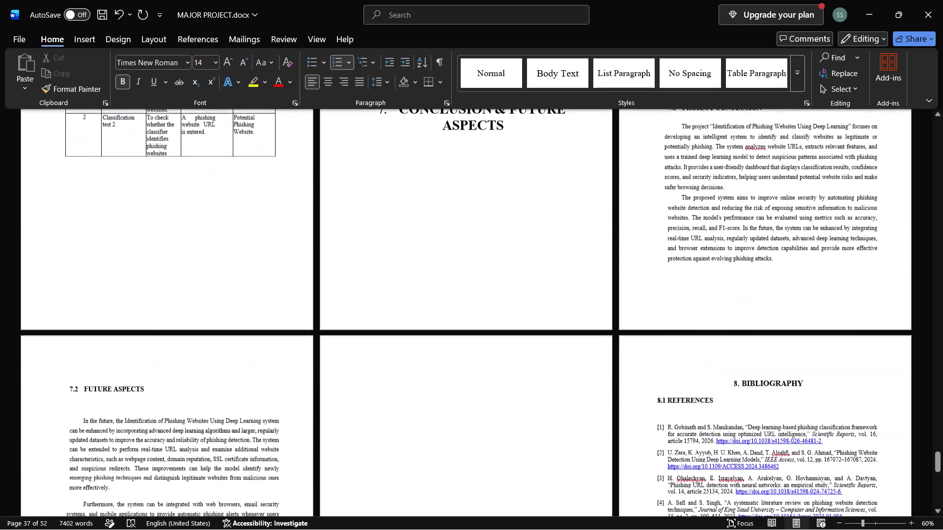
scroll(397, 282, up, 5)
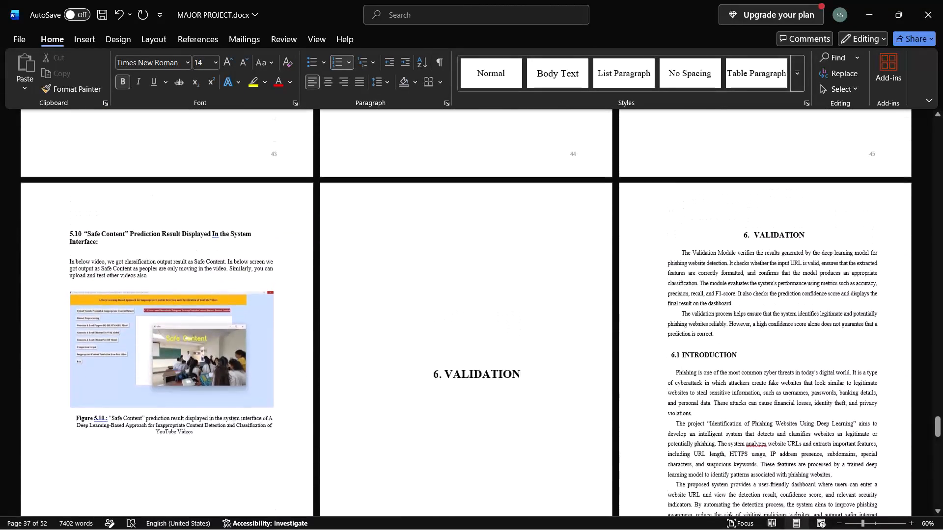
scroll(397, 282, up, 8)
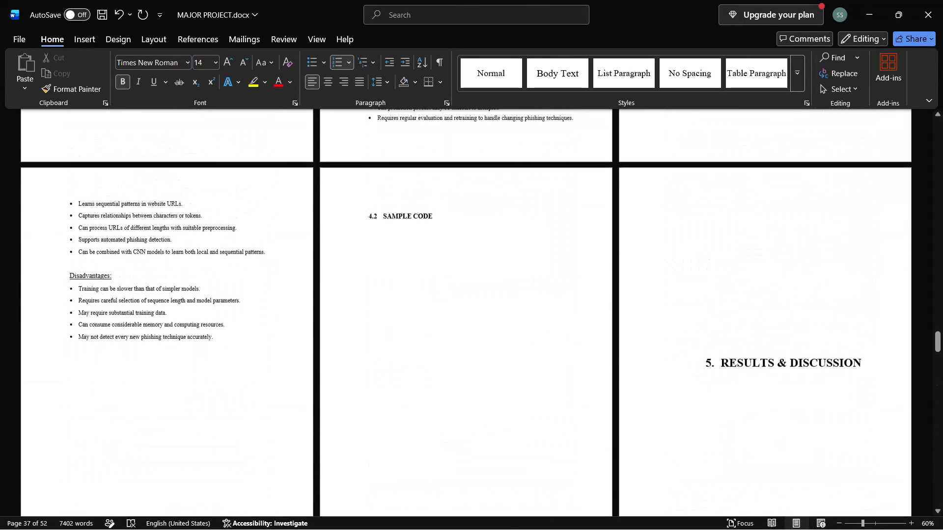
scroll(397, 282, up, 6)
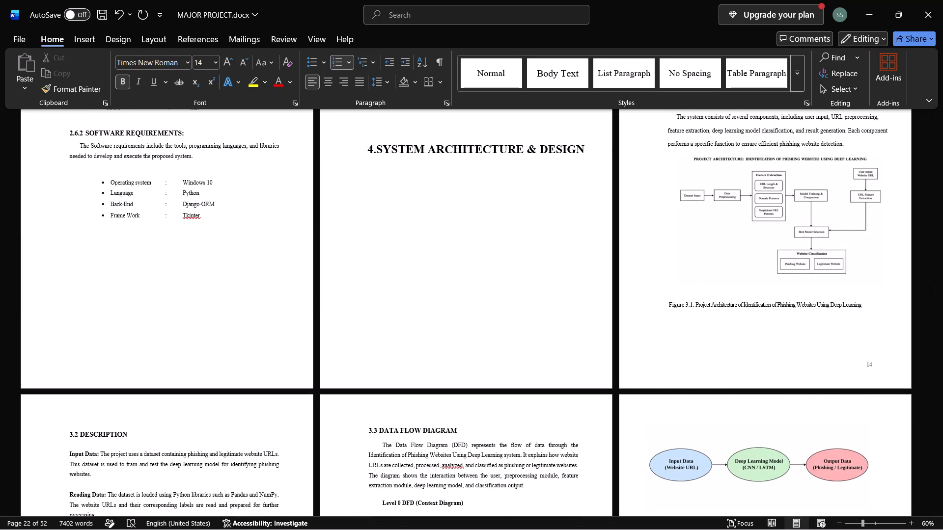
Place the text cursor just after the 4.2 SAMPLE CODE heading in the Implementation chapter.
scroll(397, 282, down, 2)
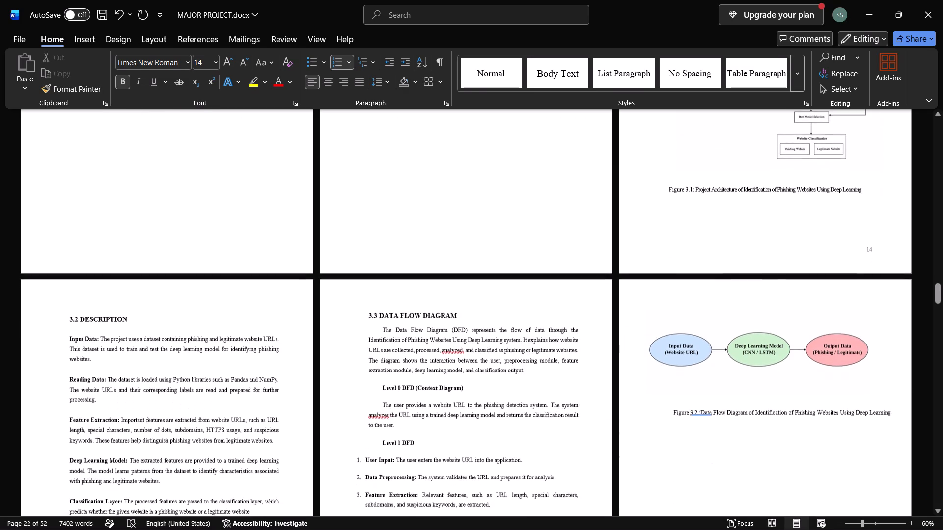
scroll(397, 282, down, 12)
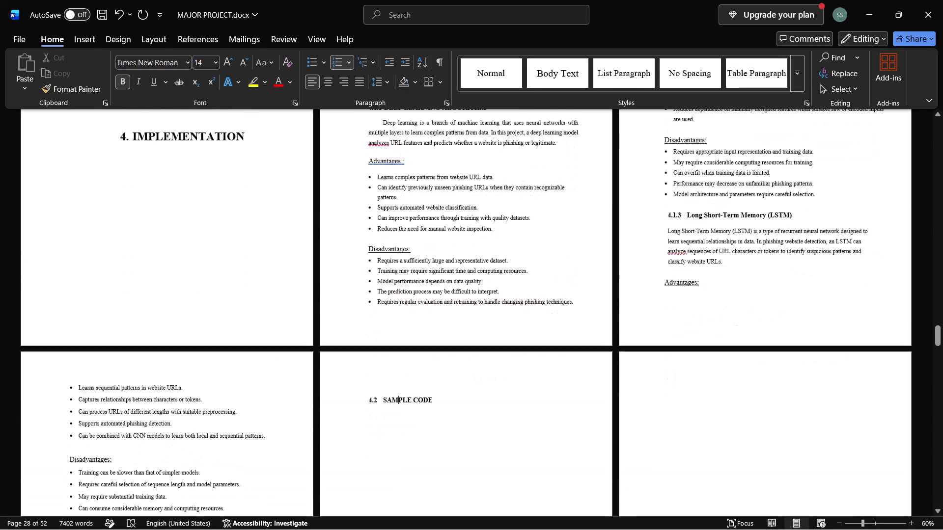
scroll(397, 282, down, 1)
click(389, 218)
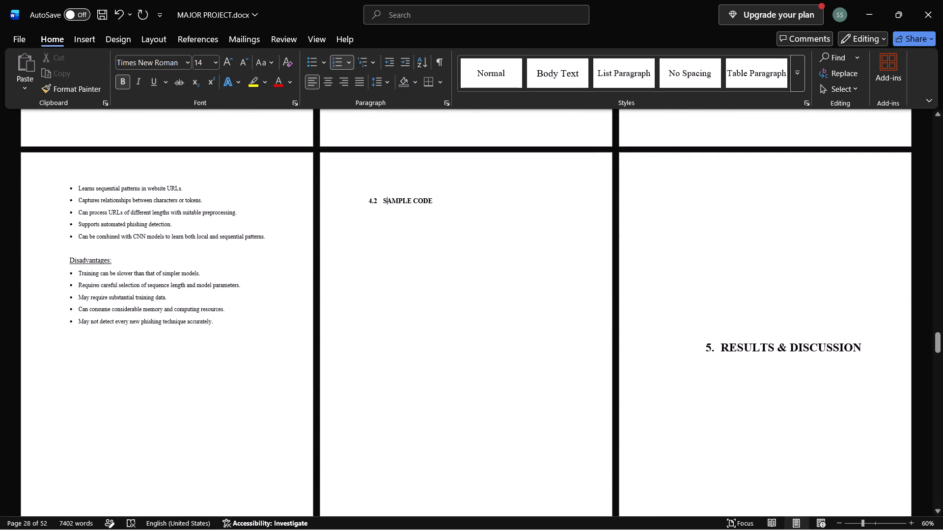
click(448, 198)
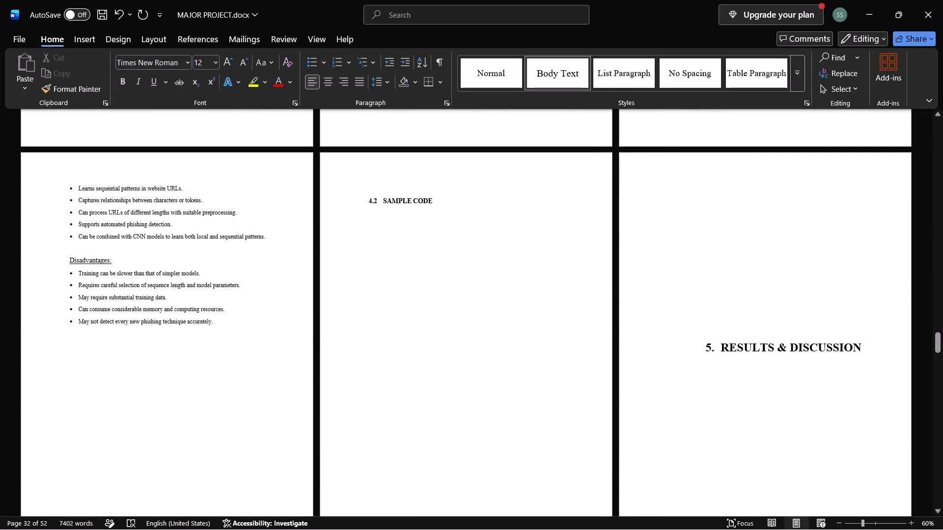
Examine up close the Sample Code page and the preceding Long Short-Term Memory section with its advantages and disadvantages.
scroll(448, 198, up, 5)
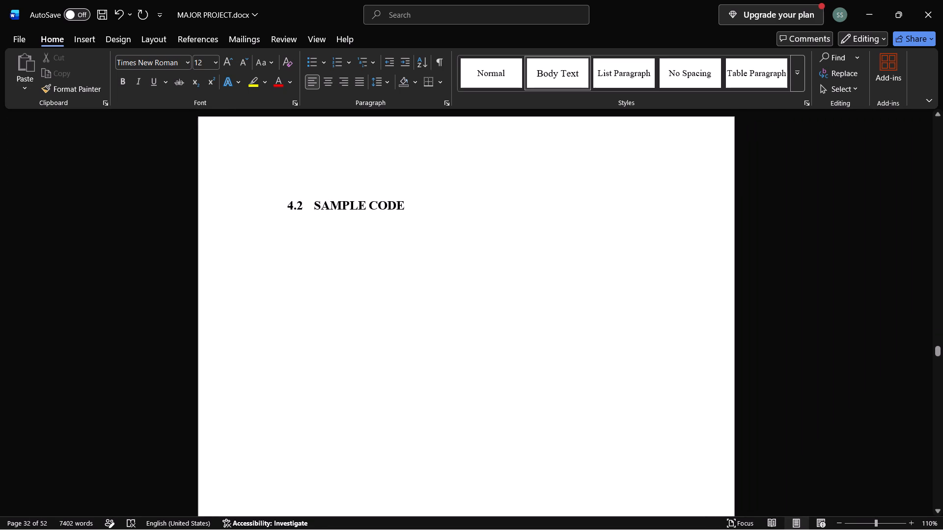
scroll(282, 262, up, 5)
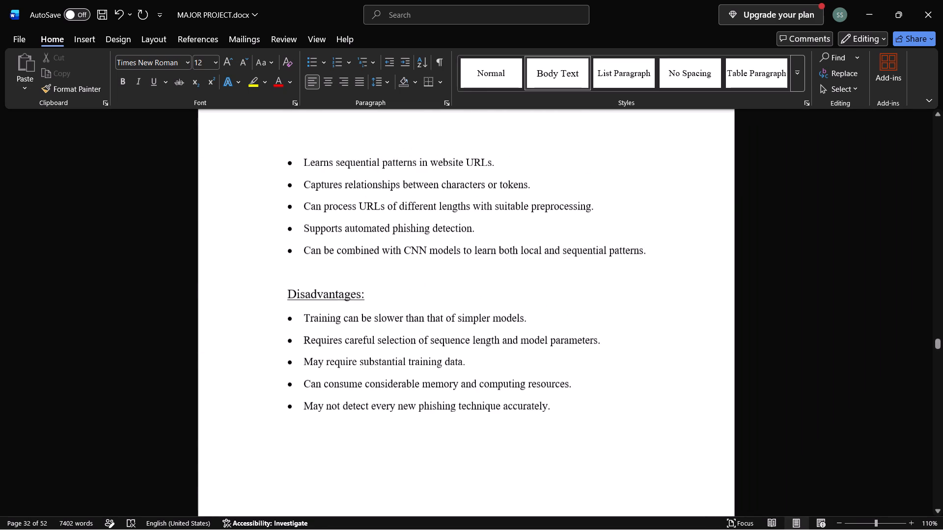
scroll(282, 262, down, 2)
scroll(282, 262, up, 3)
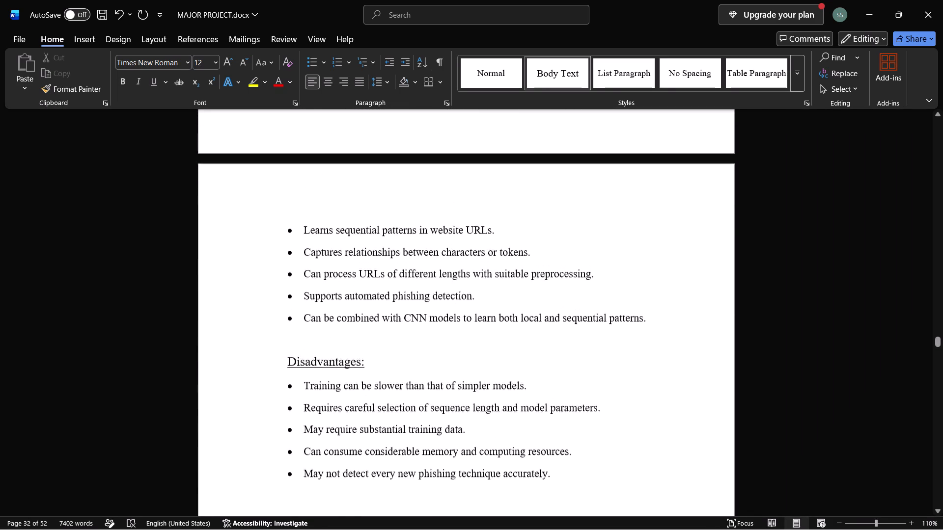
scroll(282, 262, up, 2)
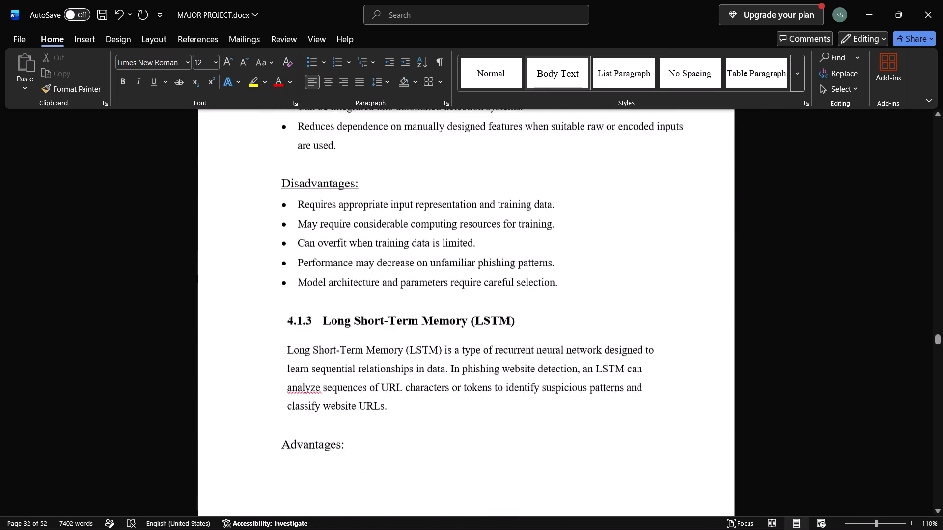
scroll(282, 262, down, 7)
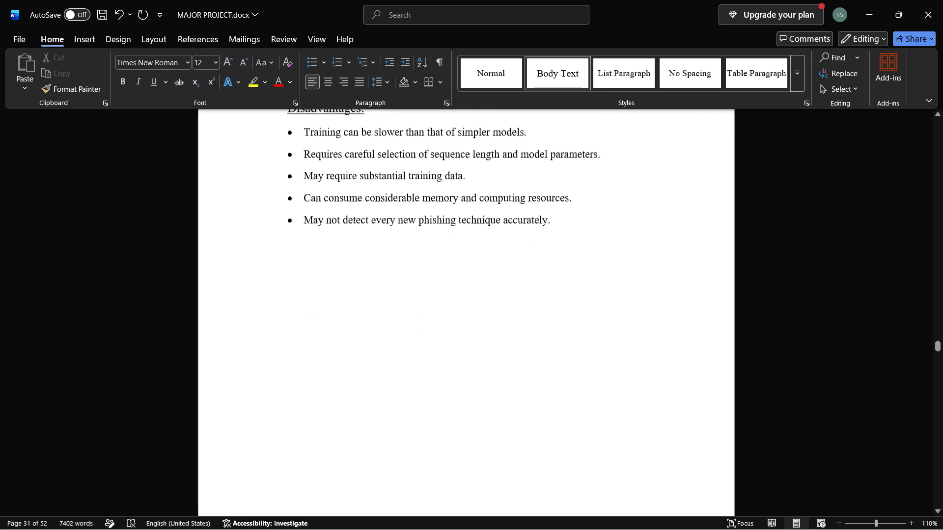
Remove the empty paragraphs below the last Long Short-Term Memory disadvantage bullet, before the Sample Code page.
scroll(282, 262, down, 3)
click(309, 258)
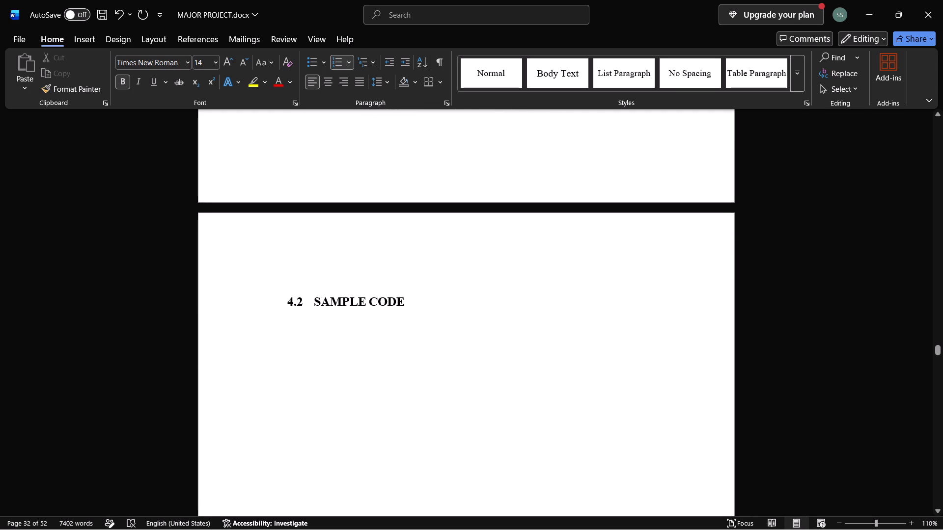
scroll(350, 256, up, 3)
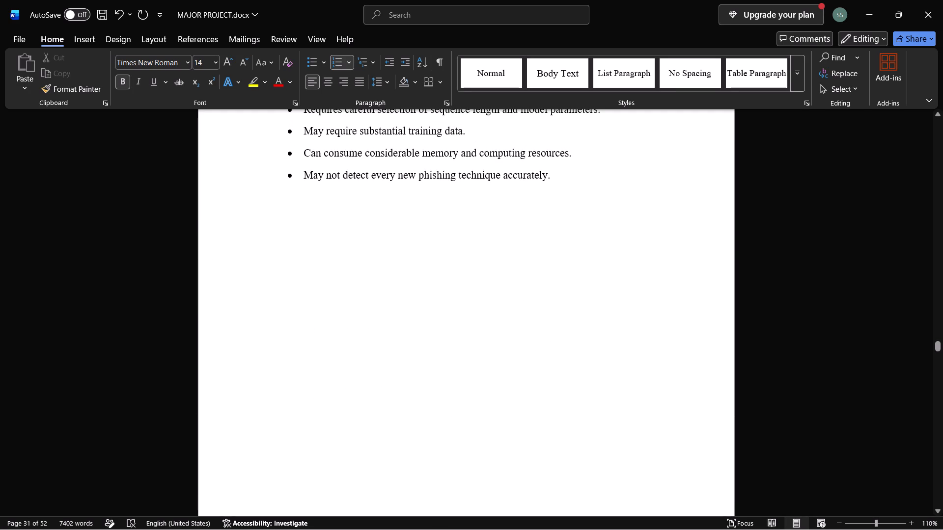
click(331, 261)
click(256, 466)
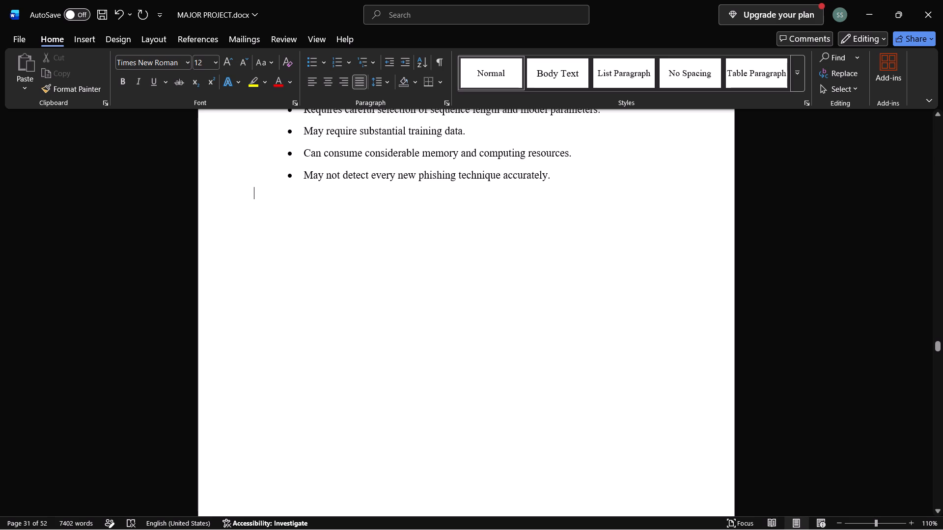
double_click(256, 466)
key(BackSpace)
key(BackSpace)
key(BackSpace)
key(BackSpace)
key(BackSpace)
key(BackSpace)
key(BackSpace)
key(BackSpace)
key(BackSpace)
key(BackSpace)
key(BackSpace)
key(BackSpace)
key(BackSpace)
key(BackSpace)
key(BackSpace)
key(BackSpace)
key(BackSpace)
key(BackSpace)
key(BackSpace)
key(BackSpace)
key(BackSpace)
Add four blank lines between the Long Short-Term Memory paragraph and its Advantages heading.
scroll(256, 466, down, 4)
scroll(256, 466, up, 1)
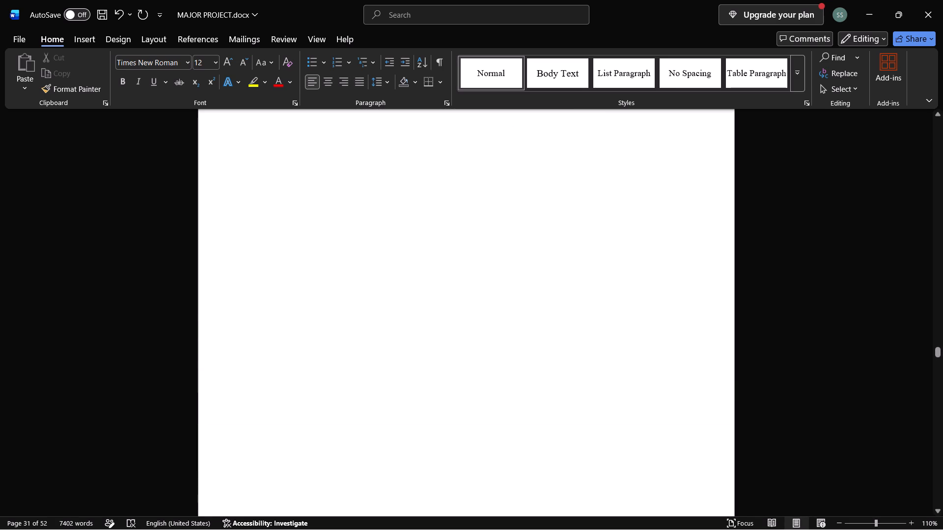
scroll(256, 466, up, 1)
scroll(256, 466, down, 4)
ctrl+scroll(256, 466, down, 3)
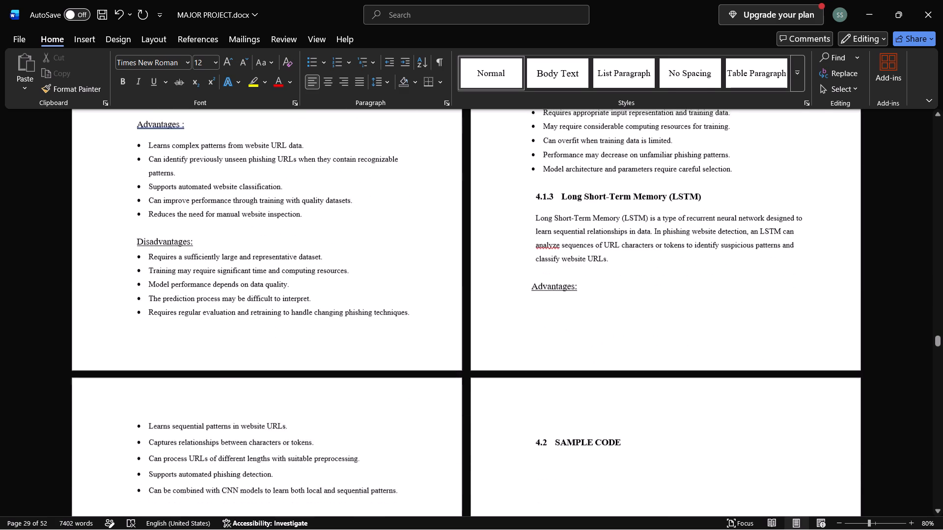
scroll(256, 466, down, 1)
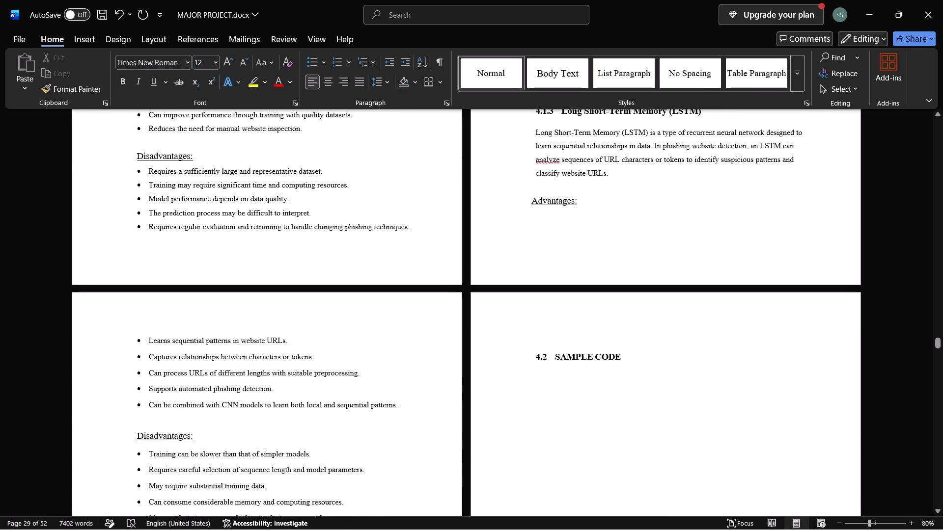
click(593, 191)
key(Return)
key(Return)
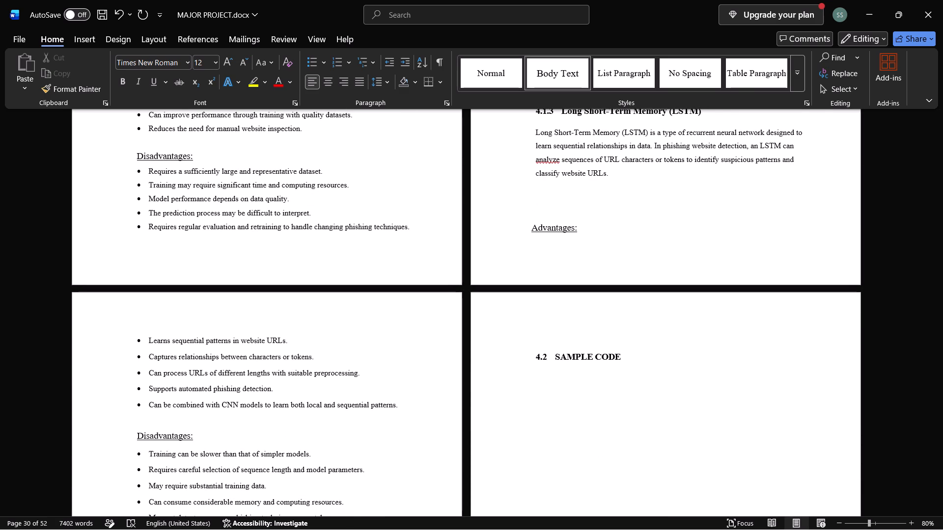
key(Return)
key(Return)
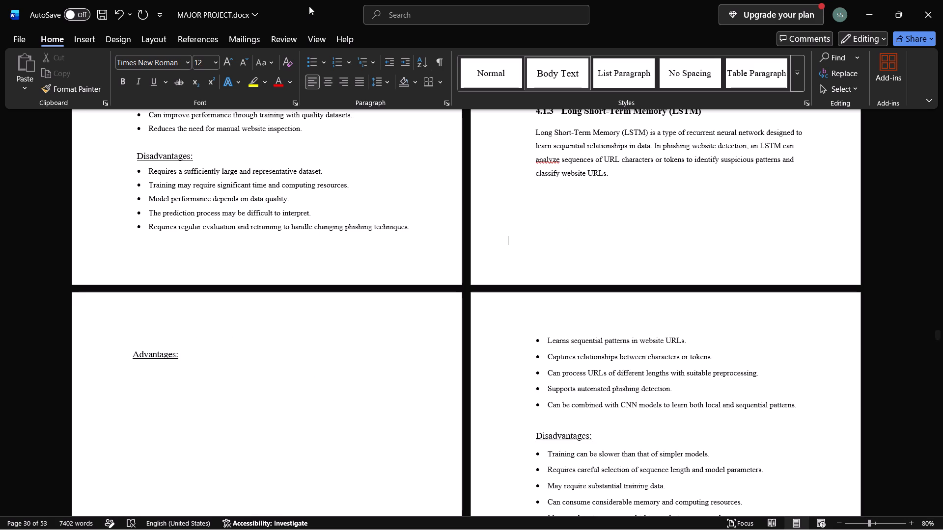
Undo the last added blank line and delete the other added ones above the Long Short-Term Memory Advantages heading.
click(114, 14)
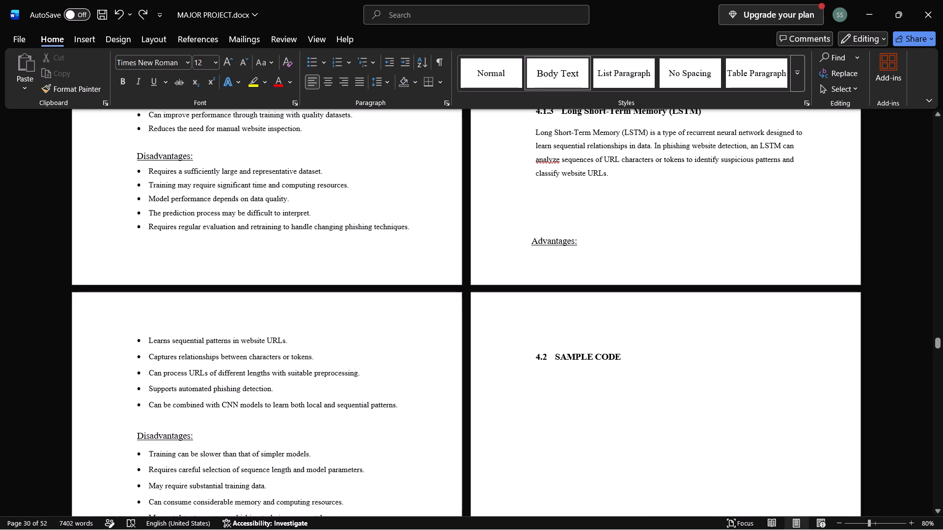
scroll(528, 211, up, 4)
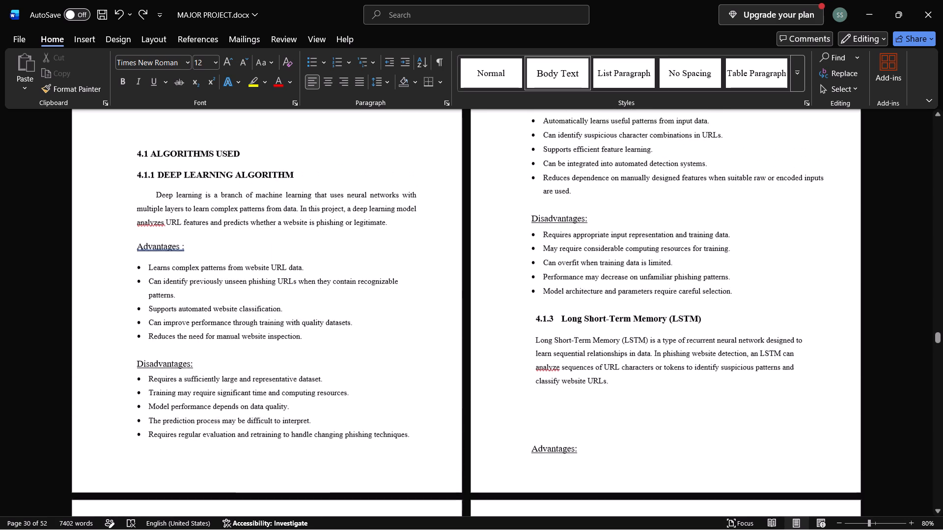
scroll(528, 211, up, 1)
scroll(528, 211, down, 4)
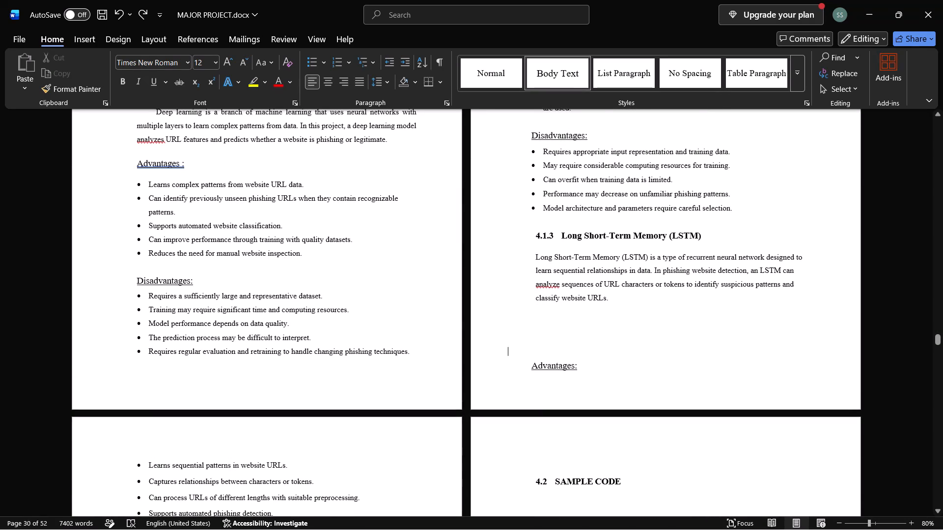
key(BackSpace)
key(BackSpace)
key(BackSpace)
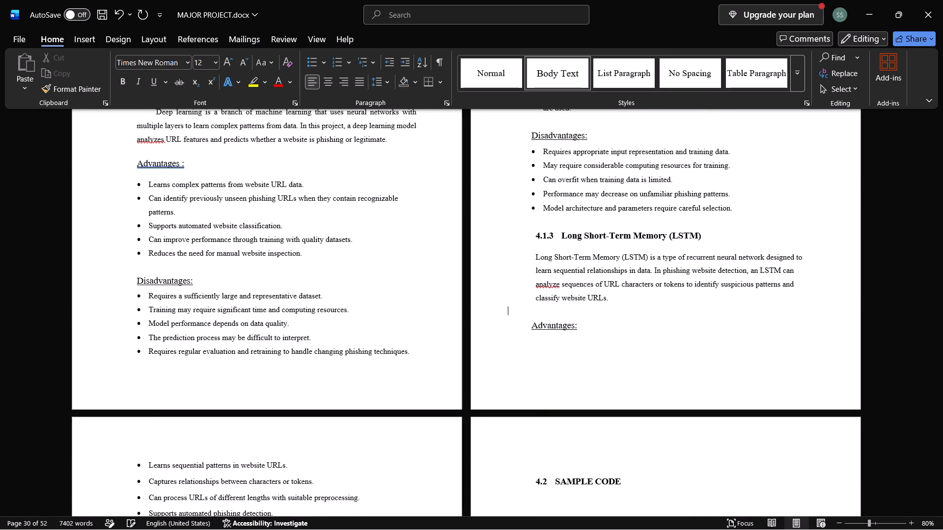
Insert four blank lines above the Advantages heading in the Long Short-Term Memory section.
key(Return)
key(Return)
key(Return)
key(Return)
scroll(545, 348, down, 5)
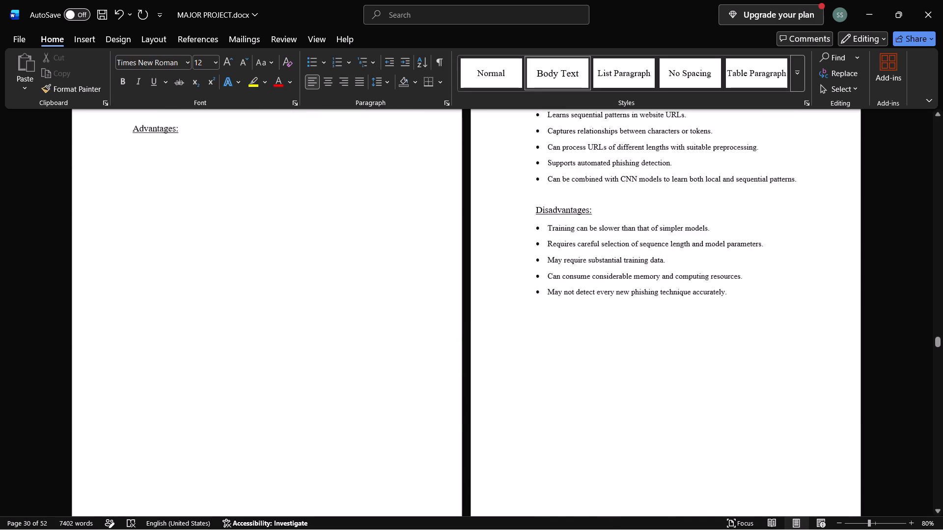
scroll(545, 348, down, 4)
scroll(545, 348, up, 4)
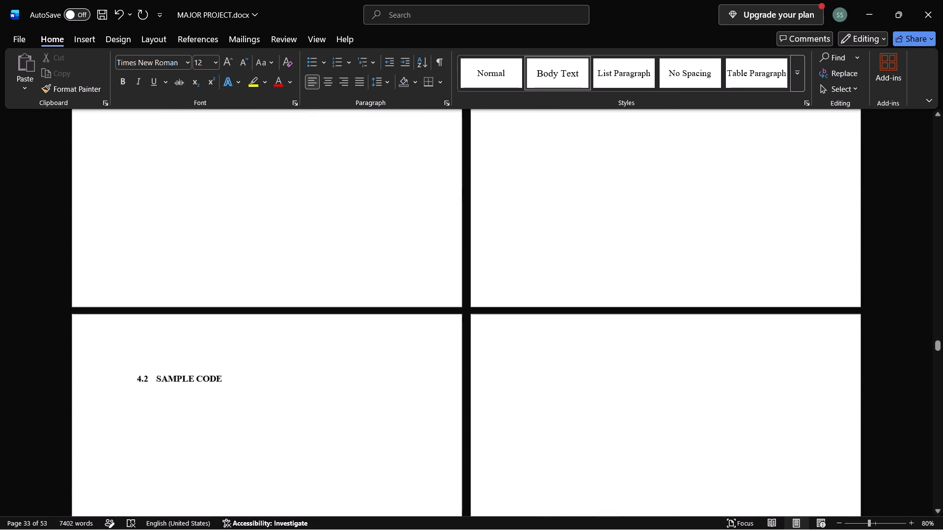
scroll(545, 348, up, 1)
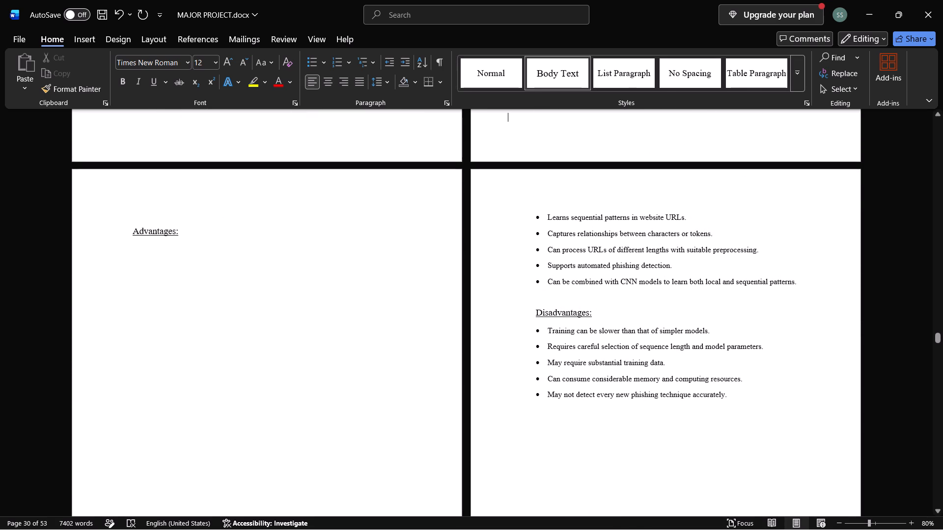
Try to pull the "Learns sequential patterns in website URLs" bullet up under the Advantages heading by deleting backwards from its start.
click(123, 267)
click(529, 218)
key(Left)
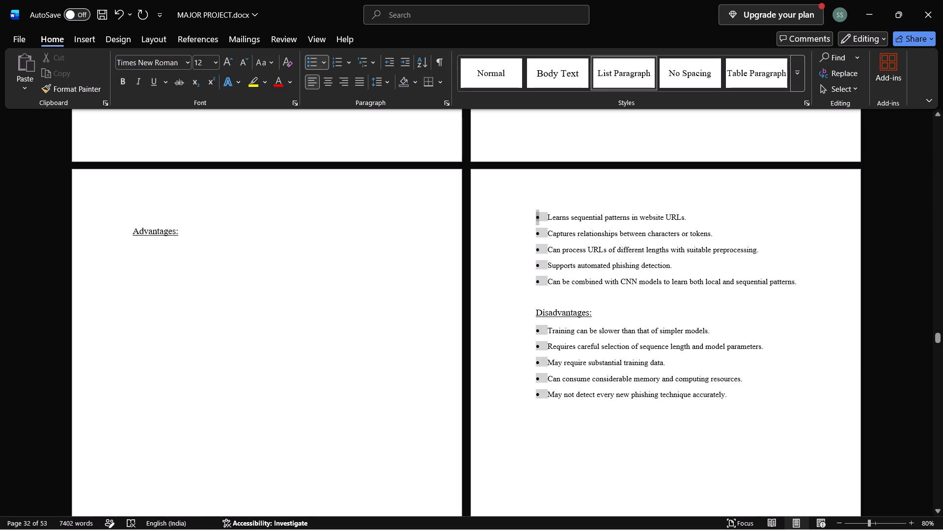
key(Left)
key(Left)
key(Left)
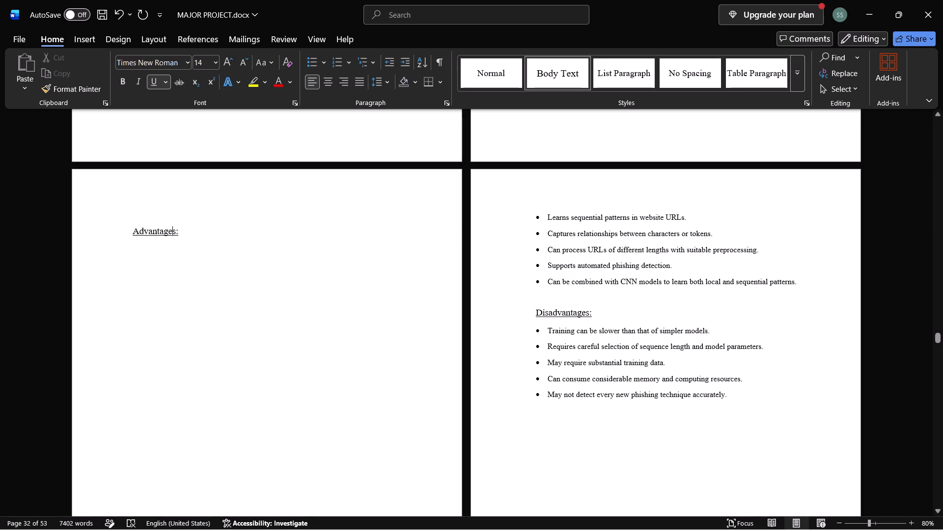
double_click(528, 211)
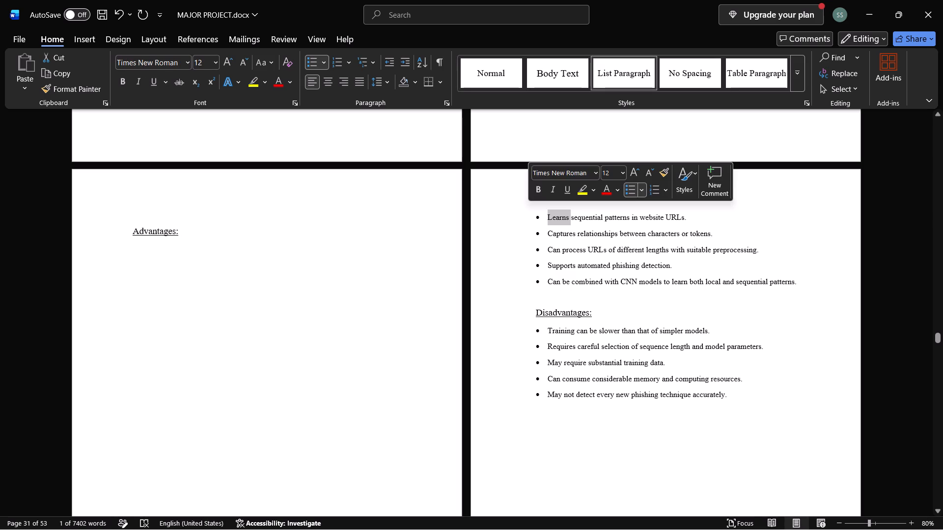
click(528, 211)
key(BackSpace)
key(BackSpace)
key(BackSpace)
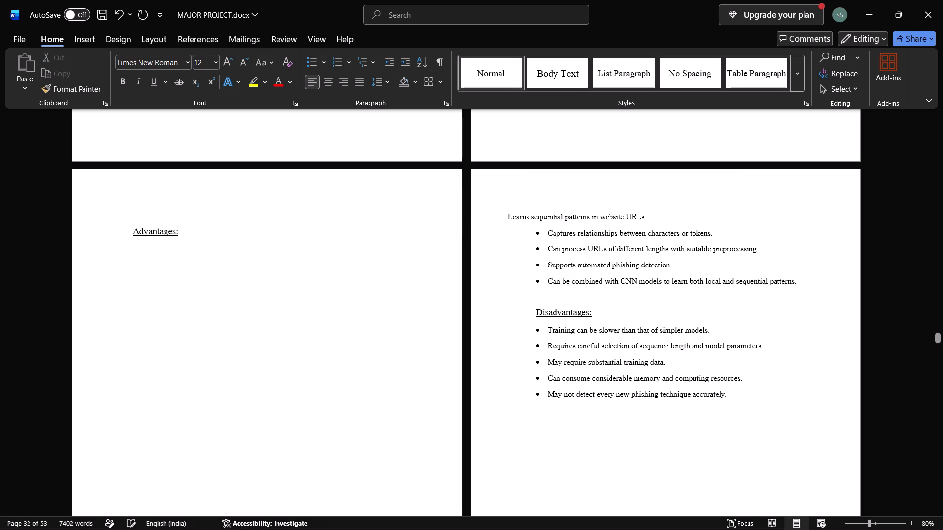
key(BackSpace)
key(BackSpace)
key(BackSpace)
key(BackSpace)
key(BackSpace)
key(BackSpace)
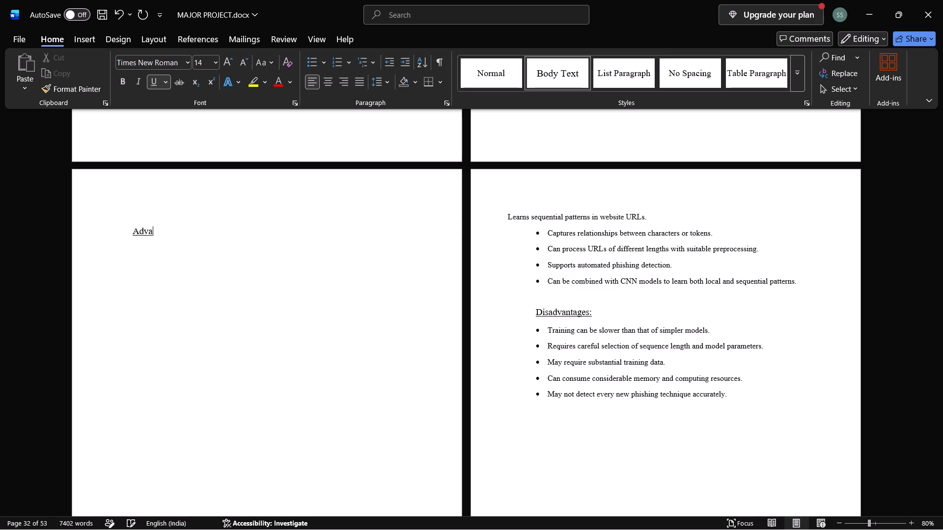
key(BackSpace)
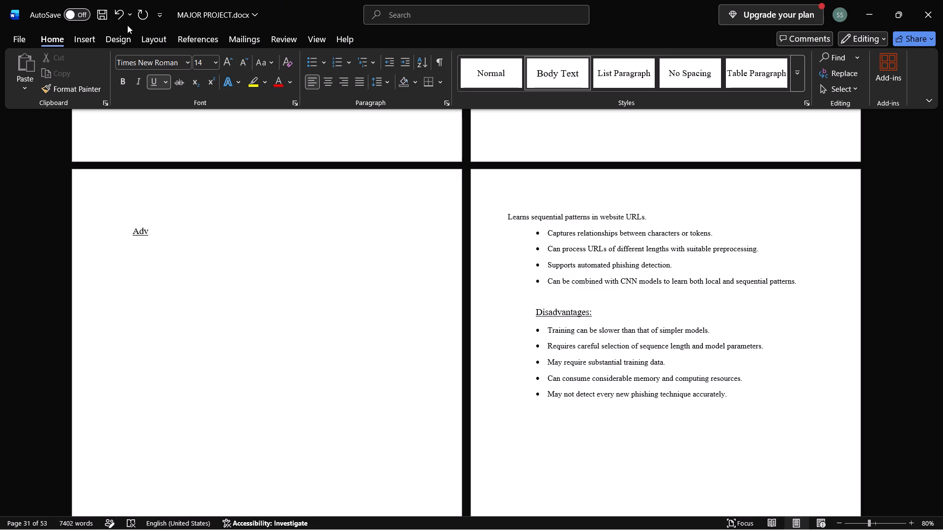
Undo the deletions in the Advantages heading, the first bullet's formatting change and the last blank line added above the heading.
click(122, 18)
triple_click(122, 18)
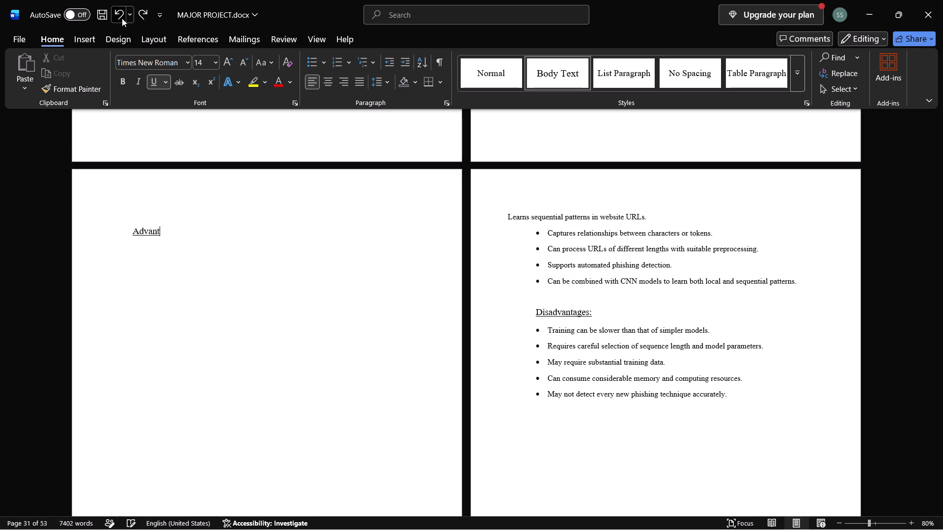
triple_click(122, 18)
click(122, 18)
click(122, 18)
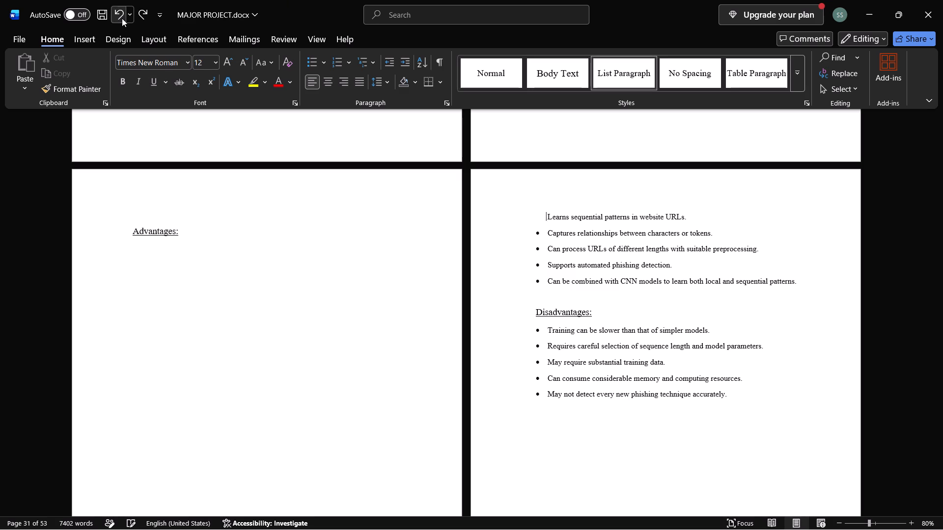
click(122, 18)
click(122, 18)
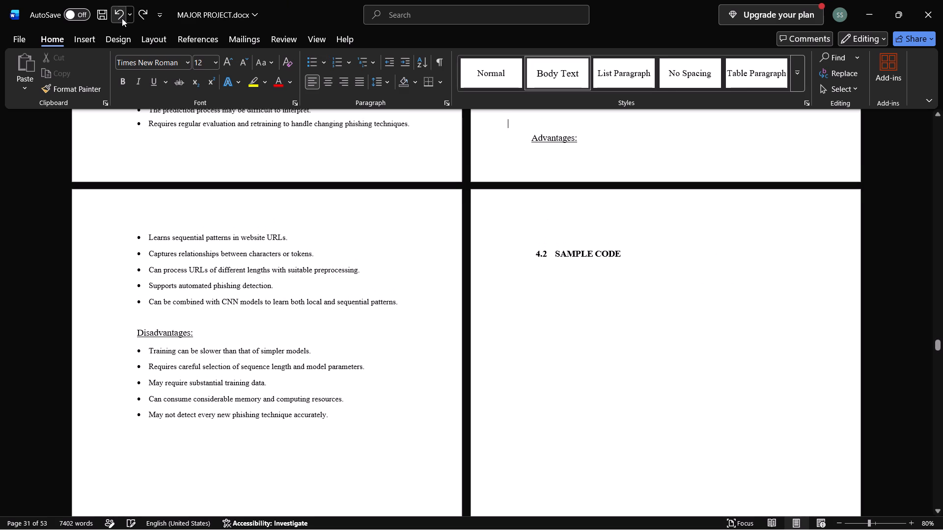
Examine the Implementation chapter's layout from its introduction through the algorithm sections to the Sample Code heading.
scroll(328, 427, up, 2)
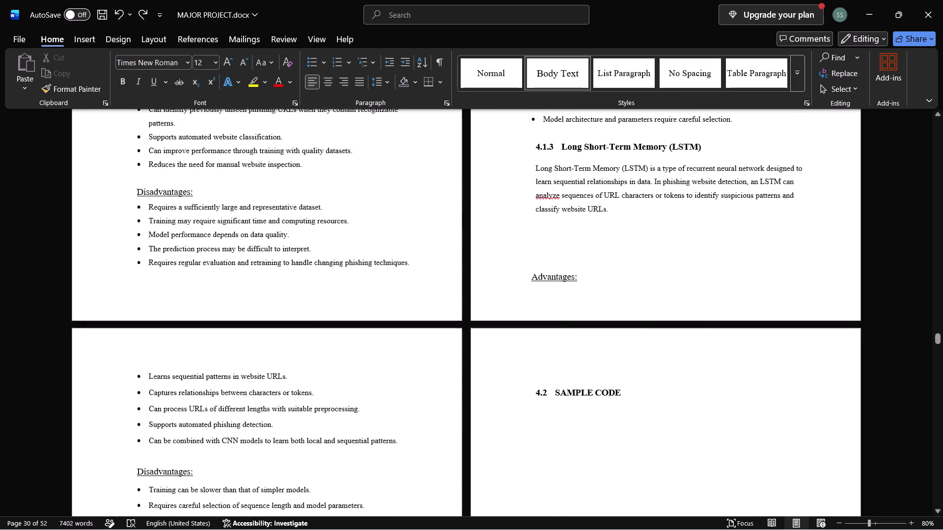
scroll(328, 427, up, 1)
scroll(328, 427, down, 1)
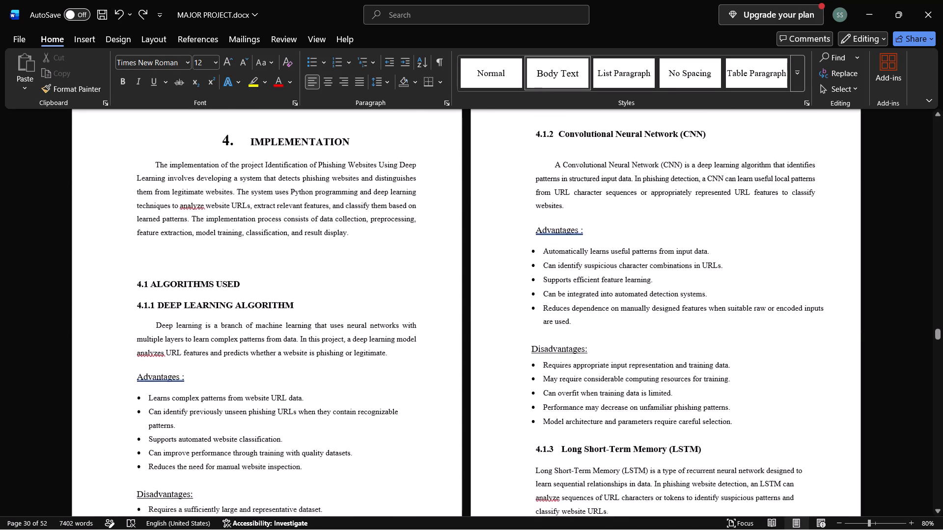
scroll(328, 427, down, 1)
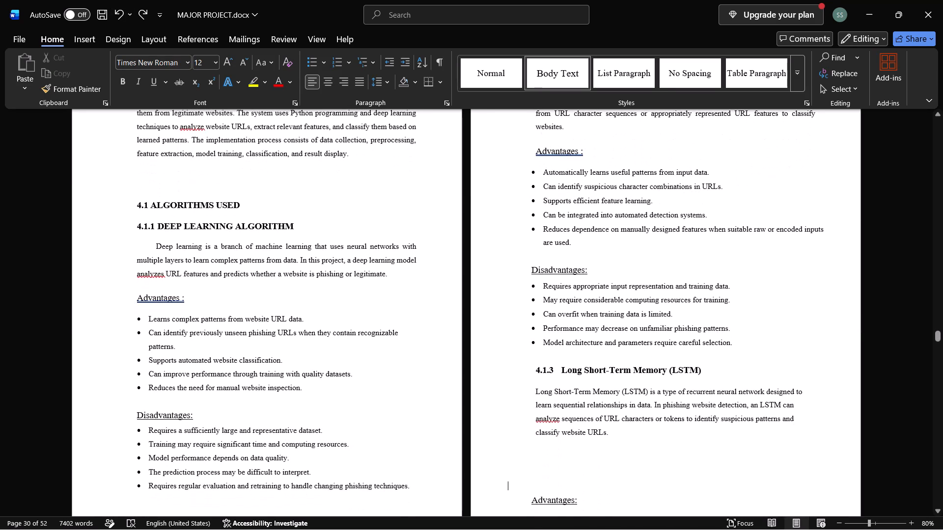
scroll(328, 427, up, 1)
scroll(328, 427, down, 1)
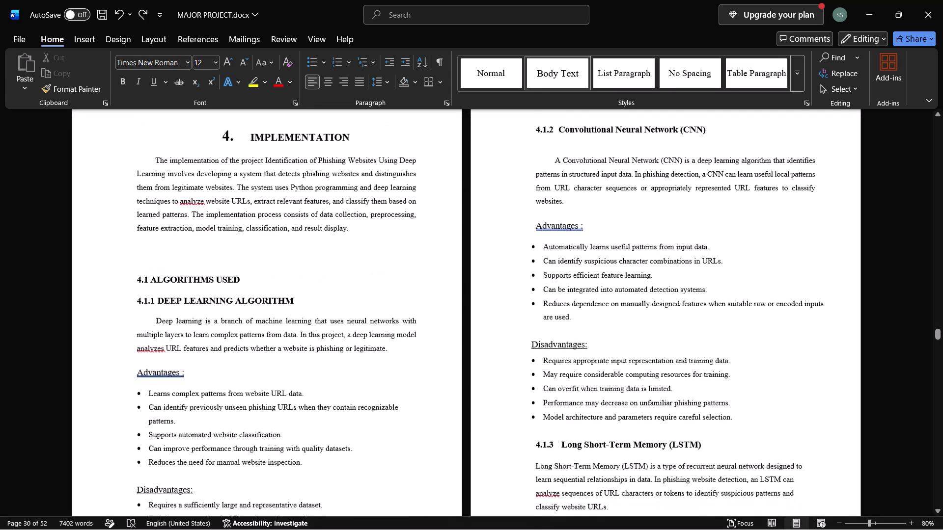
scroll(328, 427, down, 1)
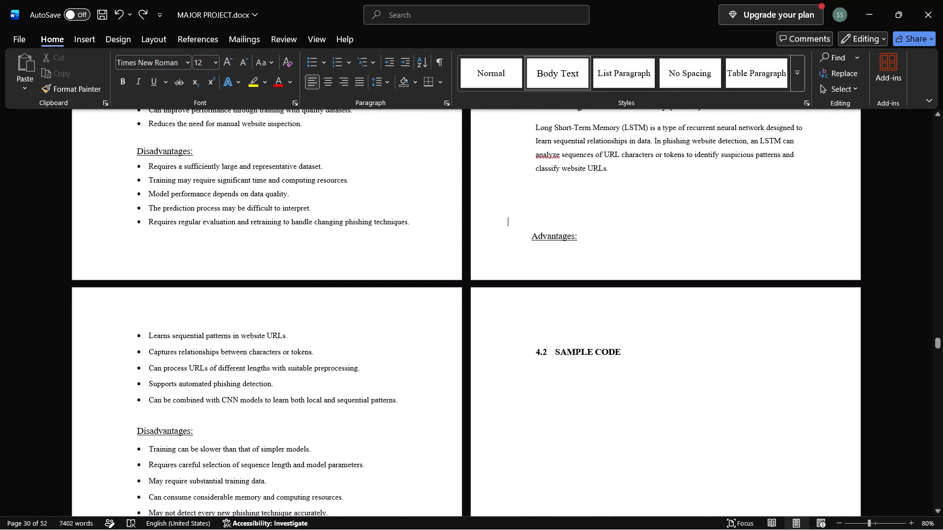
Delete three blank lines above the Advantages heading in the Long Short-Term Memory section.
click(533, 202)
key(BackSpace)
key(BackSpace)
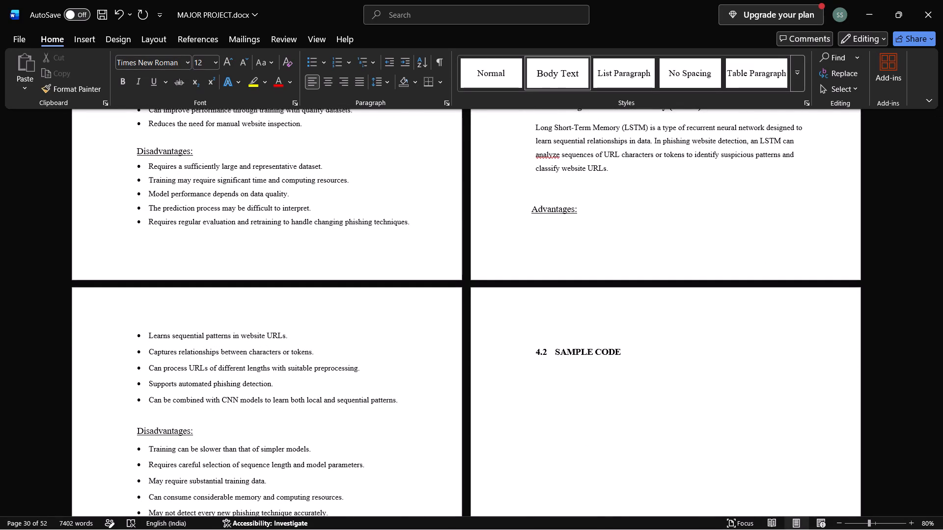
click(510, 188)
key(BackSpace)
Examine the page layout from the Long Short-Term Memory section's Advantages heading to the Sample Code heading.
scroll(376, 357, down, 3)
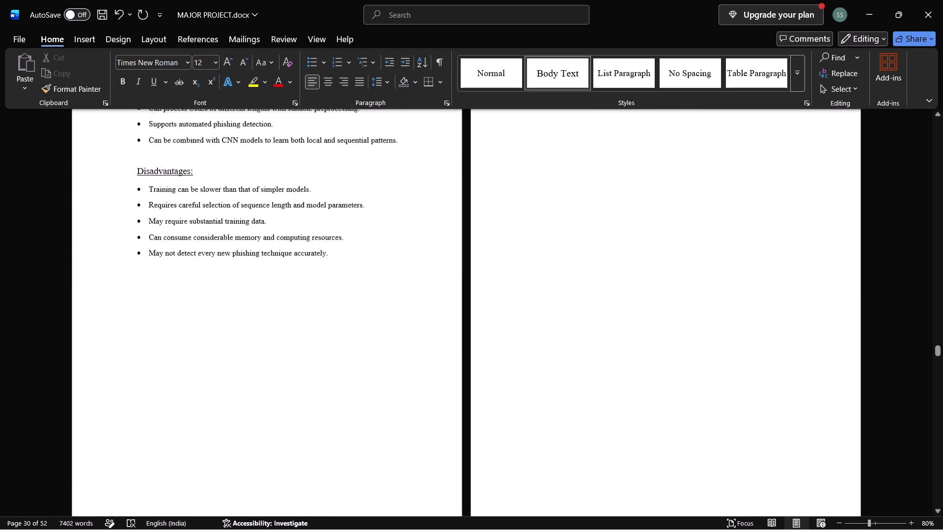
scroll(376, 357, down, 1)
scroll(376, 357, up, 2)
scroll(376, 357, down, 1)
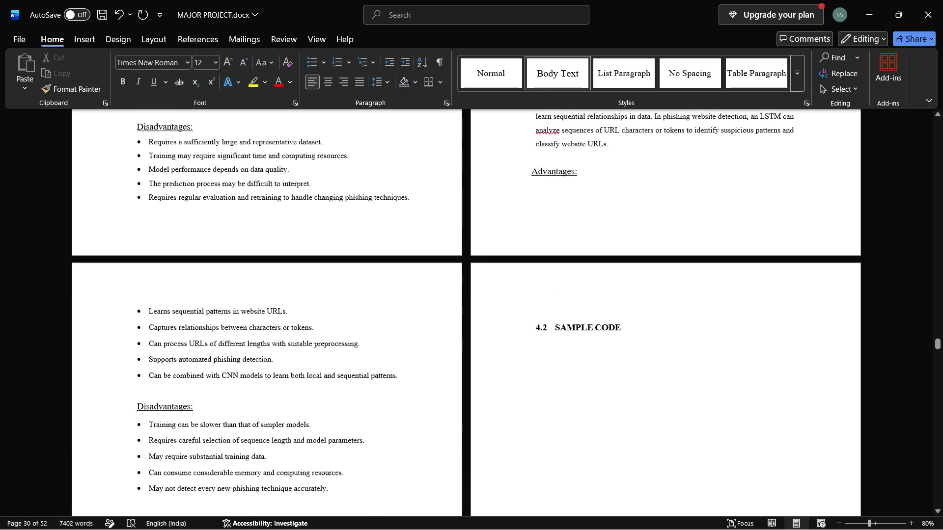
scroll(376, 357, down, 1)
scroll(376, 357, up, 2)
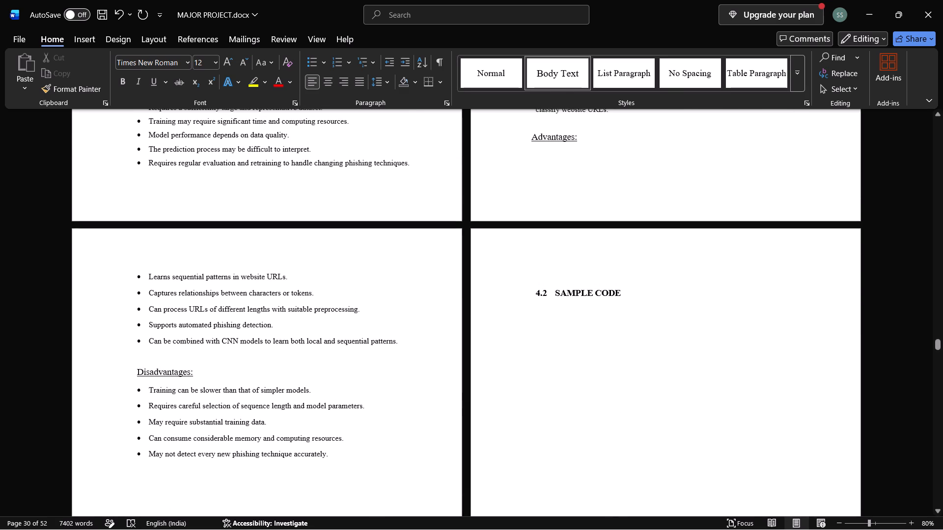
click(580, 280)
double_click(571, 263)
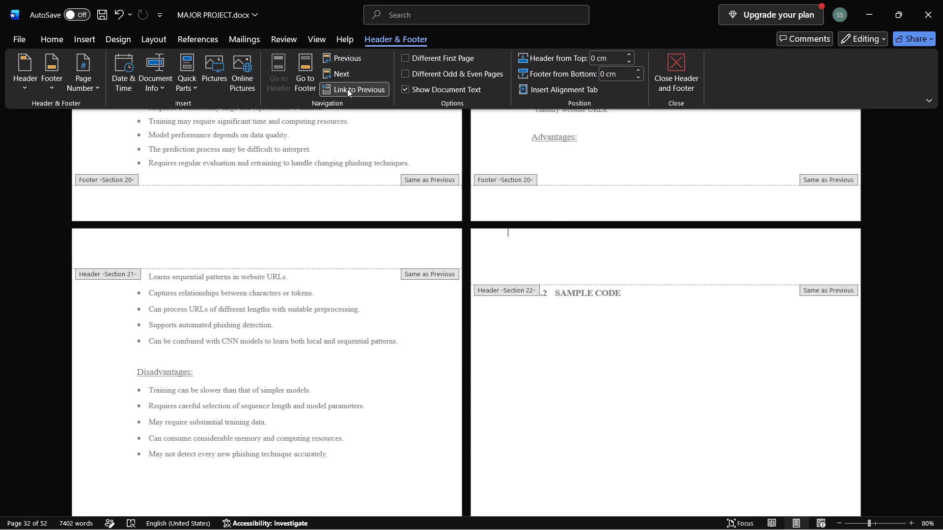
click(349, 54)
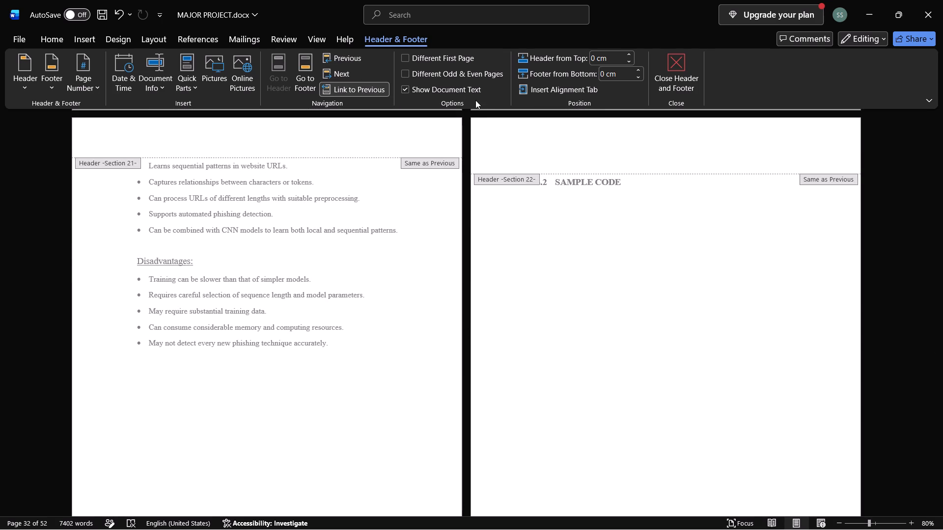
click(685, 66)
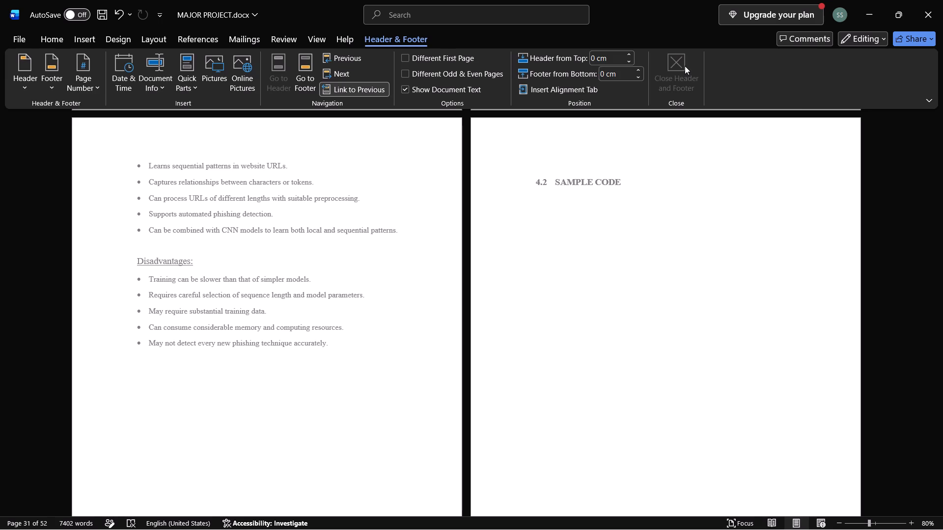
Examine the pages between the algorithm sections and the Results & Discussion chapter for blank pages and layout gaps.
scroll(624, 304, down, 4)
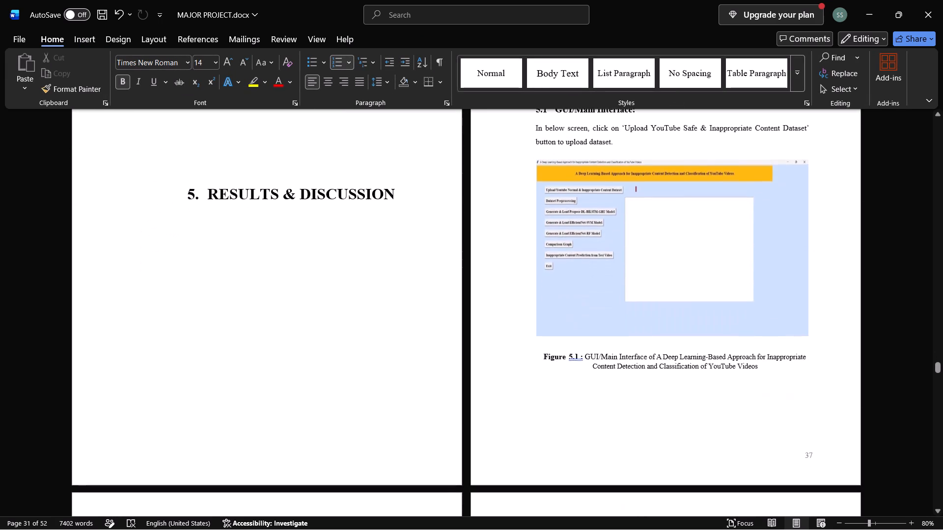
scroll(624, 304, up, 2)
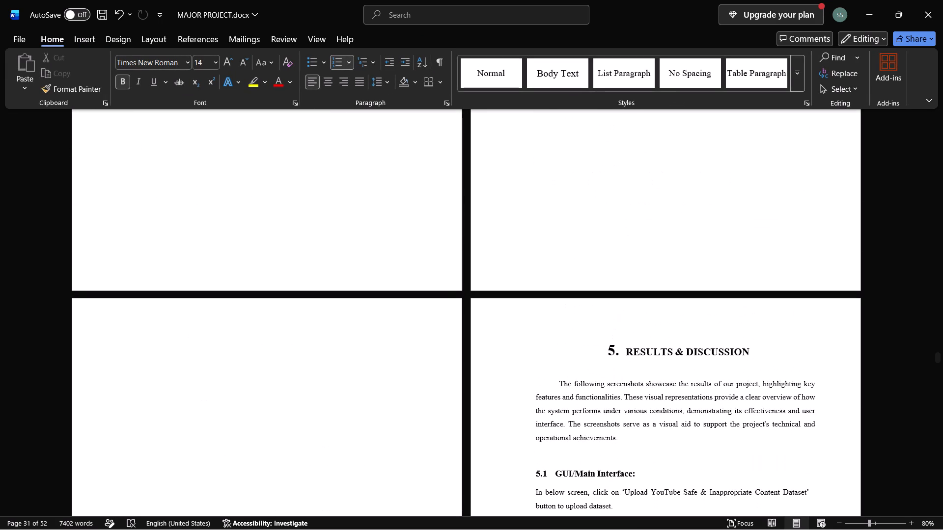
scroll(624, 304, up, 7)
scroll(624, 304, down, 1)
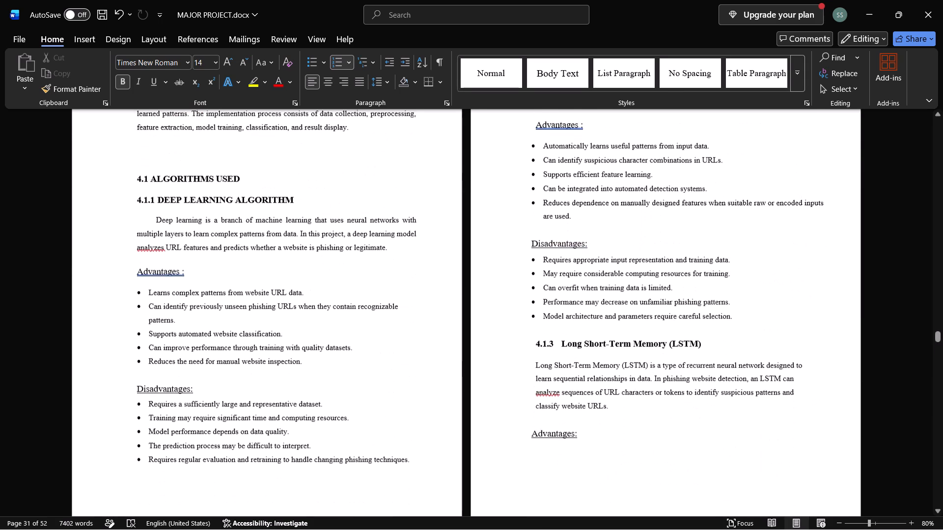
scroll(624, 304, down, 3)
scroll(624, 304, up, 1)
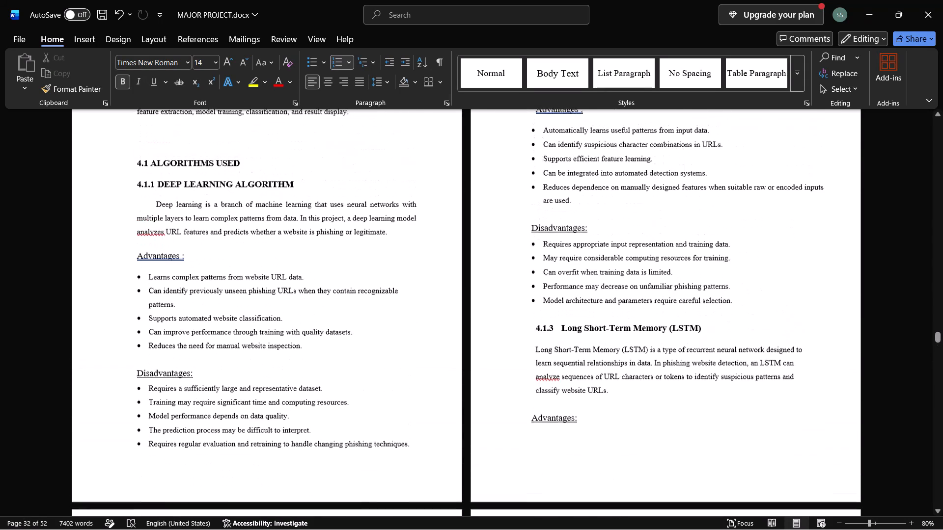
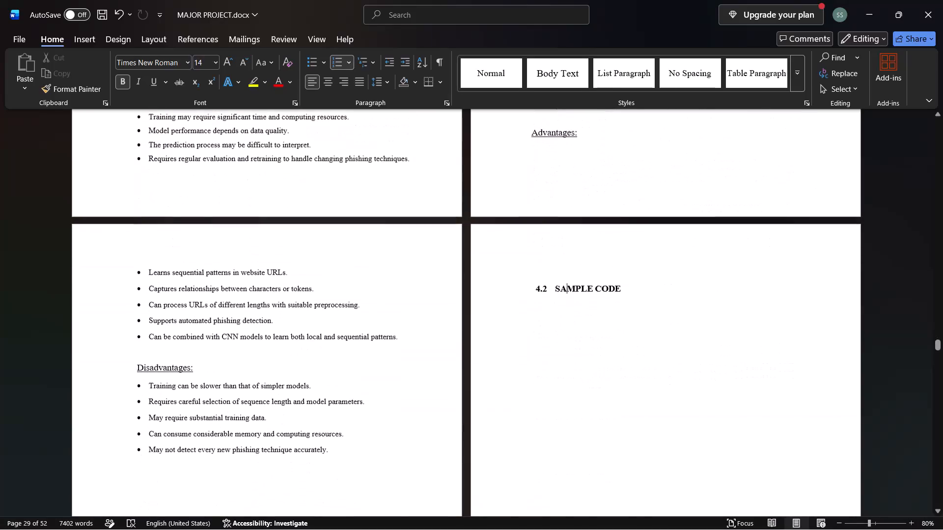
Insert three blank lines directly below the 4.2 Sample Code heading.
scroll(624, 304, down, 1)
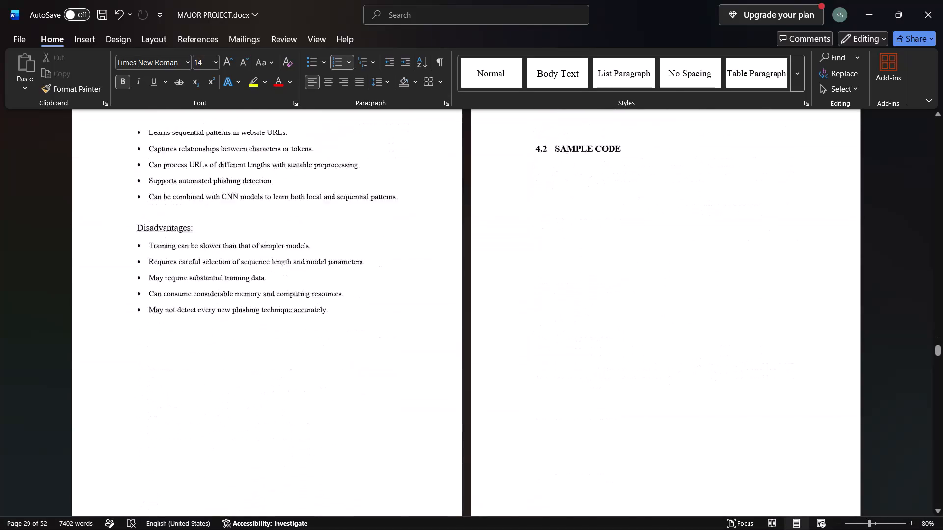
scroll(624, 304, down, 1)
scroll(624, 304, up, 3)
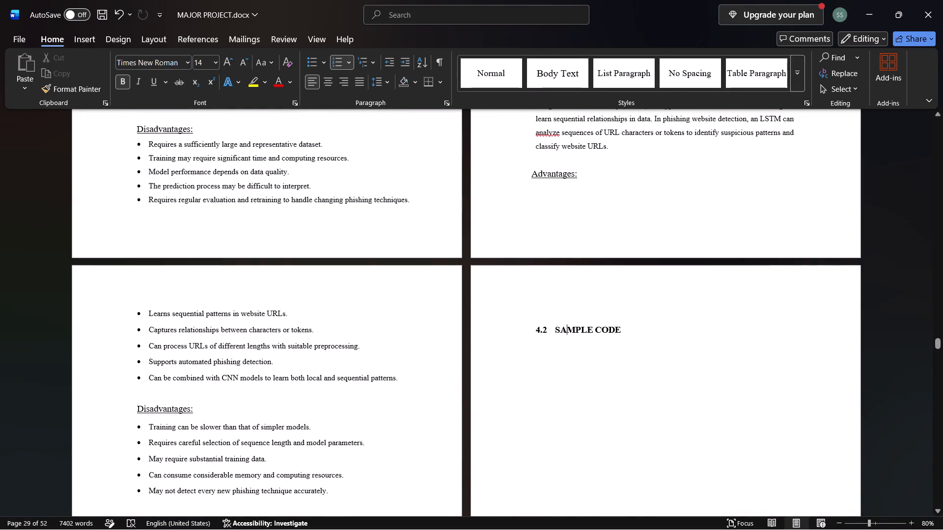
click(650, 332)
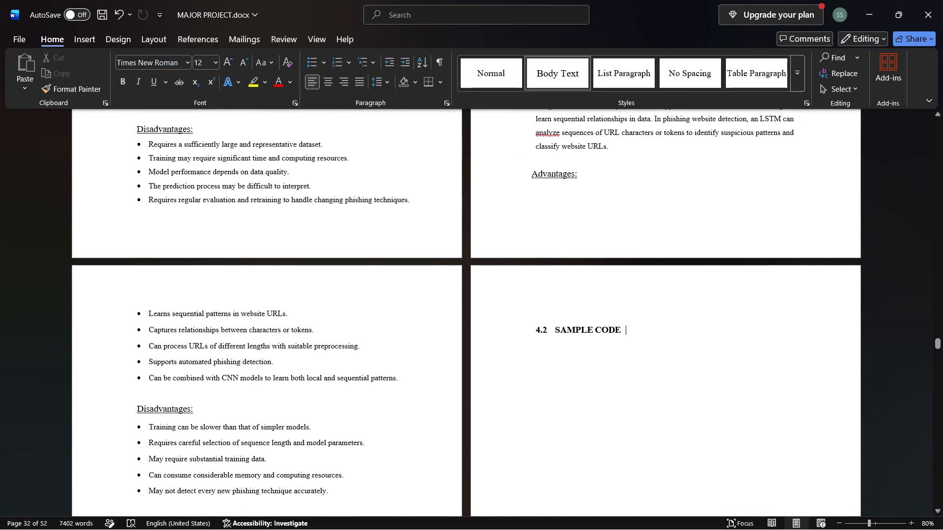
key(Return)
key(Return)
key(Return)
Examine the page layout of the Results & Discussion chapter through section 5.10 up to the Validation title page.
scroll(650, 332, down, 4)
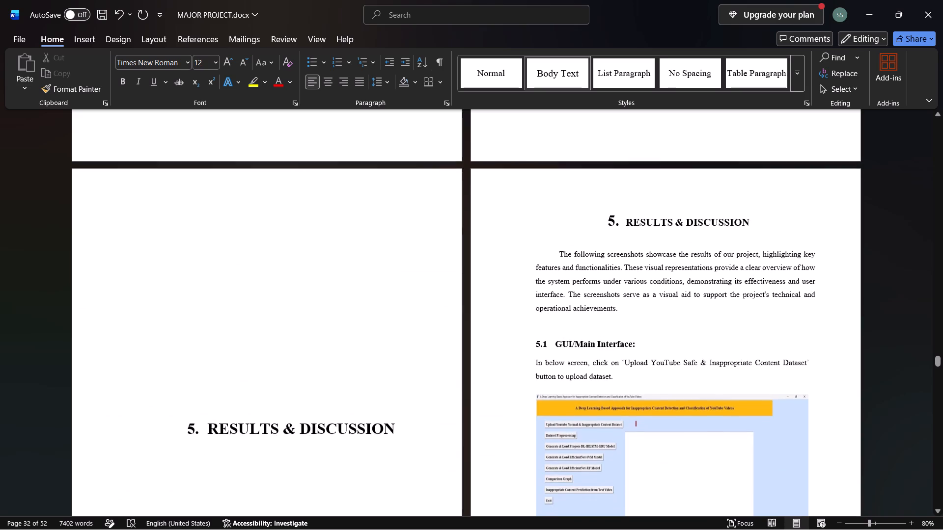
scroll(650, 332, down, 10)
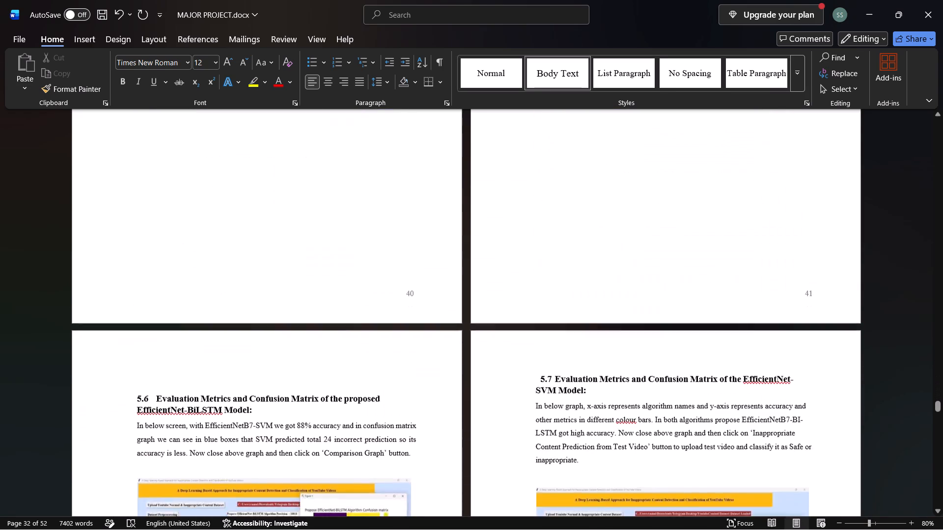
scroll(650, 332, down, 2)
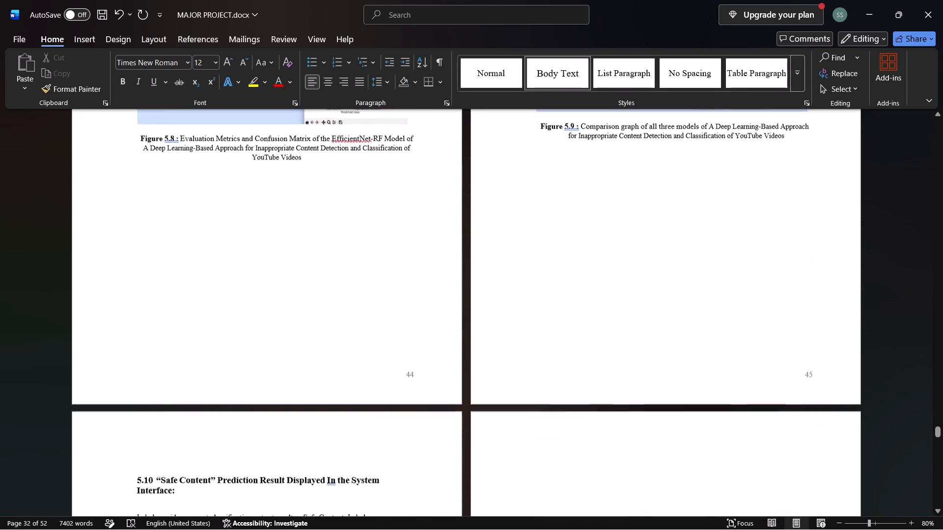
scroll(650, 332, down, 2)
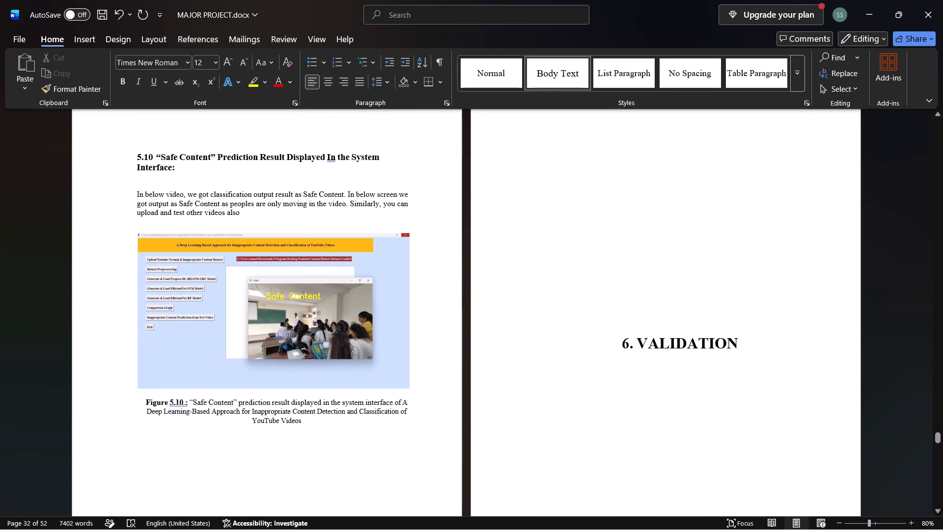
Delete sections 5.4 to 5.10 of the Results & Discussion chapter, including their headings, text, screenshots and figure captions.
click(396, 464)
ctrl+scroll(396, 464, down, 2)
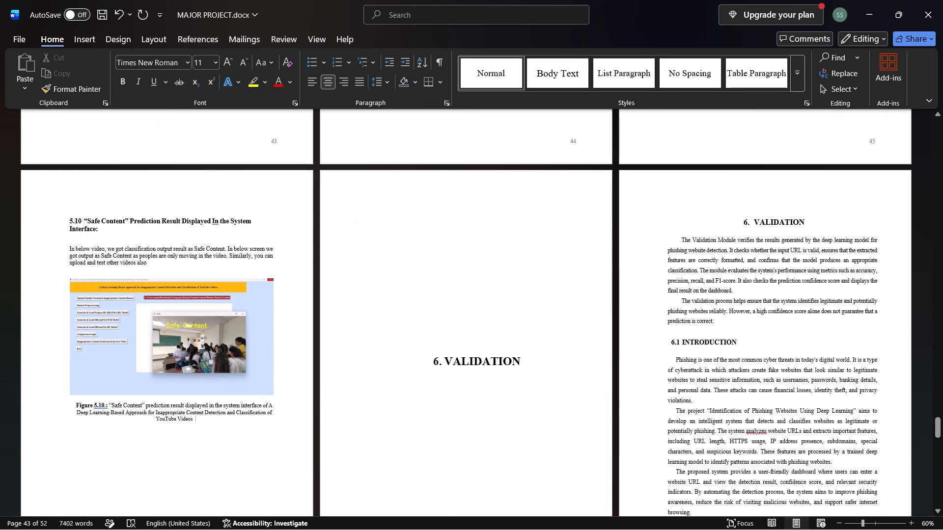
click(194, 428)
drag(201, 422, 103, 87)
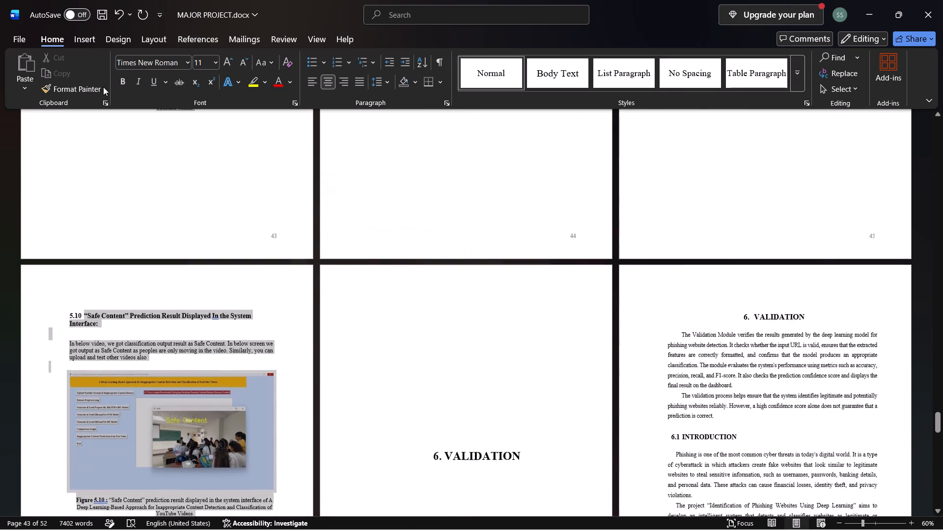
drag(103, 87, 164, 79)
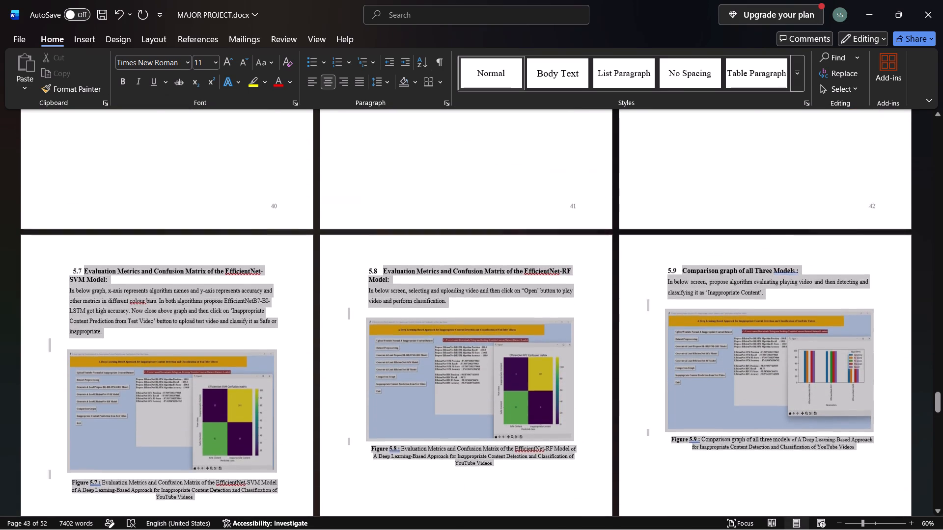
drag(164, 79, 142, 458)
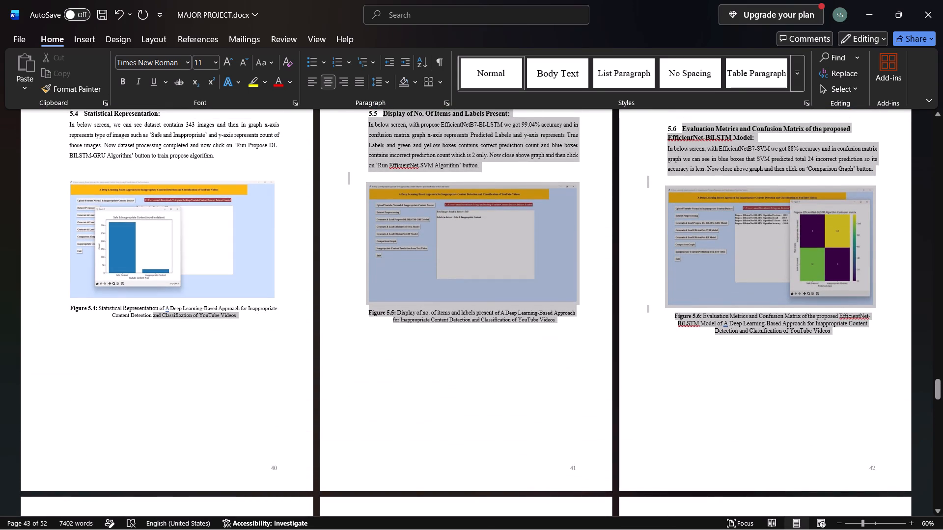
drag(142, 458, 79, 181)
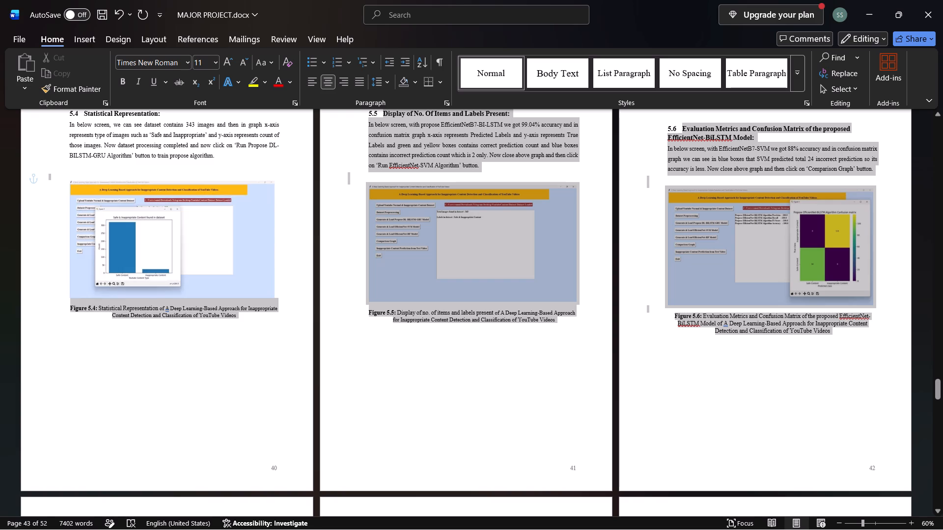
drag(79, 181, 152, 414)
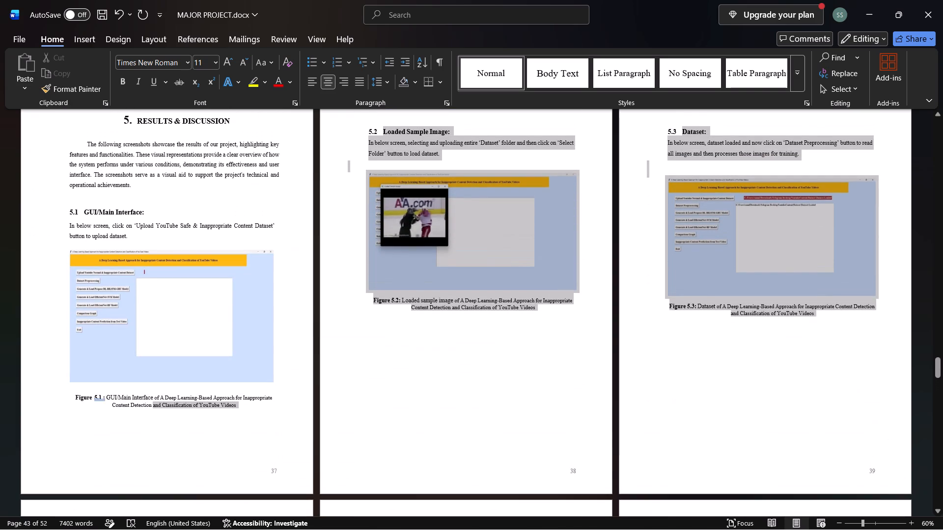
drag(152, 414, 102, 383)
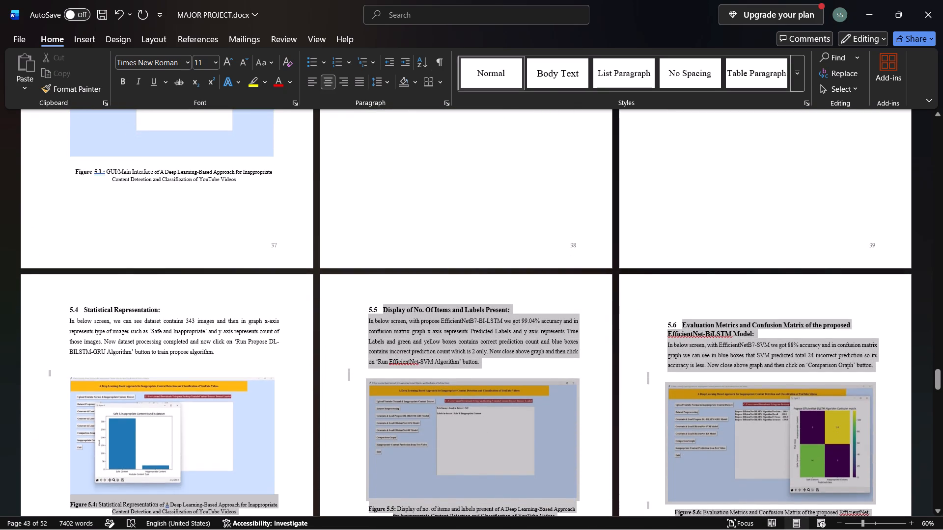
drag(102, 383, 64, 307)
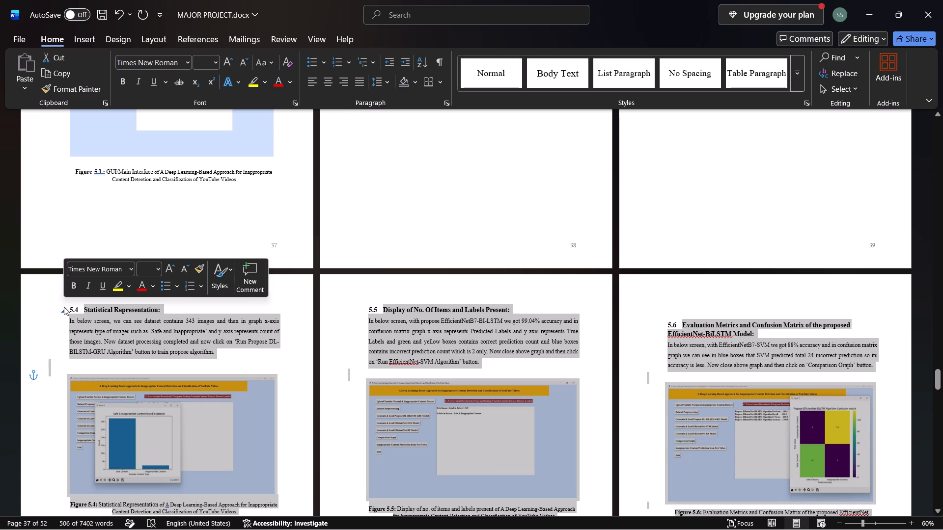
key(BackSpace)
Try to remove the blank page before the 6. Validation title page by deleting empty lines back to the Figure 5.3 caption.
scroll(64, 307, down, 2)
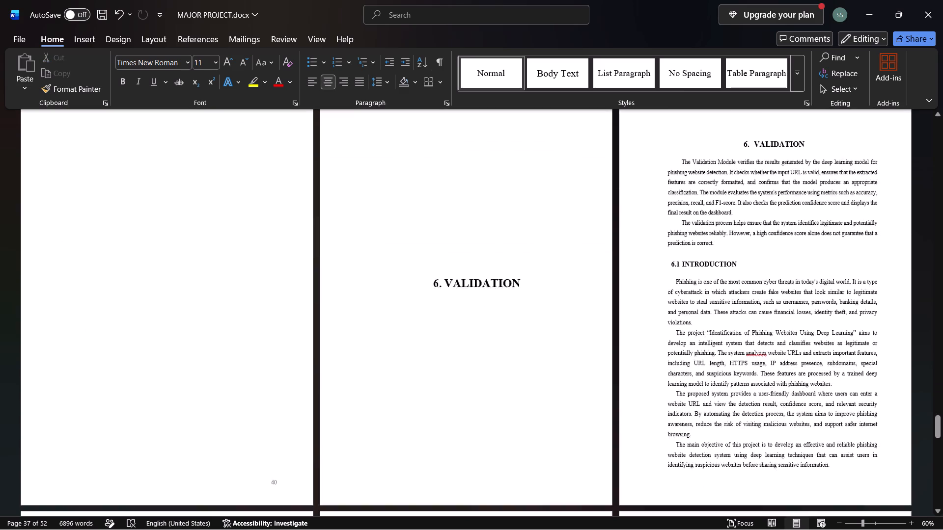
scroll(64, 307, up, 2)
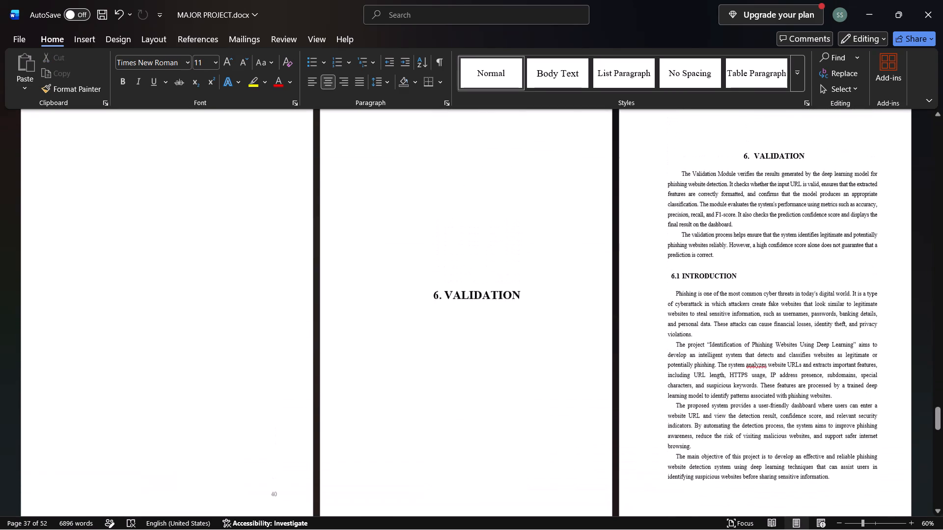
scroll(64, 307, up, 1)
drag(62, 218, 115, 397)
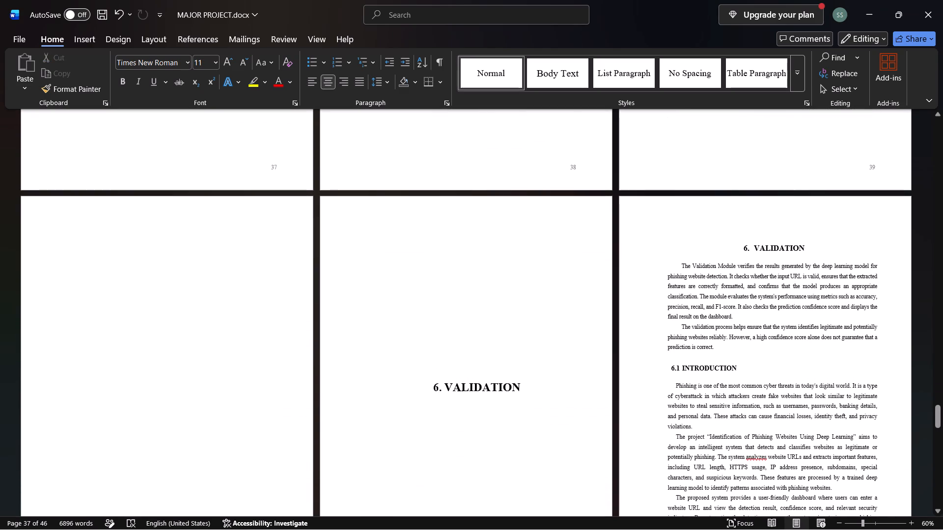
double_click(115, 397)
key(BackSpace)
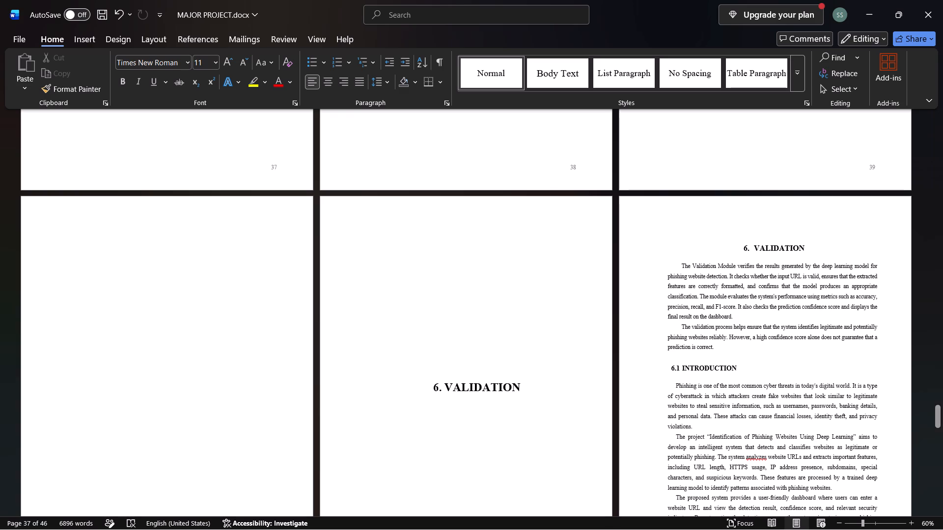
key(BackSpace)
key(BackSpace)
key(BackSpace)
key(BackSpace)
key(BackSpace)
key(BackSpace)
key(BackSpace)
key(BackSpace)
key(BackSpace)
key(BackSpace)
key(BackSpace)
key(BackSpace)
key(BackSpace)
key(BackSpace)
key(BackSpace)
key(BackSpace)
key(BackSpace)
key(BackSpace)
key(BackSpace)
key(BackSpace)
key(BackSpace)
key(BackSpace)
key(BackSpace)
key(BackSpace)
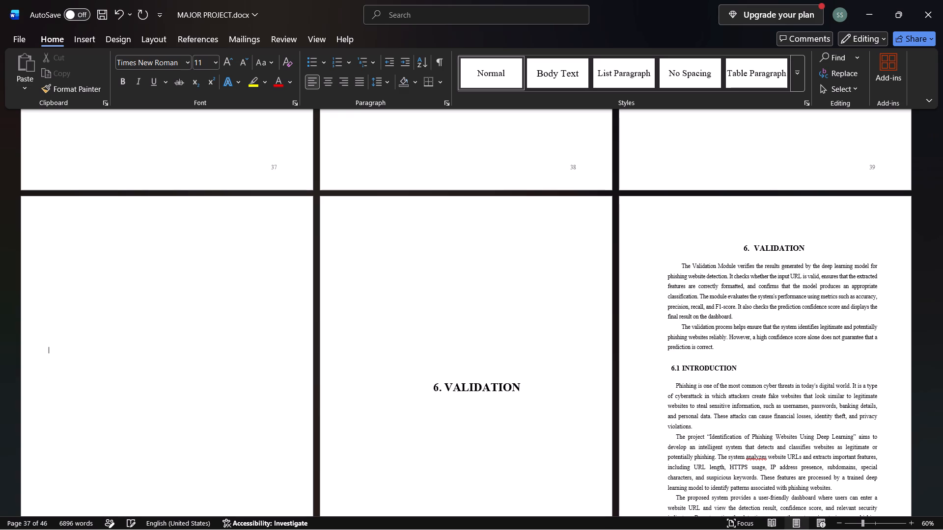
key(BackSpace)
key(BackSpace)
key(BackSpace)
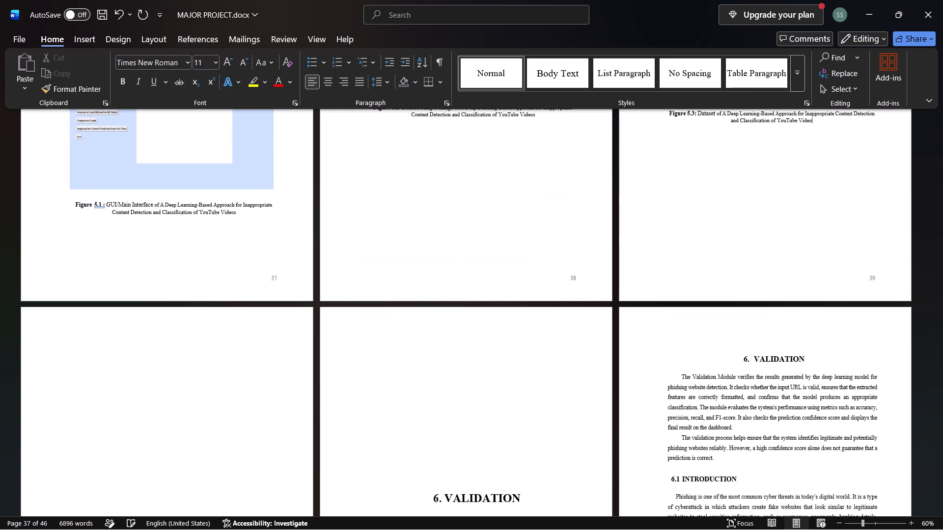
scroll(115, 397, down, 2)
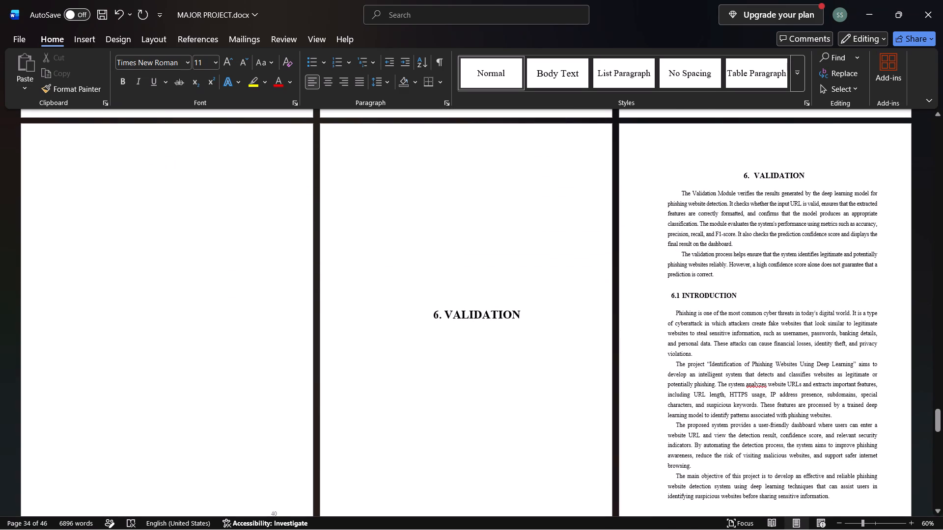
click(67, 211)
key(BackSpace)
key(BackSpace)
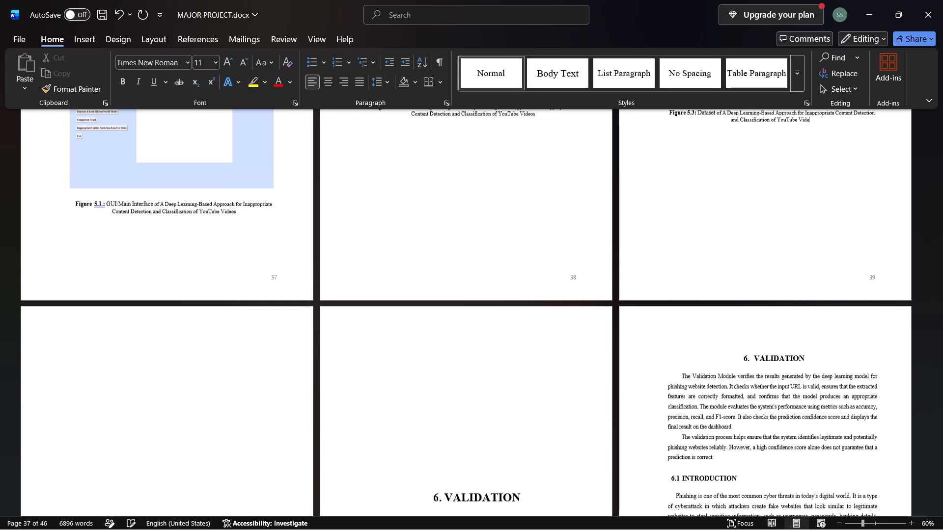
Delete the empty content of the blank page between the Figure 5.3 page and the 6. Validation title page.
scroll(67, 211, down, 1)
scroll(67, 211, up, 3)
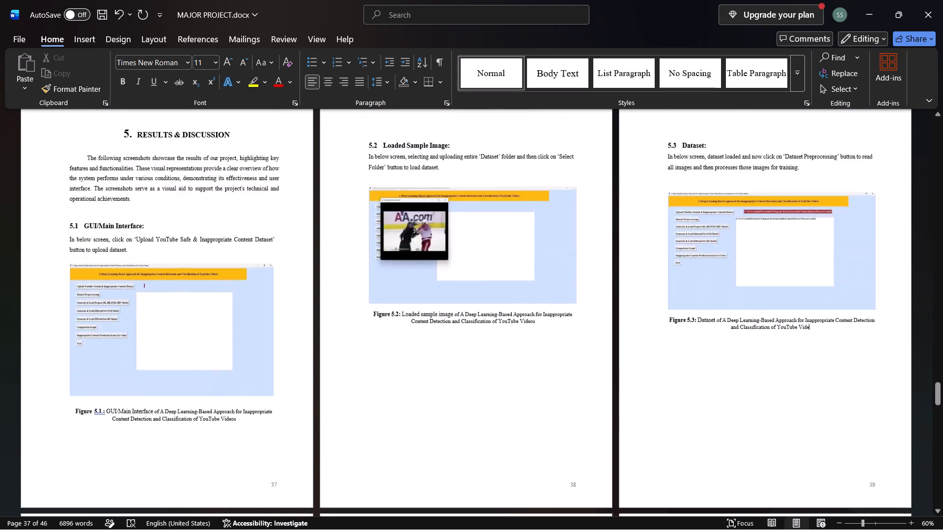
scroll(67, 211, up, 2)
scroll(67, 211, down, 4)
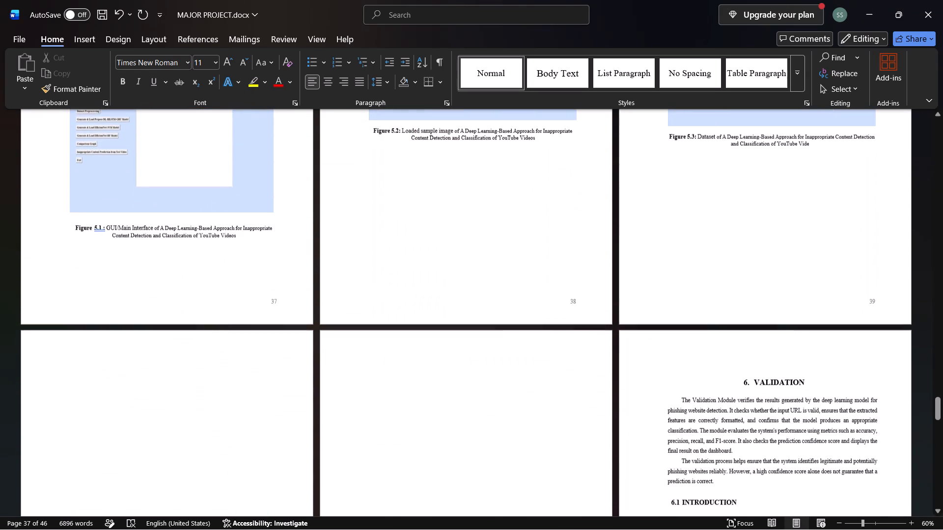
drag(67, 356, 172, 491)
key(Delete)
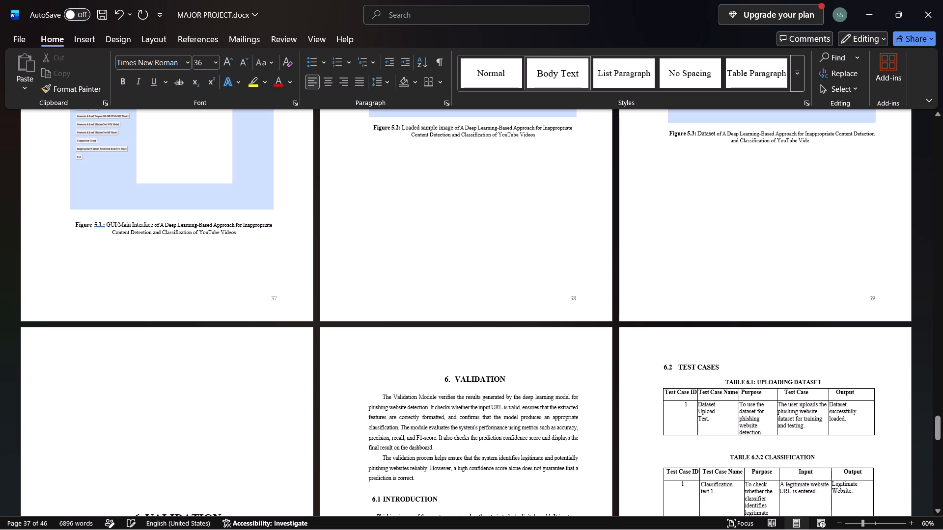
Examine the pages from the Validation chapter to the end of the Bibliography for blank pages.
scroll(172, 491, down, 2)
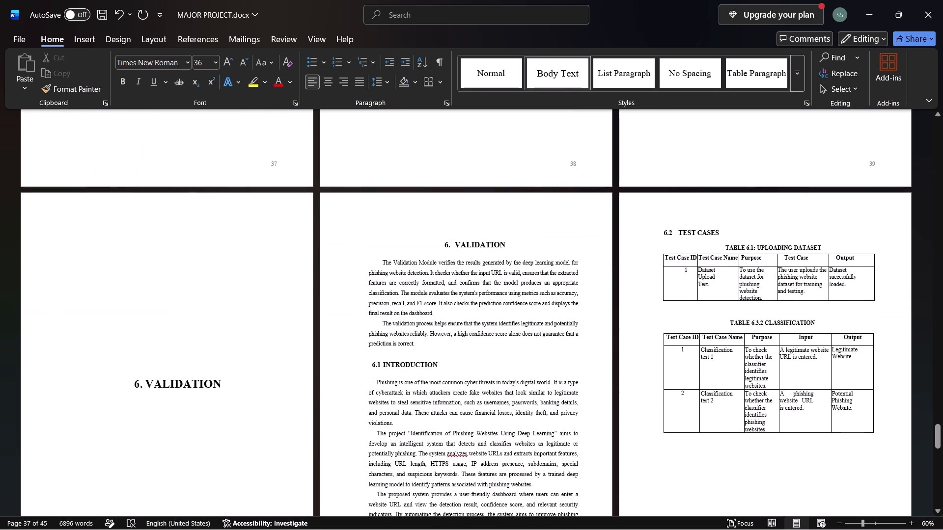
scroll(172, 491, down, 9)
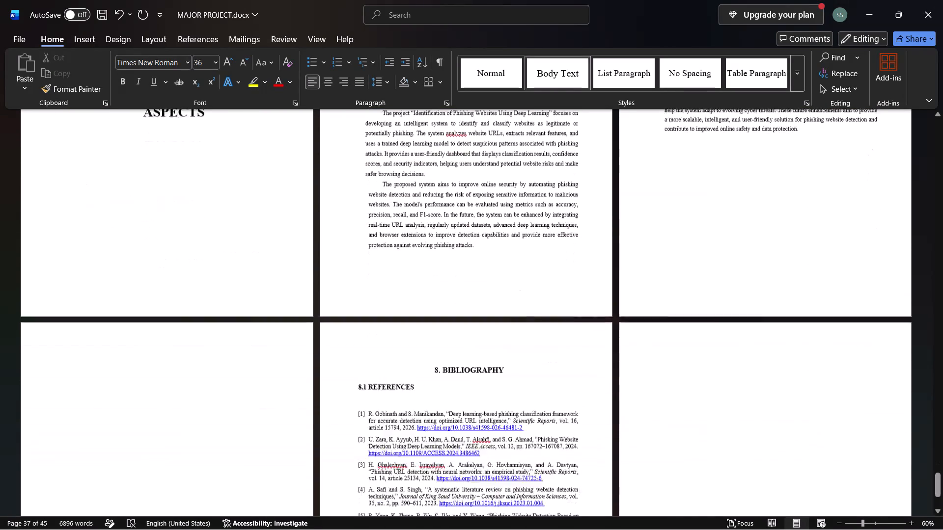
scroll(172, 491, down, 4)
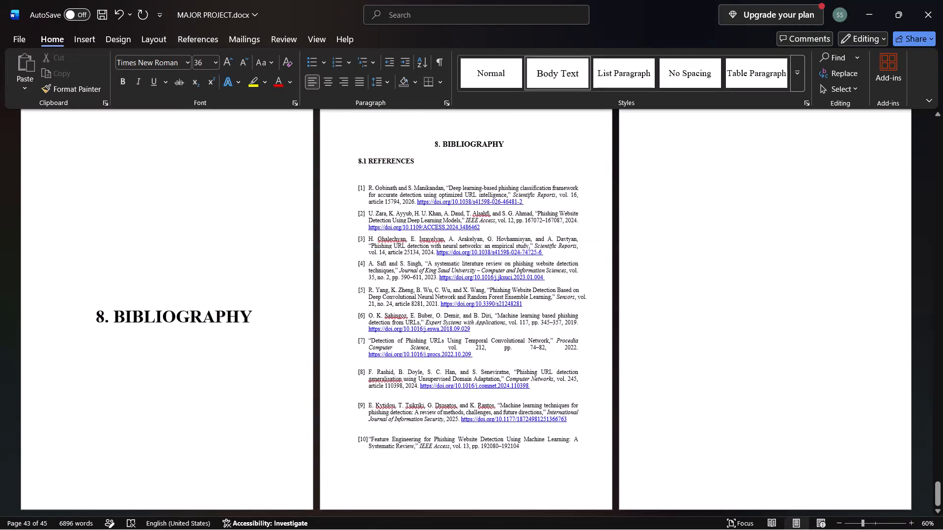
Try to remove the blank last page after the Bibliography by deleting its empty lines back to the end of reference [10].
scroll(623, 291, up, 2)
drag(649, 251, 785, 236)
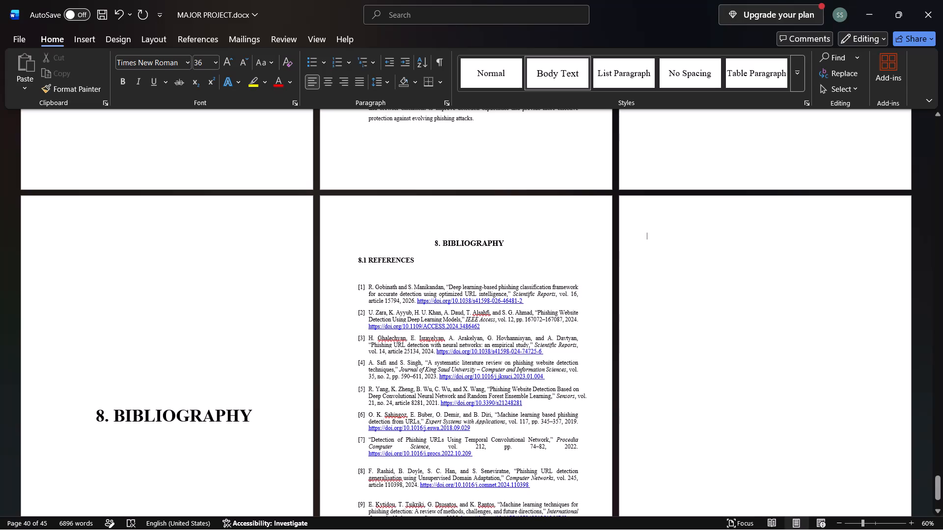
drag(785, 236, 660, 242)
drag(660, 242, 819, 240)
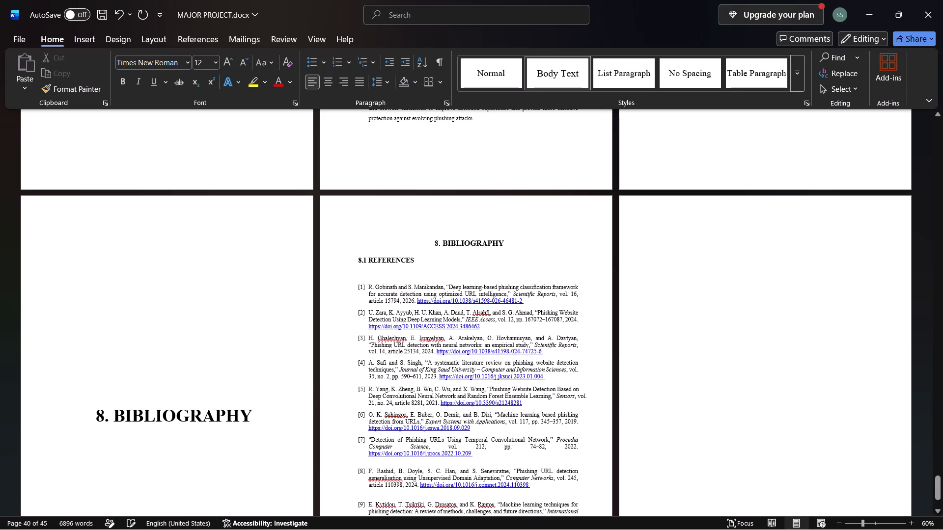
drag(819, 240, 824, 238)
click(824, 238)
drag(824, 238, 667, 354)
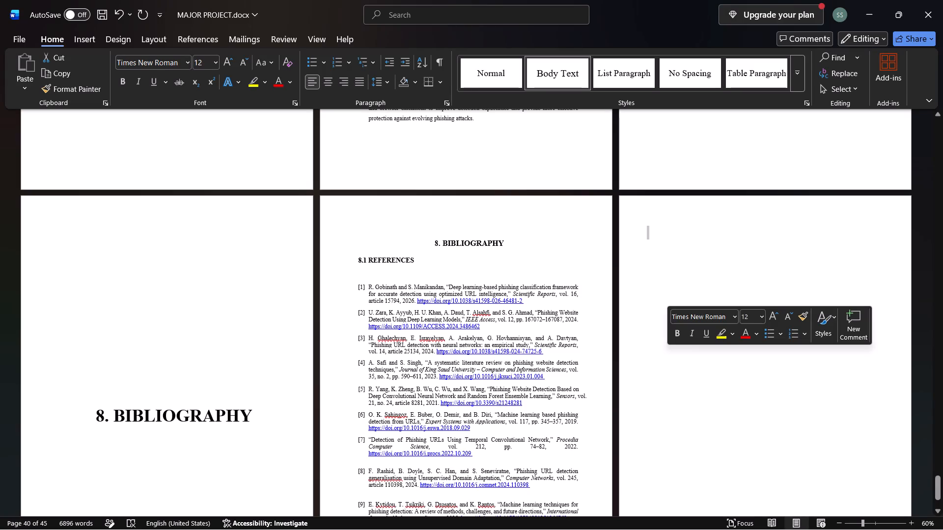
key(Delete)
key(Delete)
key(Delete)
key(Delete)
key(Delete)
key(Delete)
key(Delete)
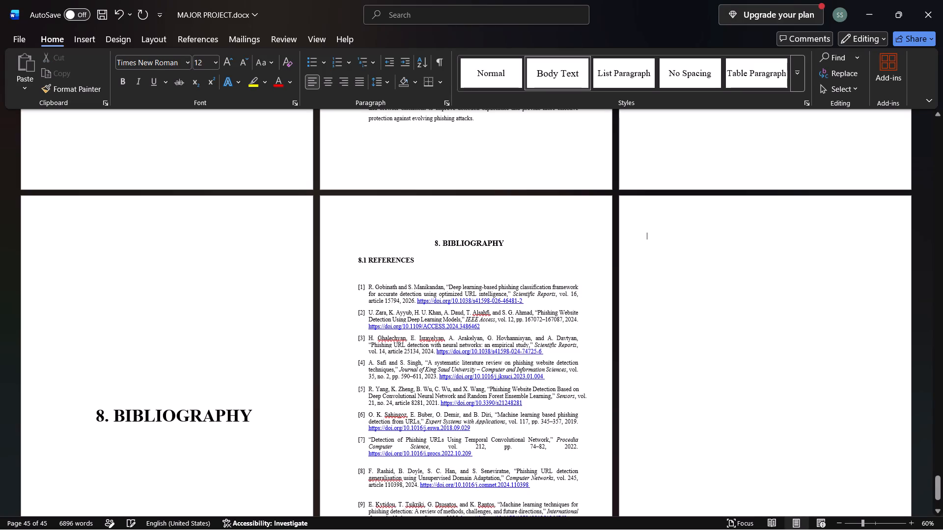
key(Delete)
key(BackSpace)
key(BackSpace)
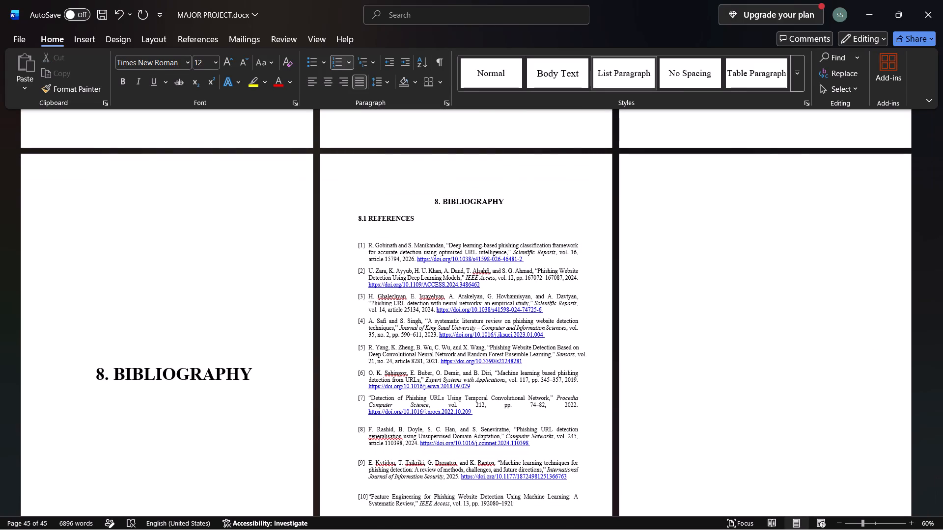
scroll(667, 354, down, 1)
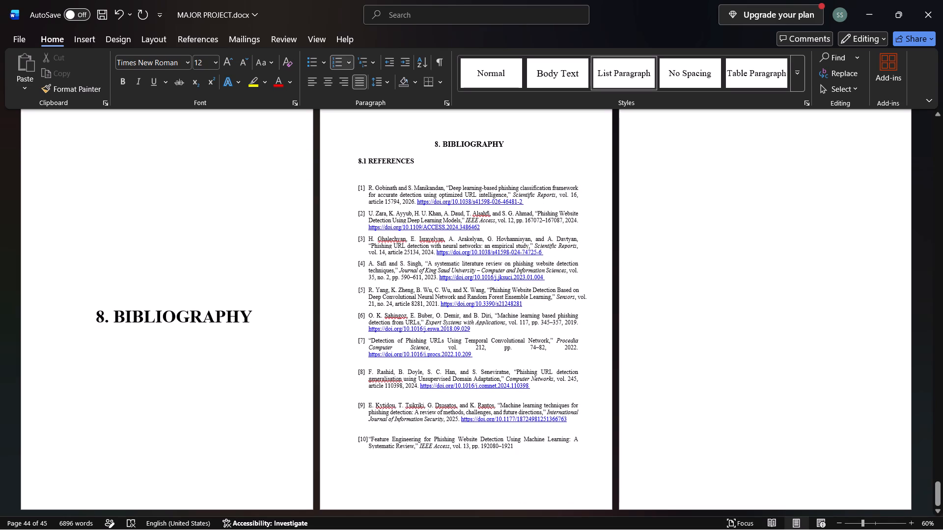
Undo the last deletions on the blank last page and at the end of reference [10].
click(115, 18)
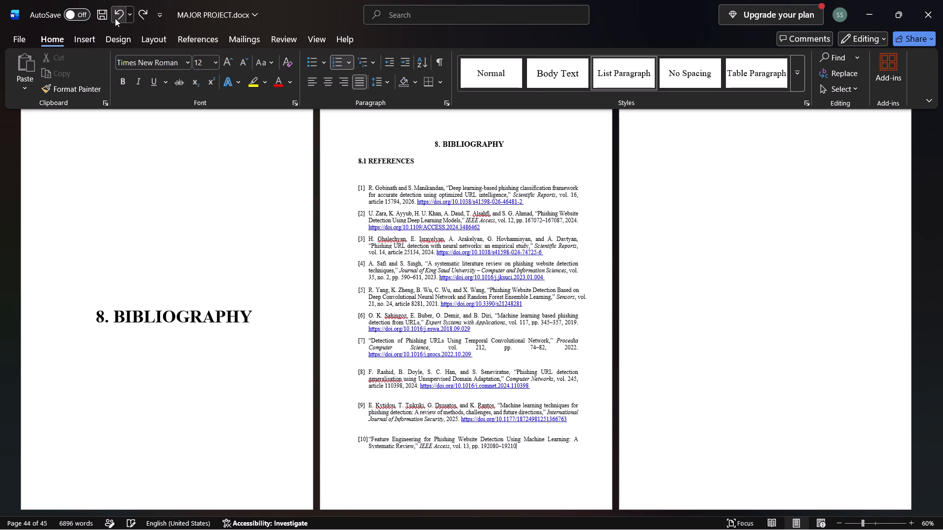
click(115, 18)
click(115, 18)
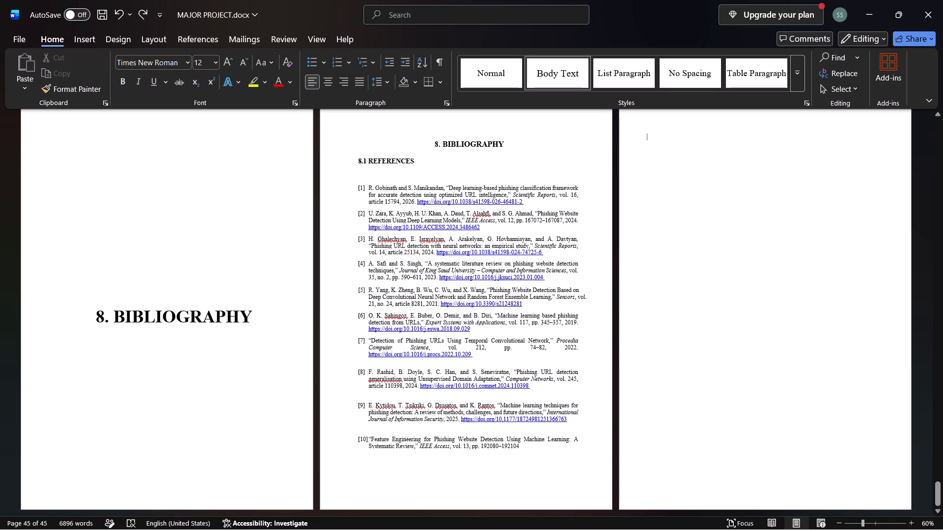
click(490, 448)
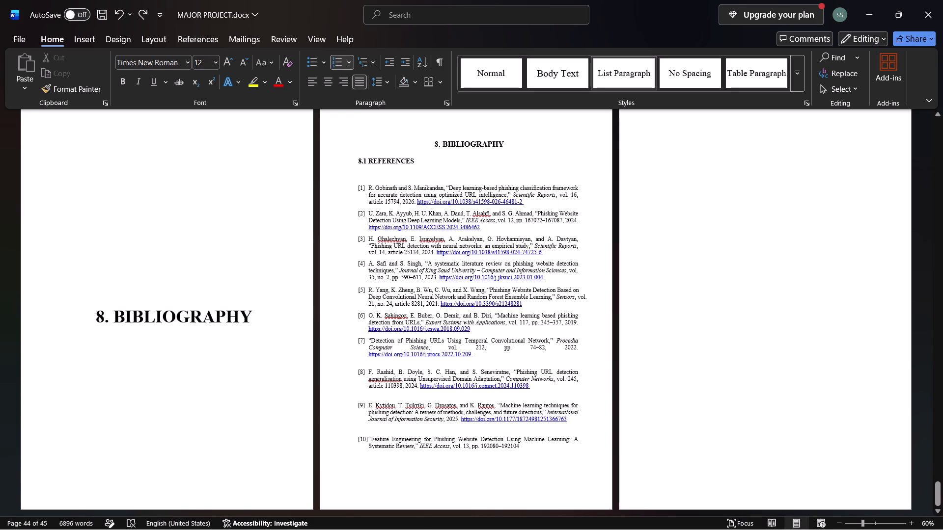
Examine the report's layout from the Conclusion & Future Aspects chapter back to the cover page, checking the pages of every chapter.
scroll(263, 277, up, 5)
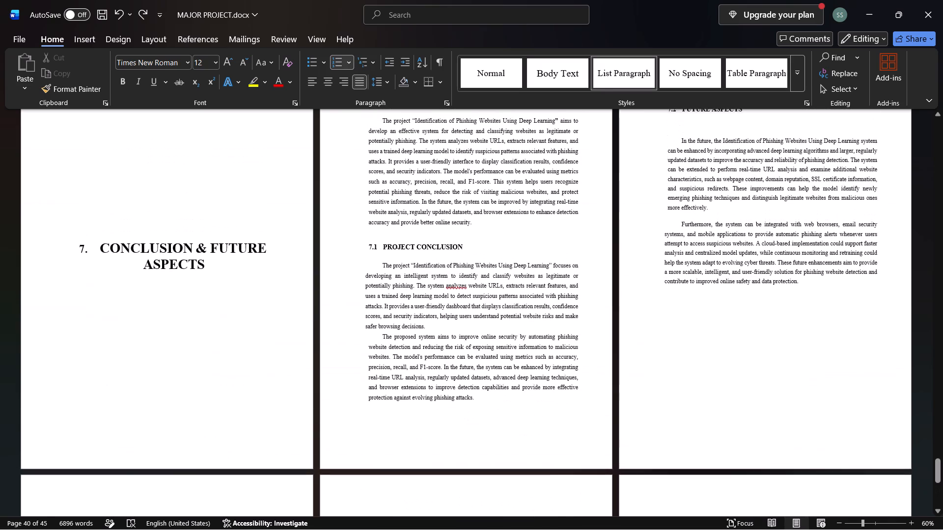
scroll(263, 277, up, 7)
scroll(263, 277, down, 1)
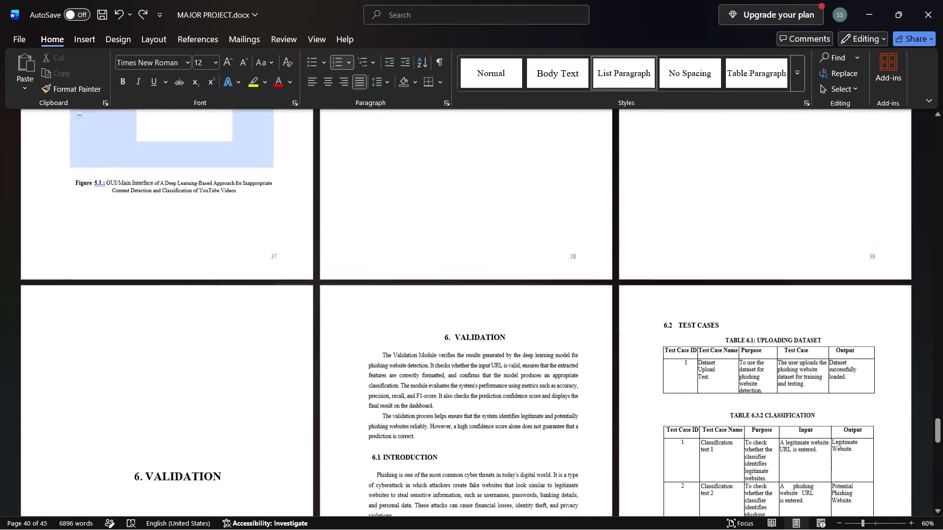
scroll(263, 277, down, 2)
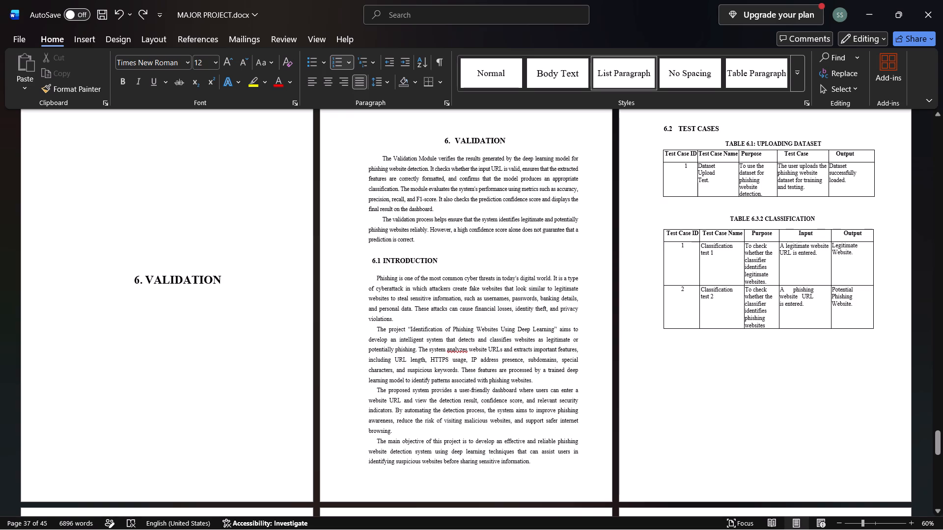
scroll(412, 283, up, 9)
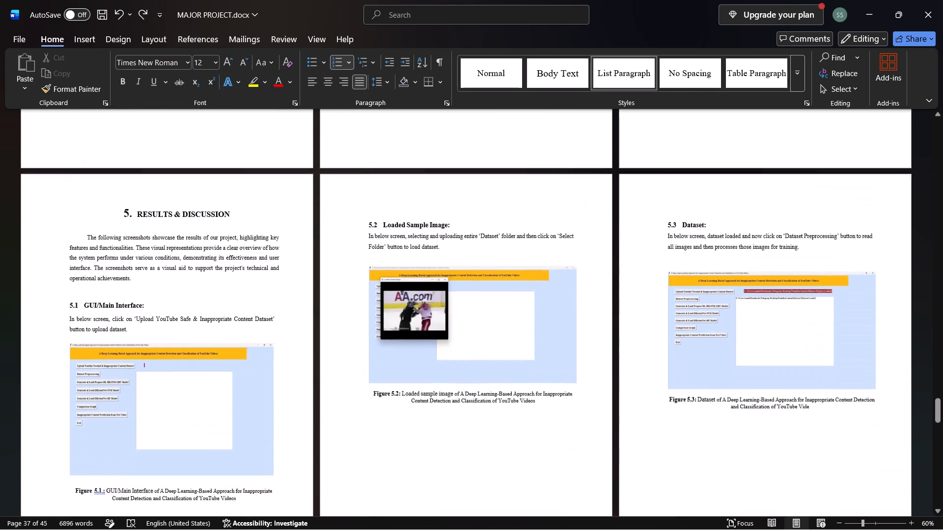
scroll(412, 283, up, 5)
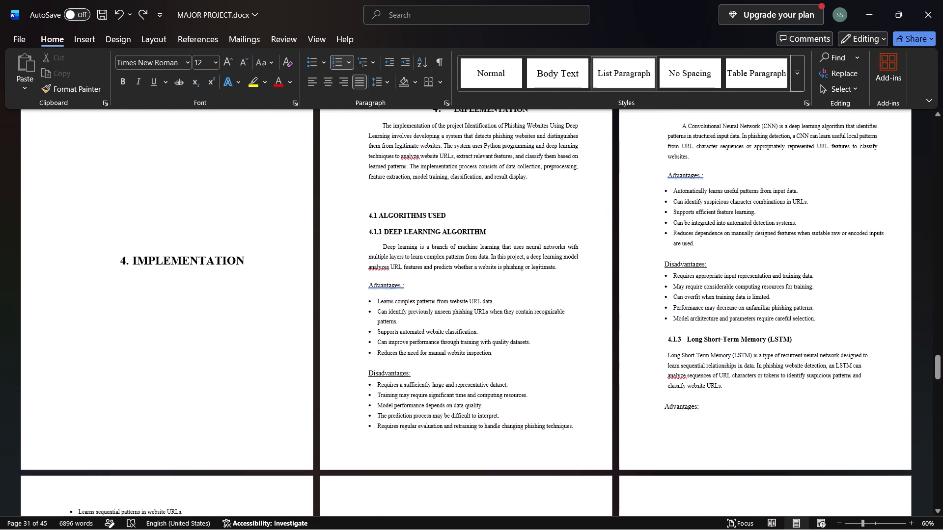
scroll(412, 283, up, 4)
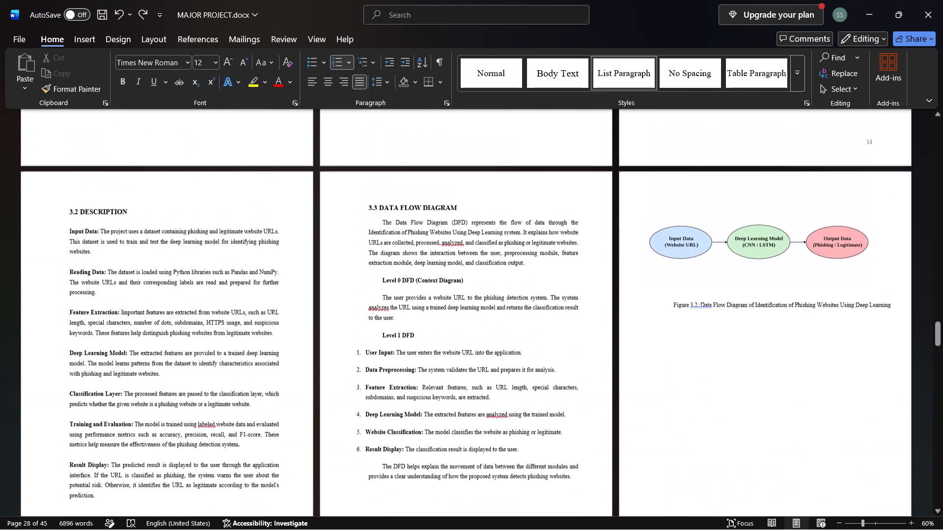
scroll(412, 283, up, 5)
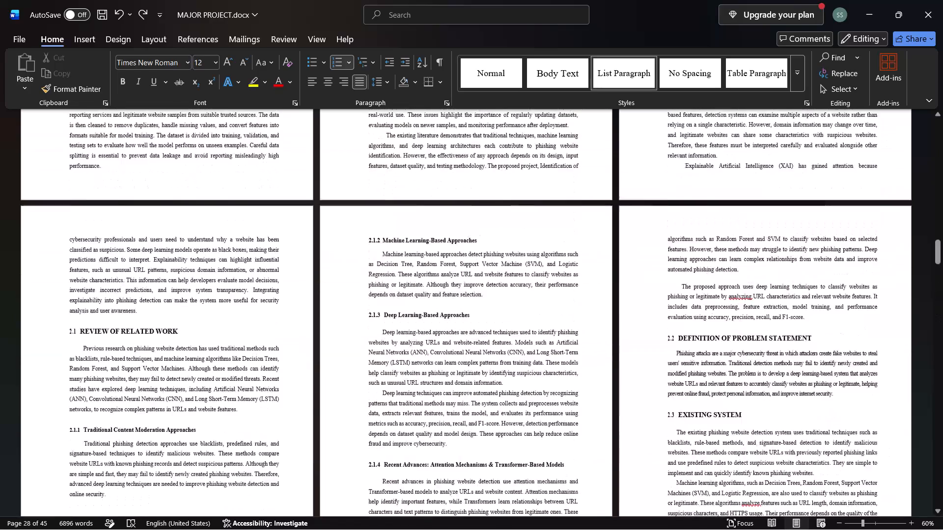
scroll(412, 283, up, 5)
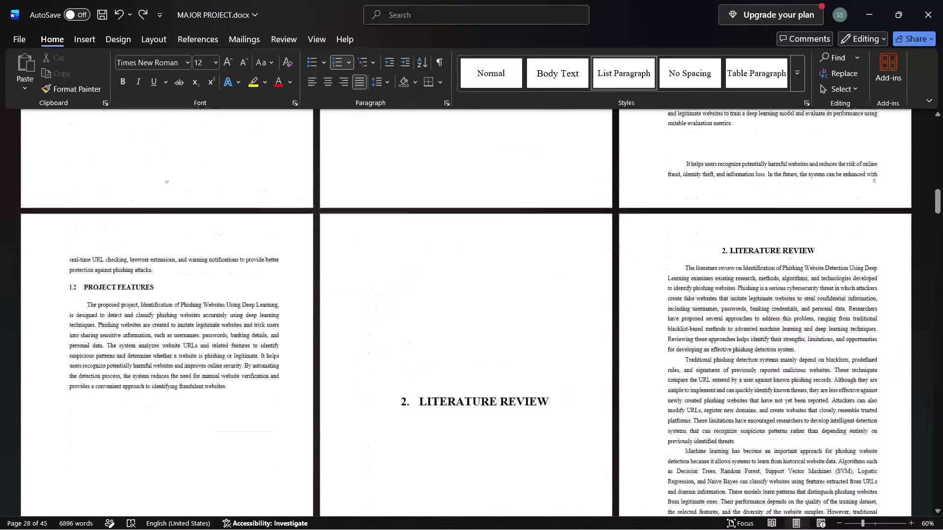
scroll(412, 283, up, 2)
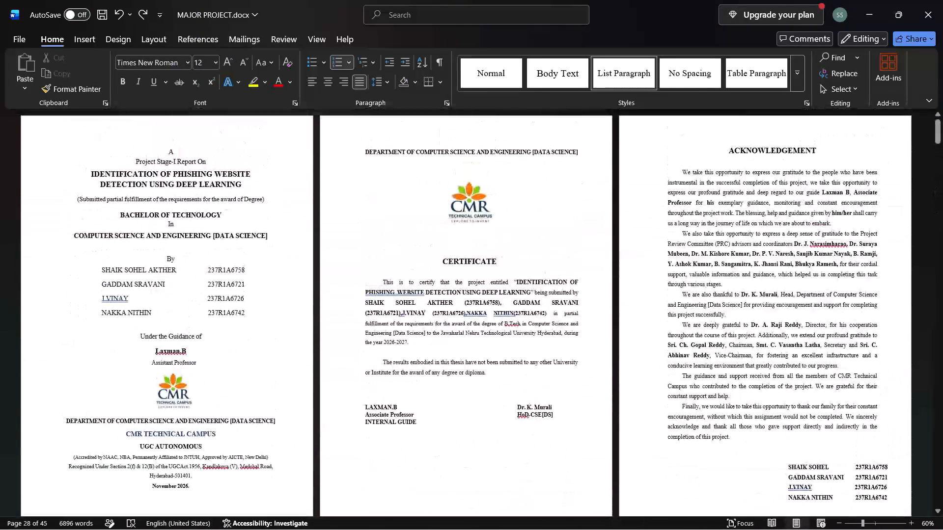
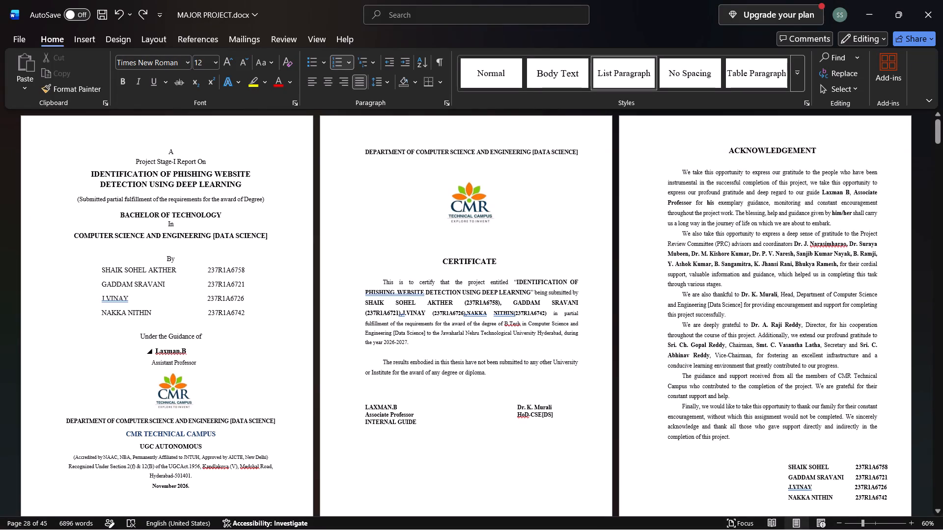
Examine the report's pages from the cover page through to the test case tables in the Validation chapter.
scroll(663, 211, down, 4)
scroll(444, 333, down, 5)
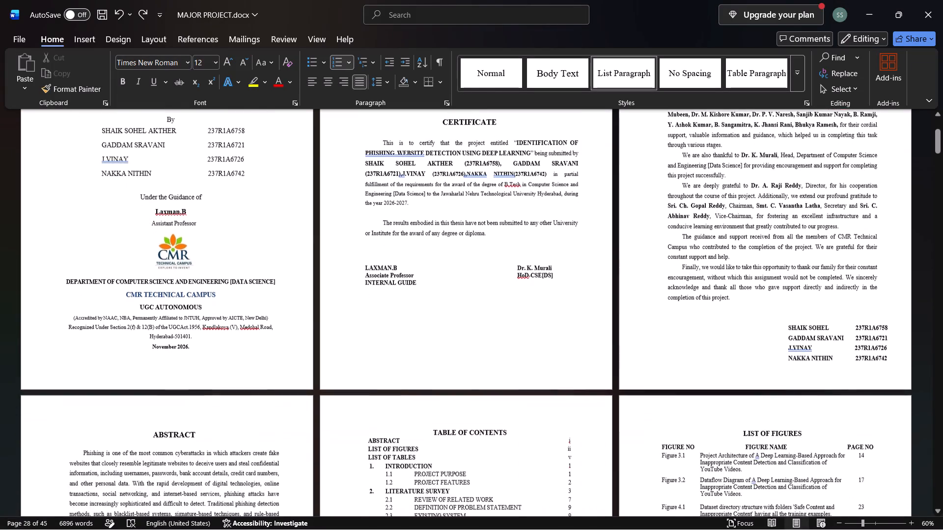
scroll(454, 330, down, 16)
scroll(456, 328, down, 11)
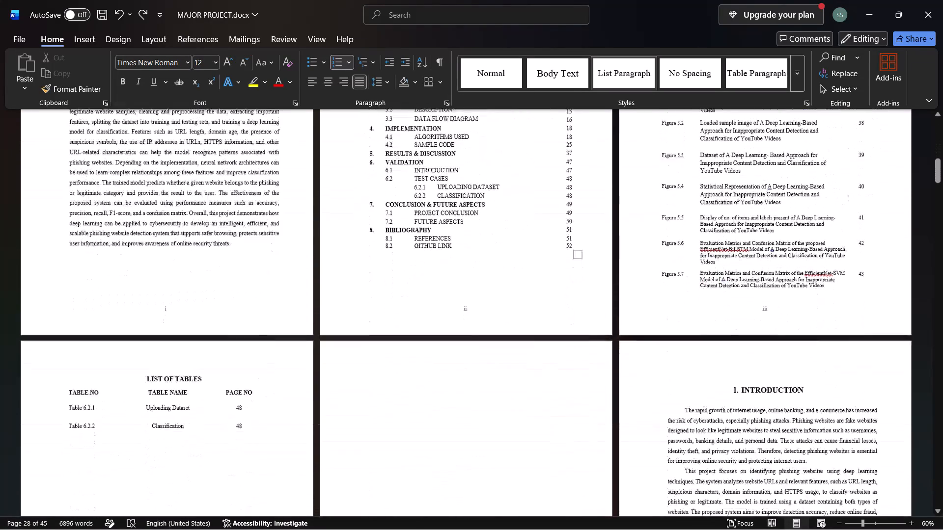
scroll(456, 329, down, 9)
scroll(456, 329, up, 2)
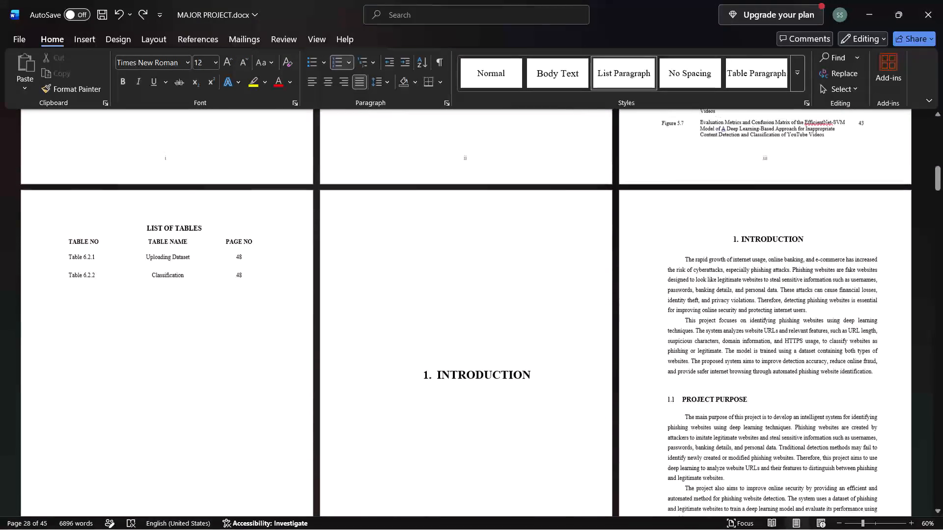
scroll(456, 329, down, 9)
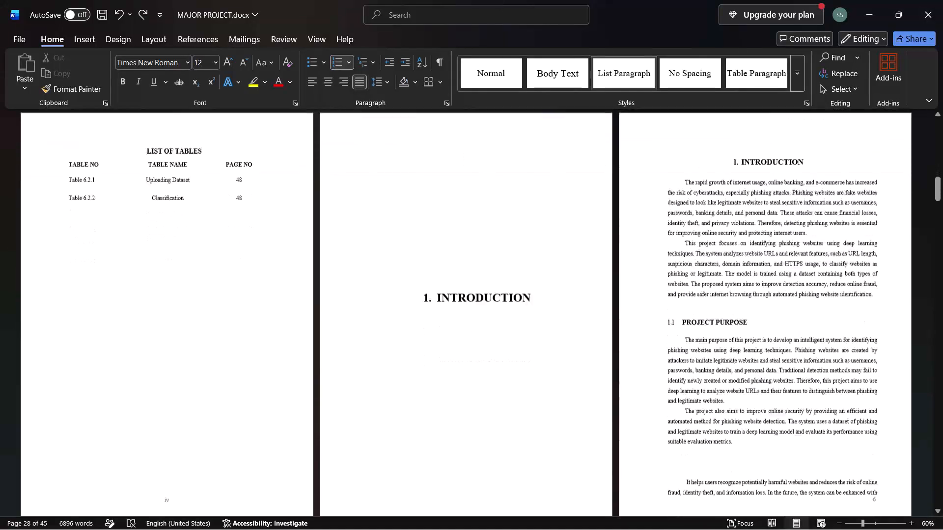
scroll(458, 328, down, 20)
scroll(458, 328, down, 1)
scroll(632, 295, down, 9)
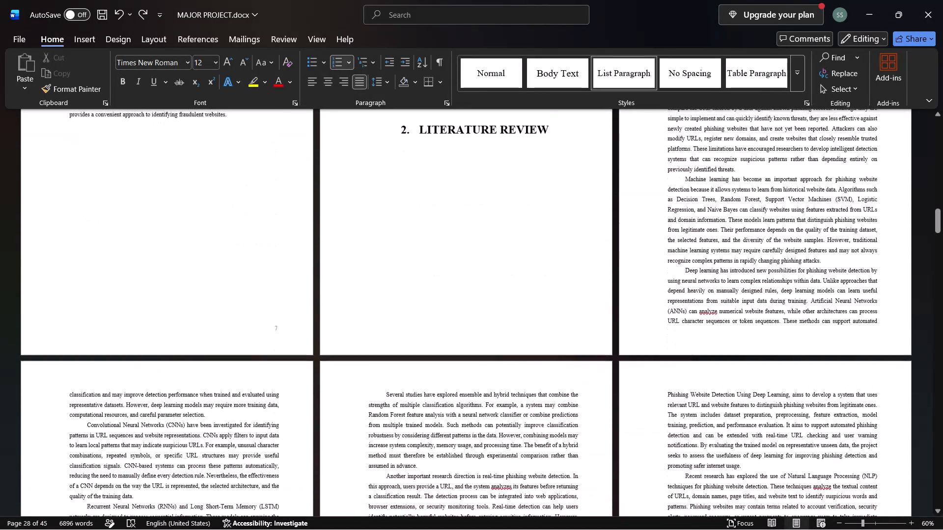
scroll(690, 284, down, 20)
scroll(690, 284, down, 15)
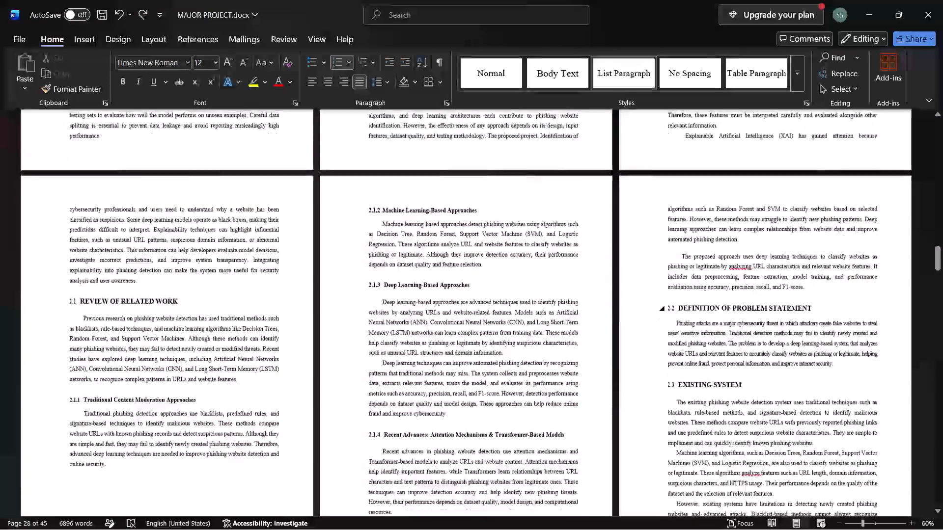
scroll(694, 280, down, 8)
scroll(694, 280, down, 19)
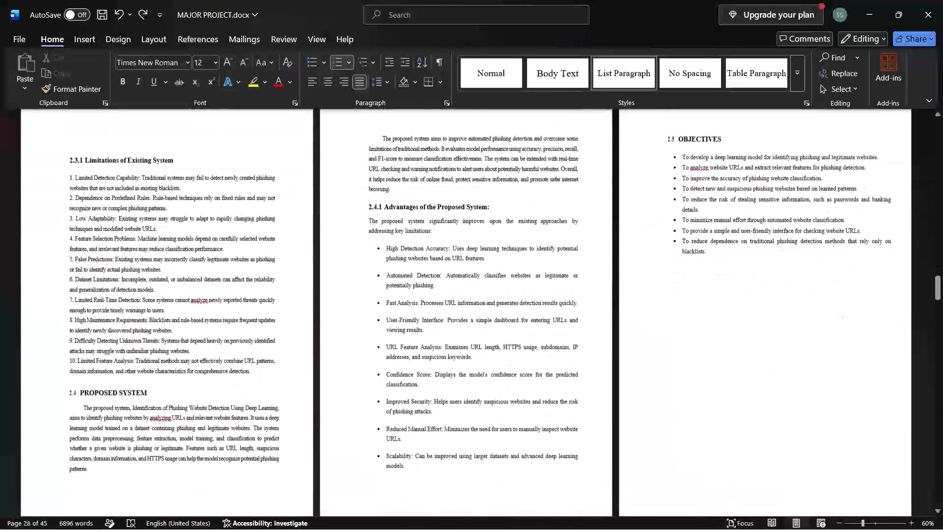
drag(938, 293, 939, 302)
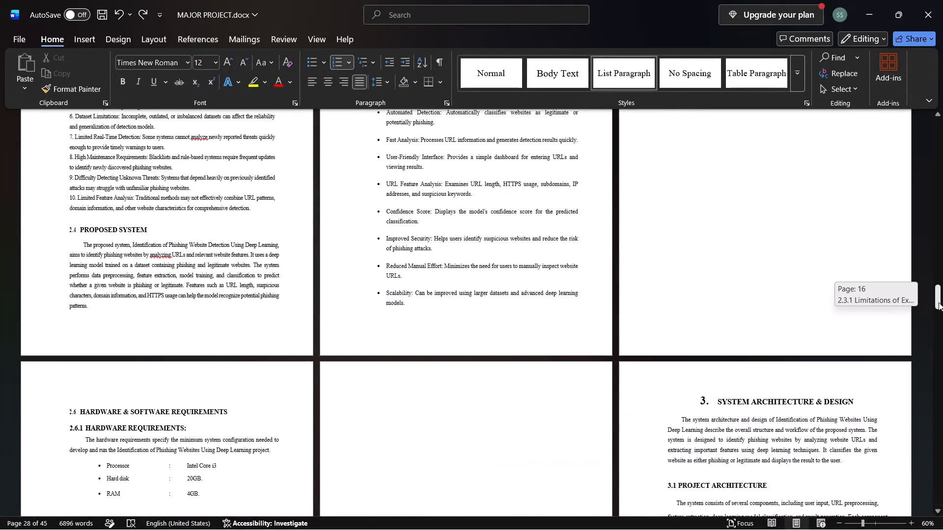
drag(939, 302, 942, 365)
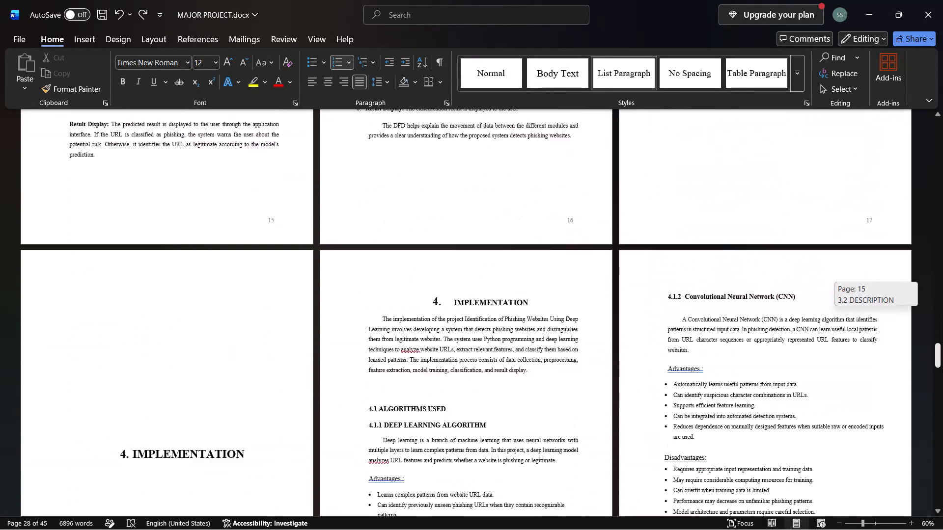
drag(942, 365, 942, 424)
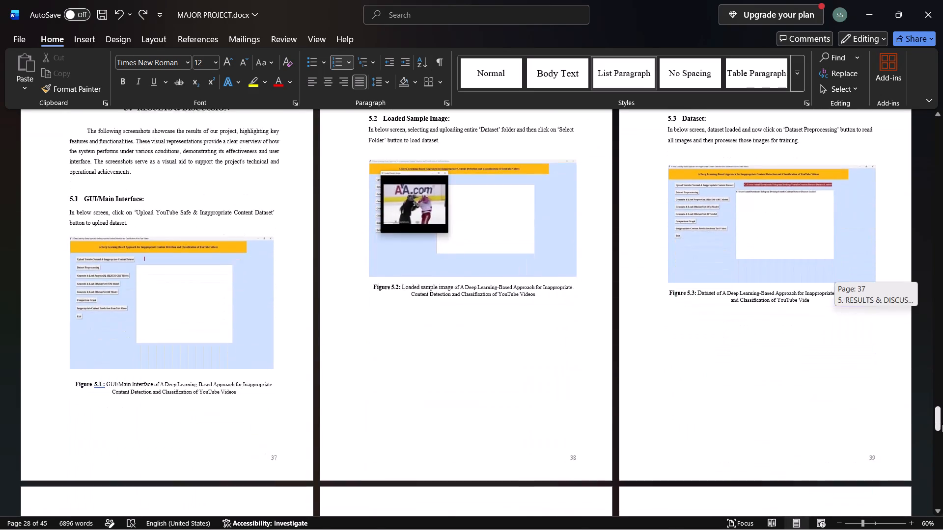
drag(942, 424, 942, 441)
scroll(892, 396, down, 4)
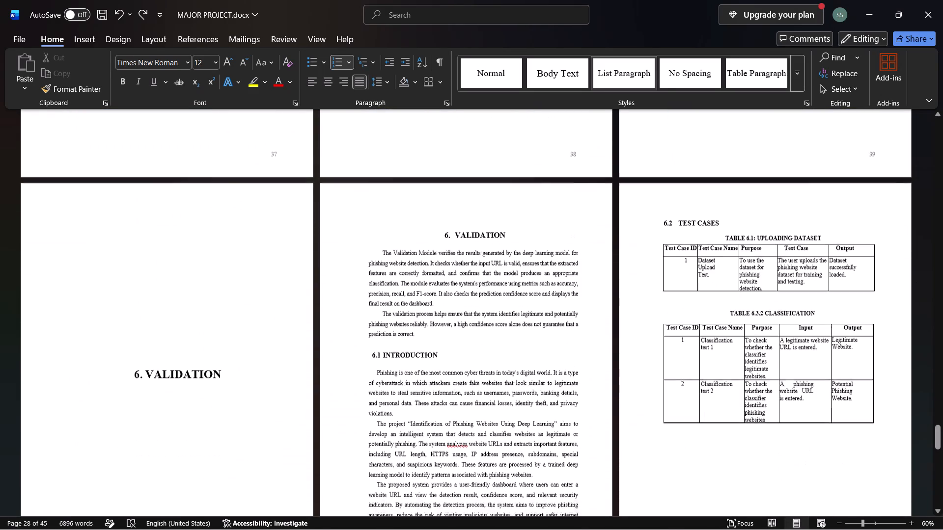
scroll(892, 396, down, 4)
scroll(860, 379, up, 6)
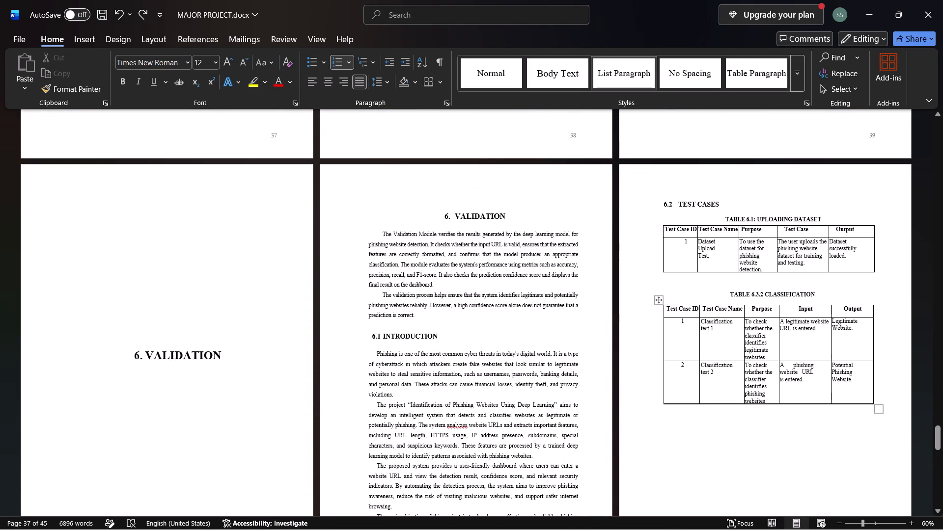
Add empty unnumbered lines below the 4.2 Sample Code heading in the Implementation chapter.
drag(939, 429, 918, 376)
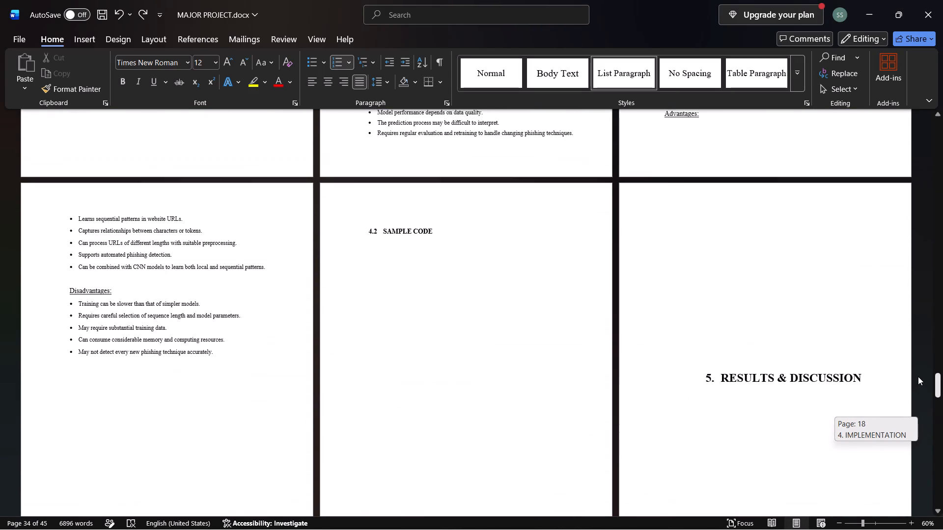
drag(918, 376, 915, 344)
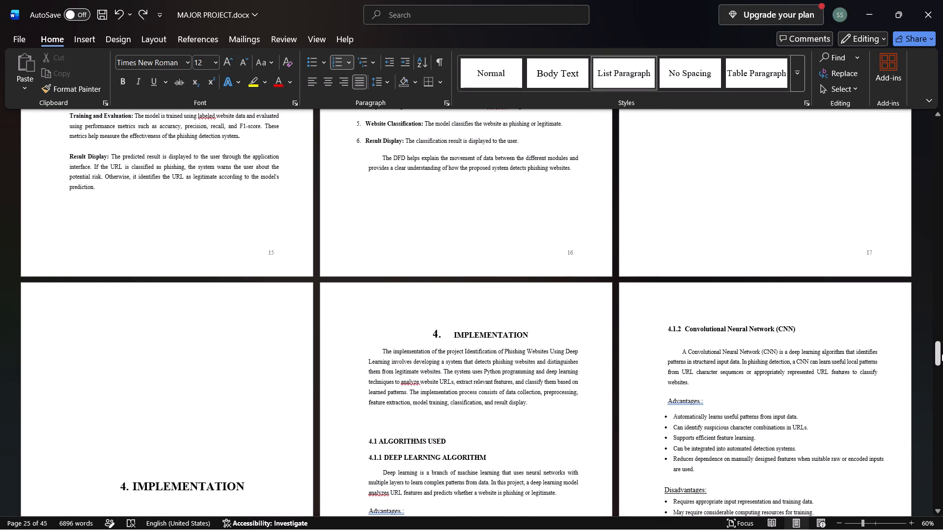
drag(937, 348, 937, 369)
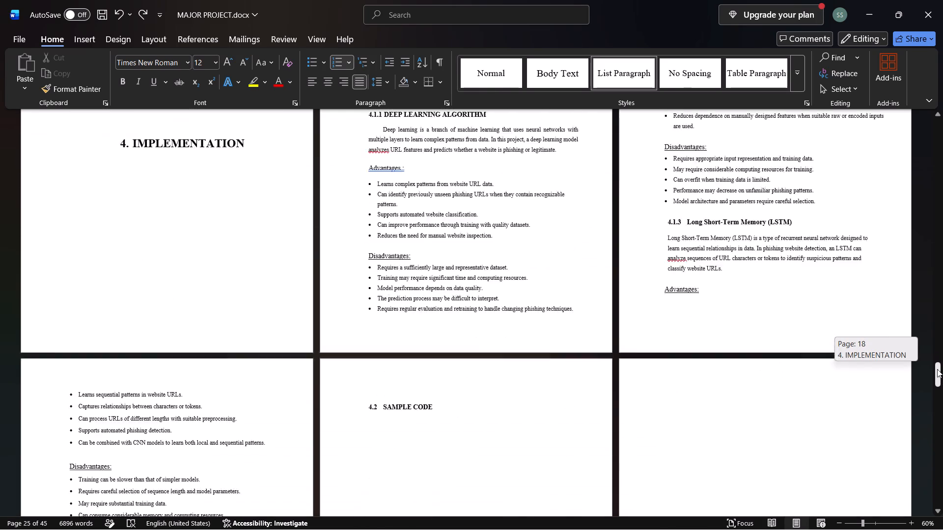
drag(937, 369, 935, 374)
click(453, 318)
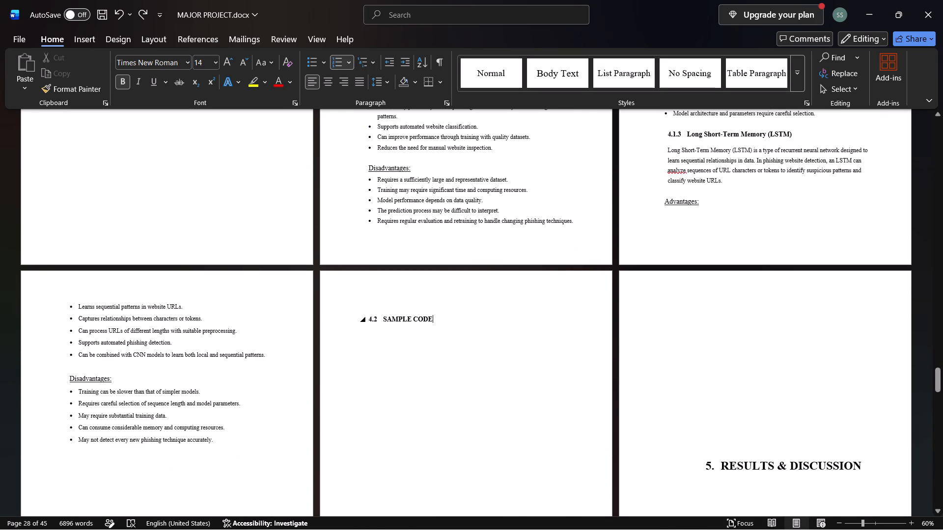
key(Return)
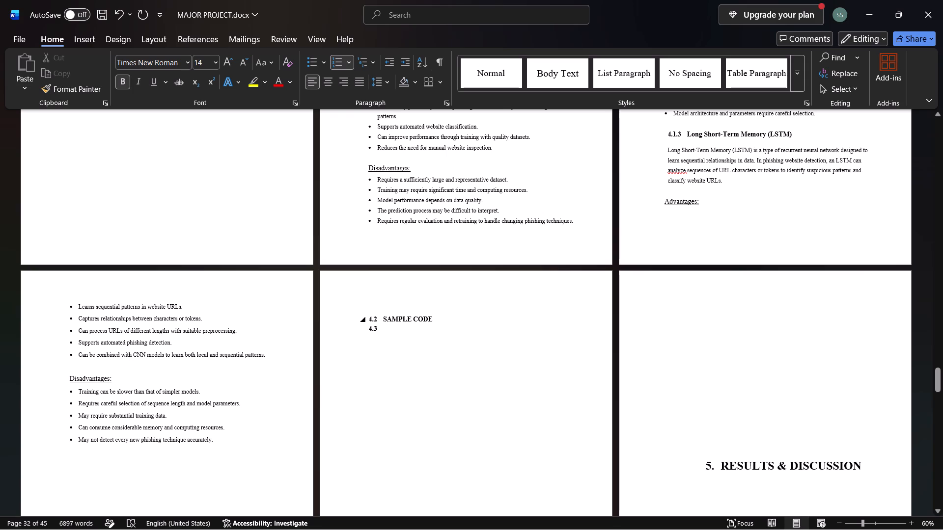
key(BackSpace)
key(Return)
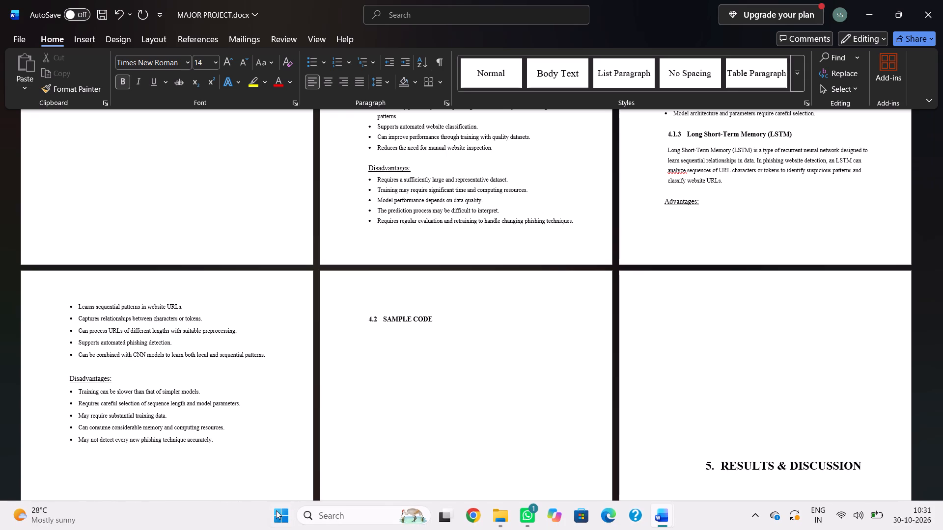
click(468, 523)
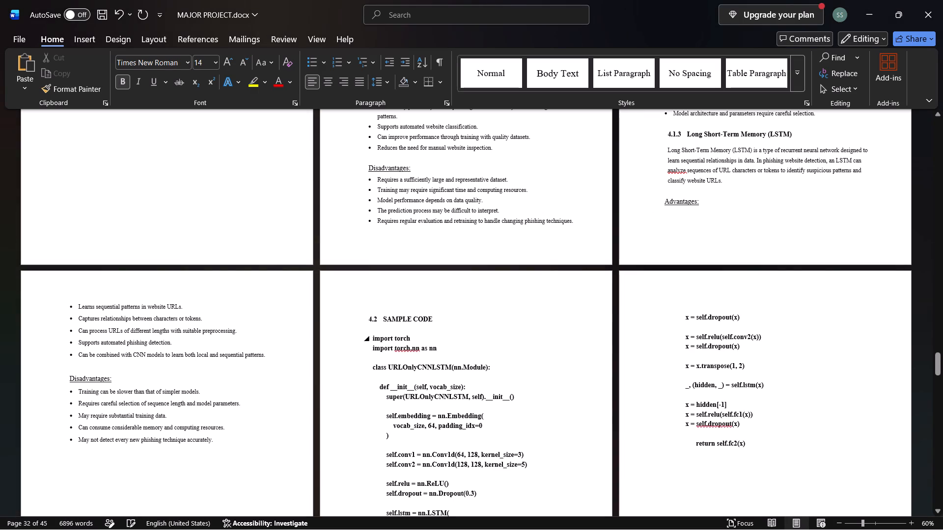
Remove the bold from the whole pasted CNN-LSTM model code and reduce its font size to 12.
scroll(653, 353, down, 2)
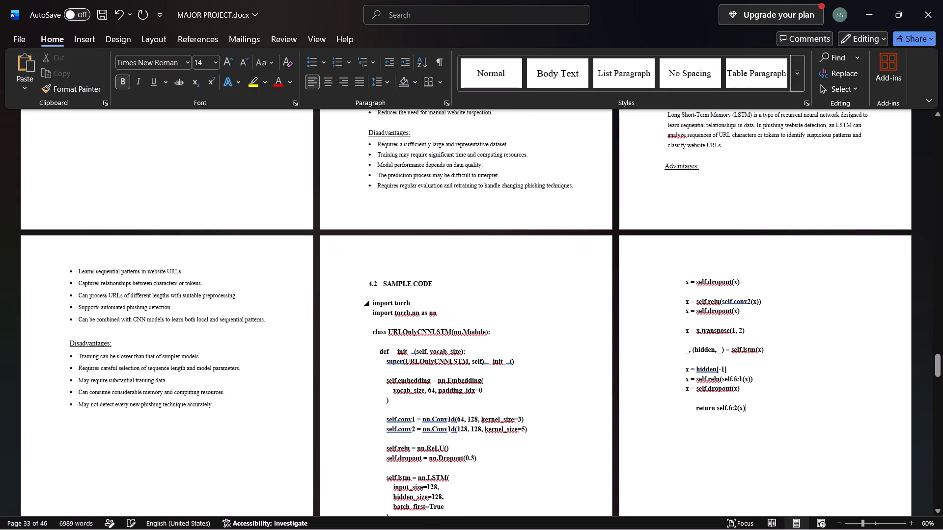
drag(372, 303, 462, 403)
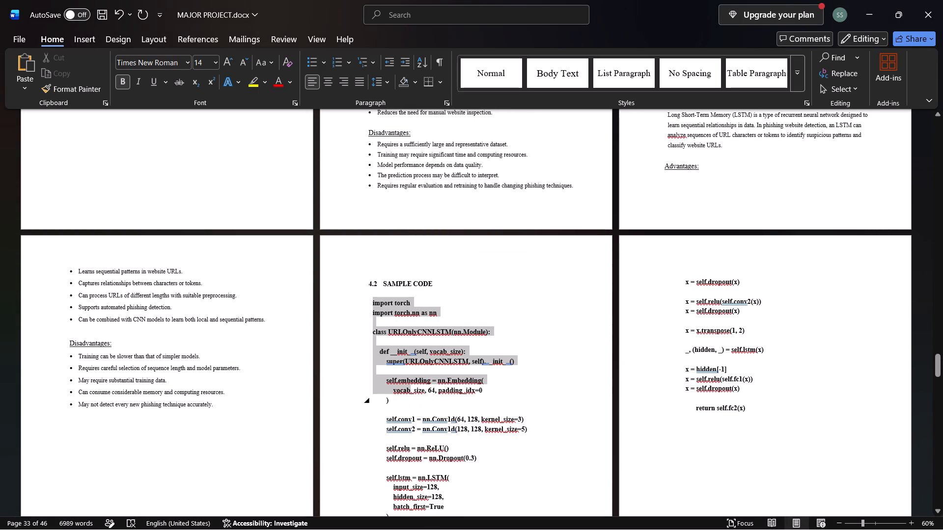
drag(462, 403, 752, 412)
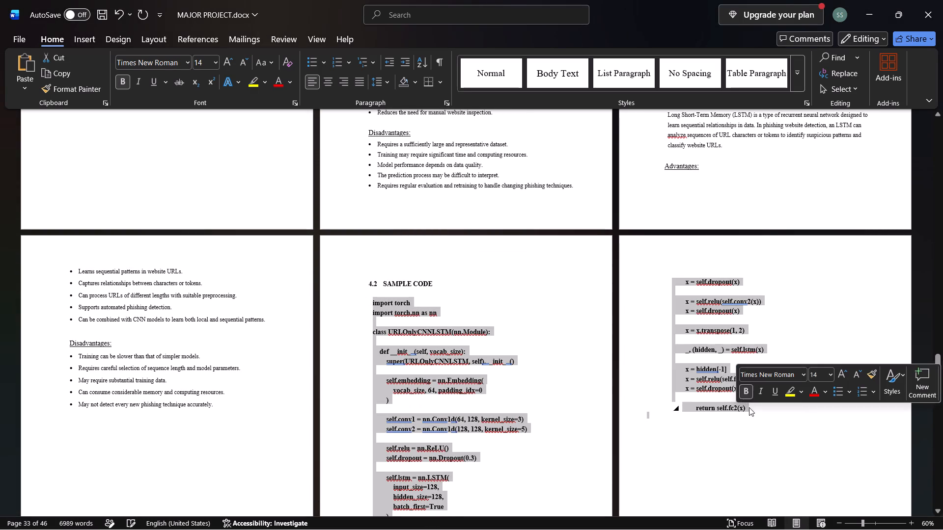
click(746, 391)
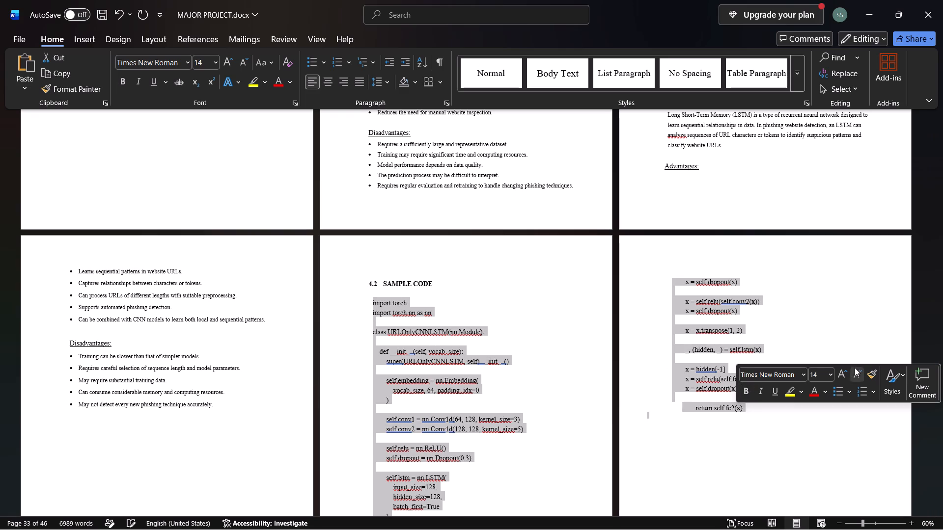
click(854, 369)
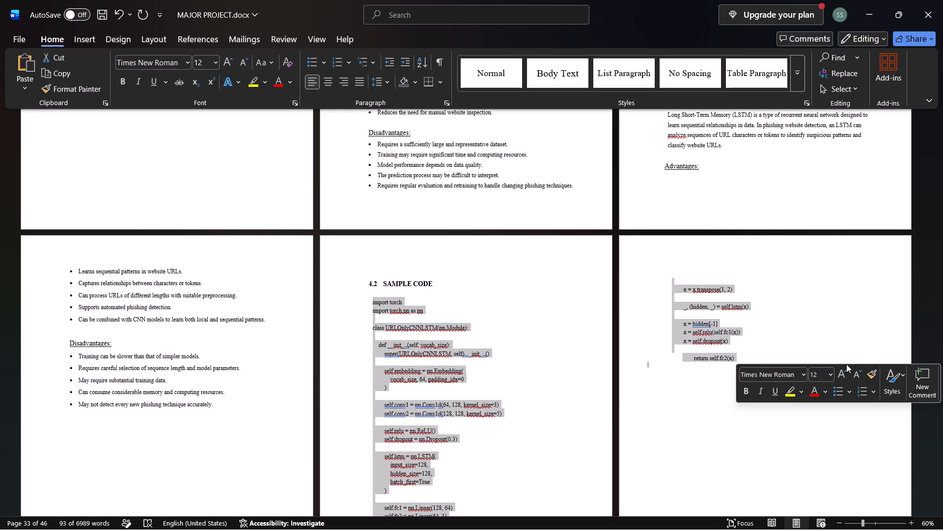
click(473, 155)
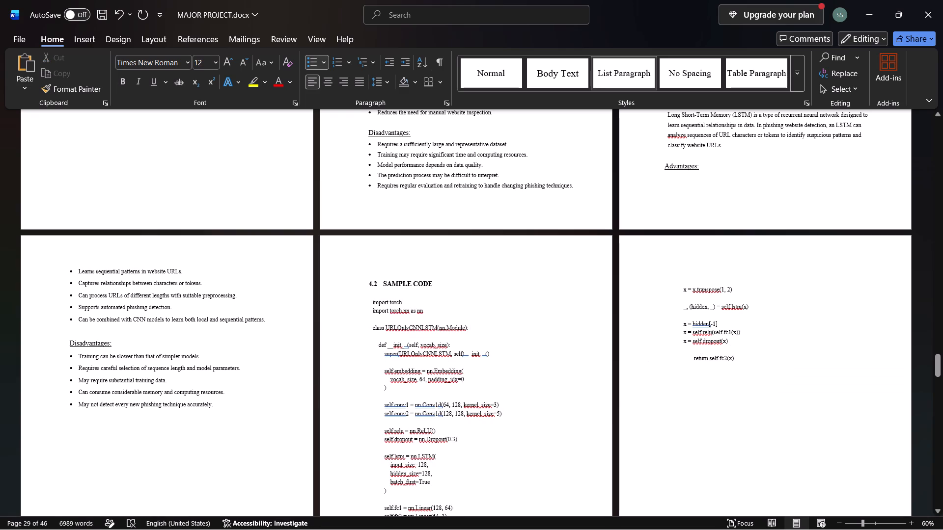
Copy the URL Preprocessing and Prediction code (predict.py) from ChatGPT and paste it on a new line after the model code in Word.
scroll(578, 375, down, 4)
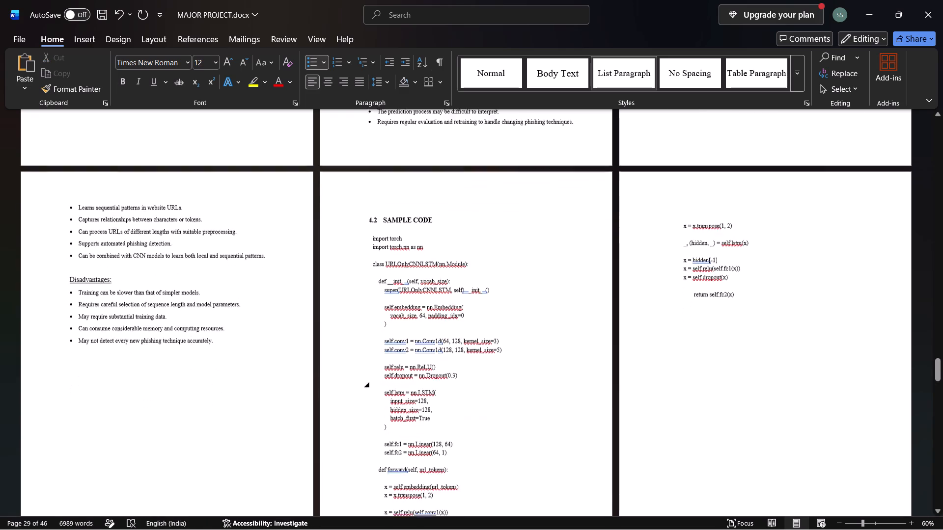
scroll(578, 367, down, 3)
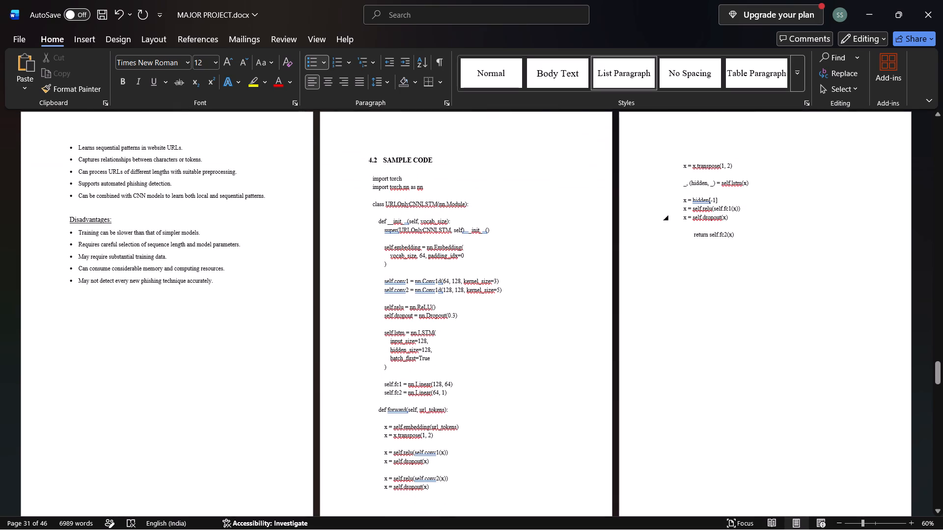
click(754, 234)
key(Return)
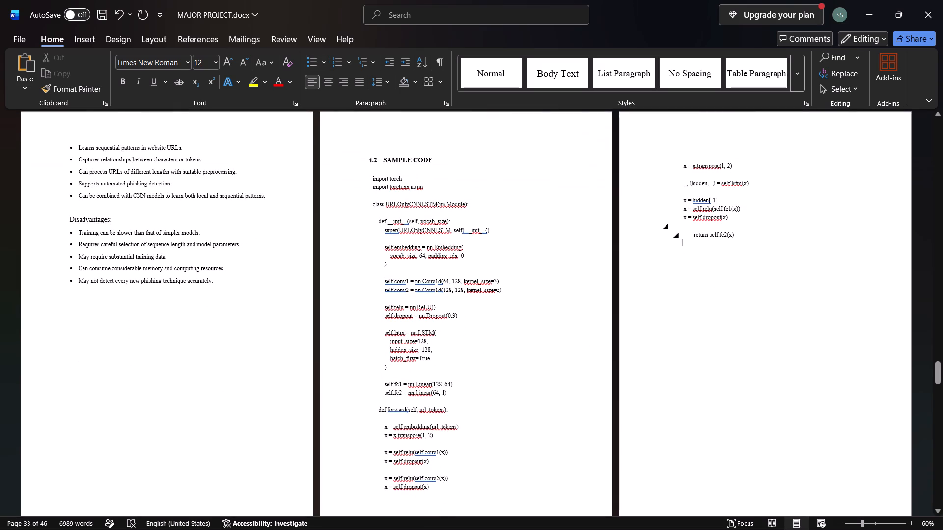
key(alt+Tab)
scroll(685, 263, down, 7)
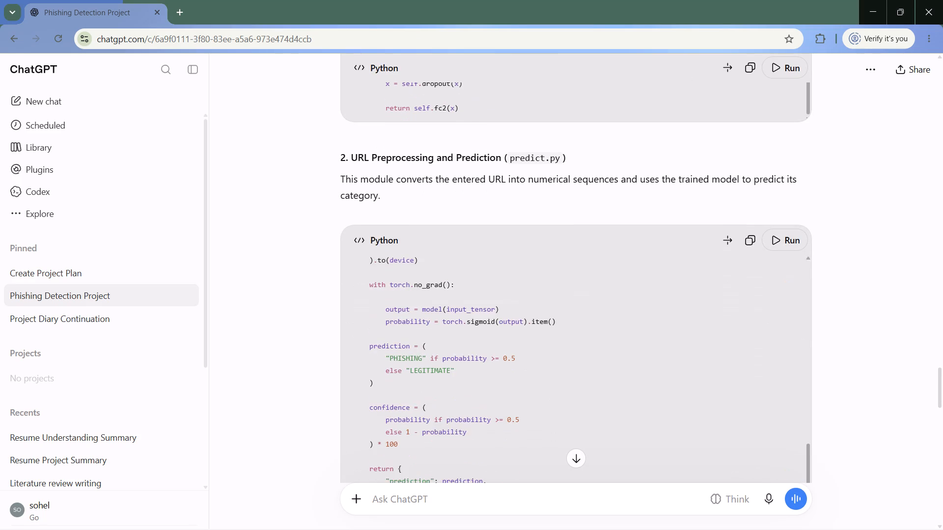
click(745, 233)
key(alt+Tab)
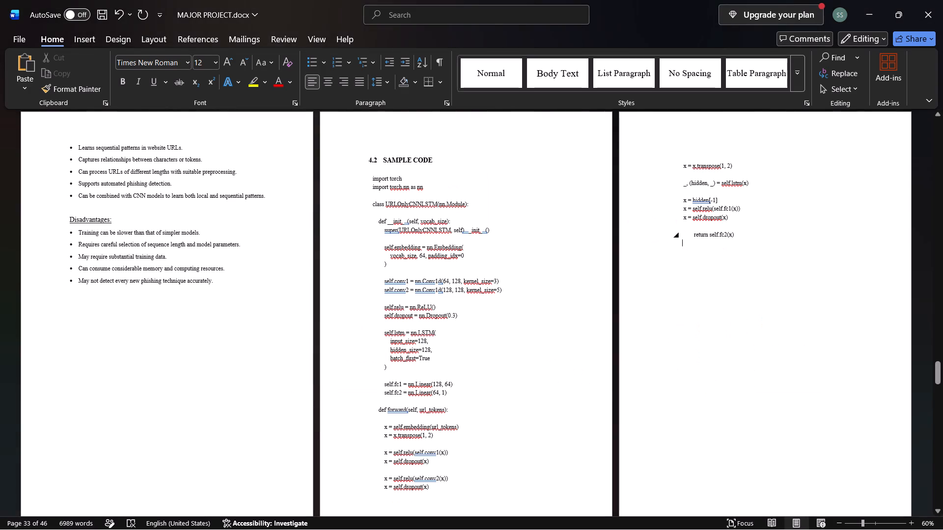
key(ctrl+v)
Copy the Flask Web Application code (app.py) from ChatGPT and paste it on a new line after the prediction code in Word.
scroll(741, 237, down, 3)
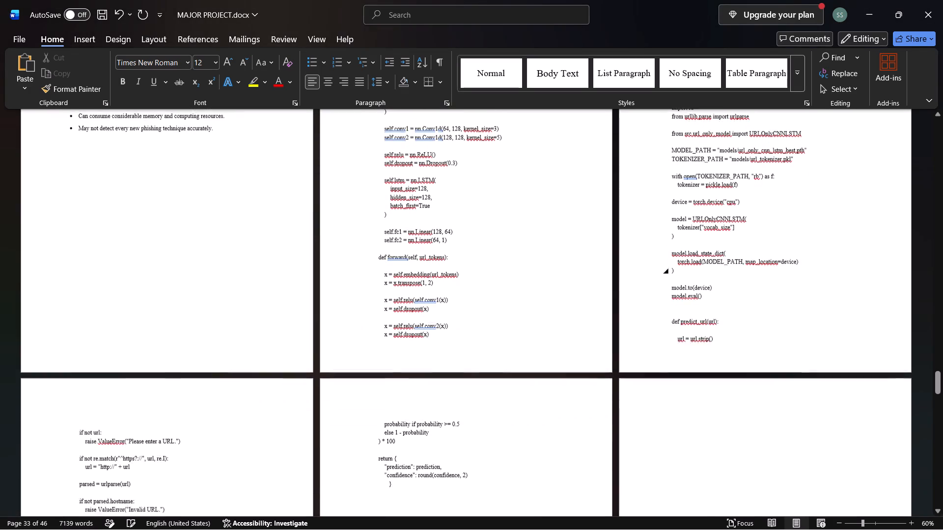
scroll(740, 237, down, 6)
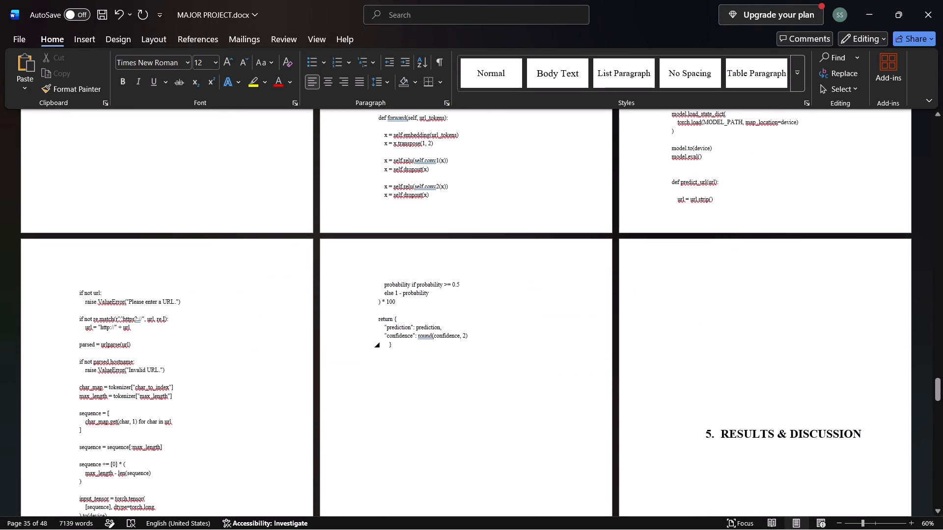
key(Return)
key(alt+Tab)
scroll(436, 353, down, 7)
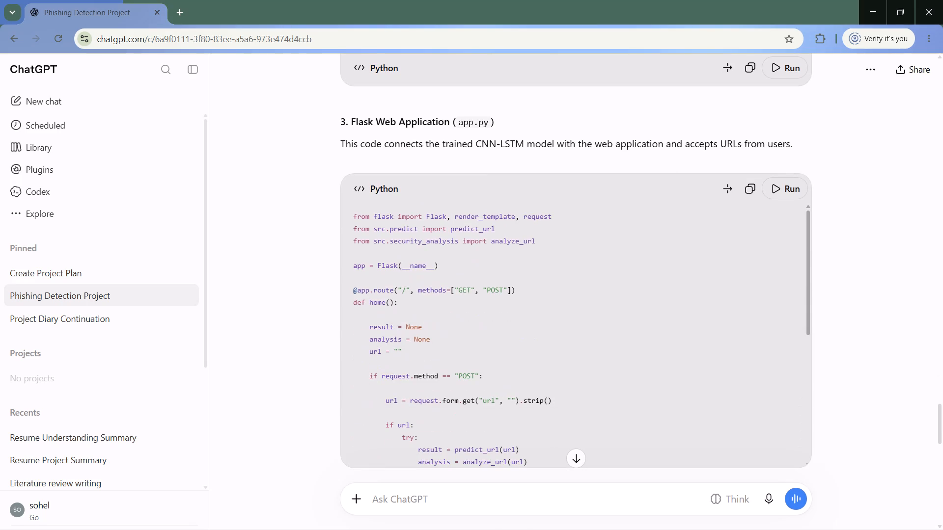
click(753, 178)
key(alt+Tab)
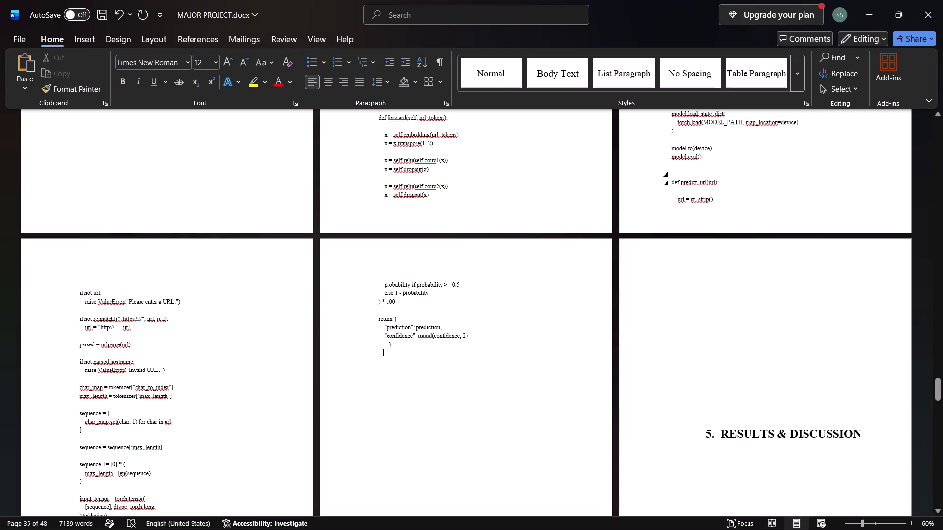
key(ctrl+v)
Copy the URL Security Analysis code (security_analysis.py) from ChatGPT and paste it on a new line after the Flask code in Word.
scroll(733, 196, down, 3)
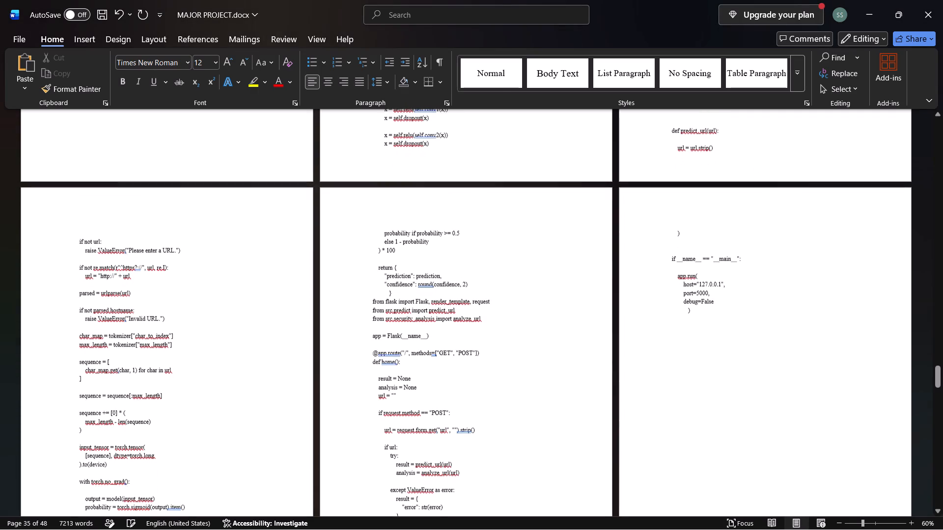
click(708, 317)
click(706, 311)
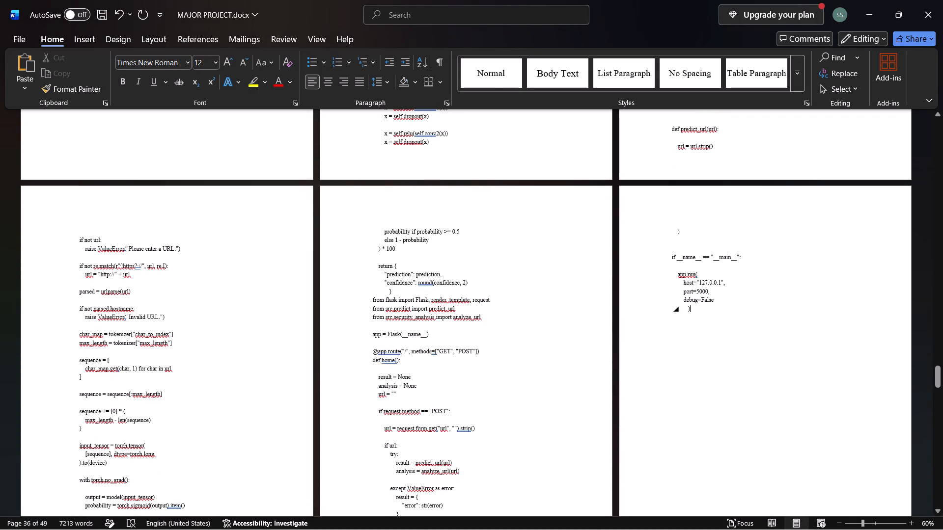
key(Return)
key(alt+Tab)
scroll(689, 304, down, 14)
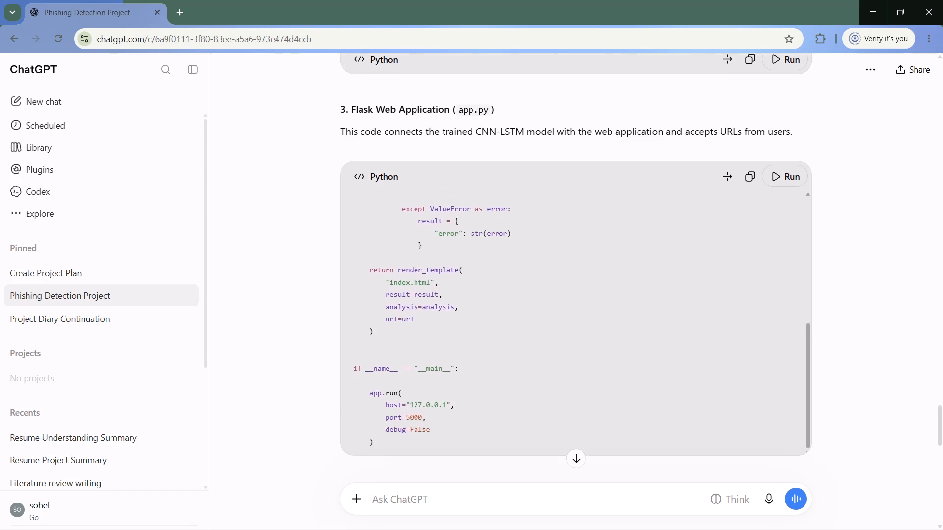
scroll(749, 235, down, 6)
scroll(664, 195, up, 3)
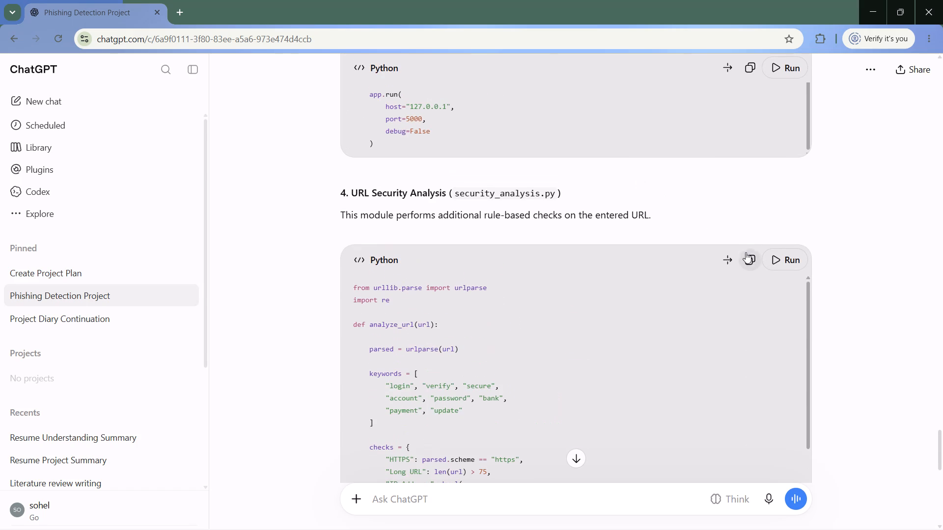
click(748, 255)
key(alt+Tab)
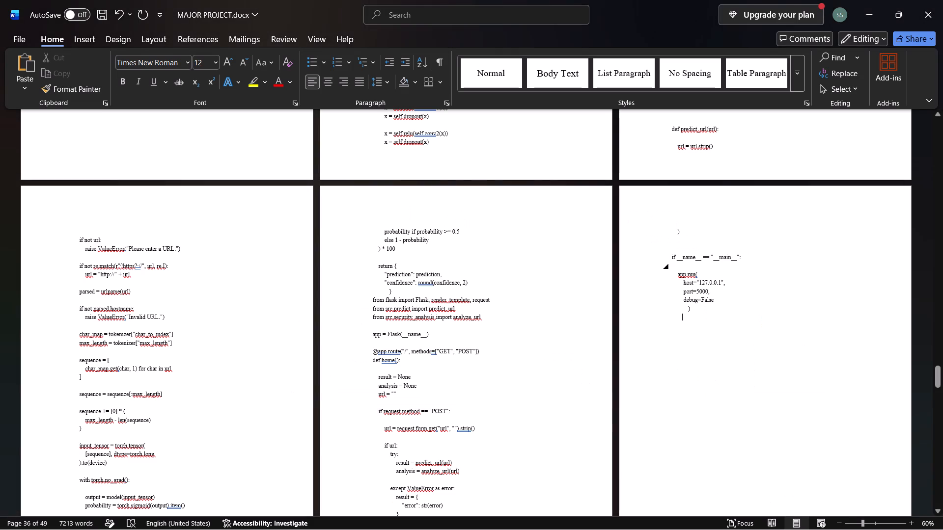
key(ctrl+v)
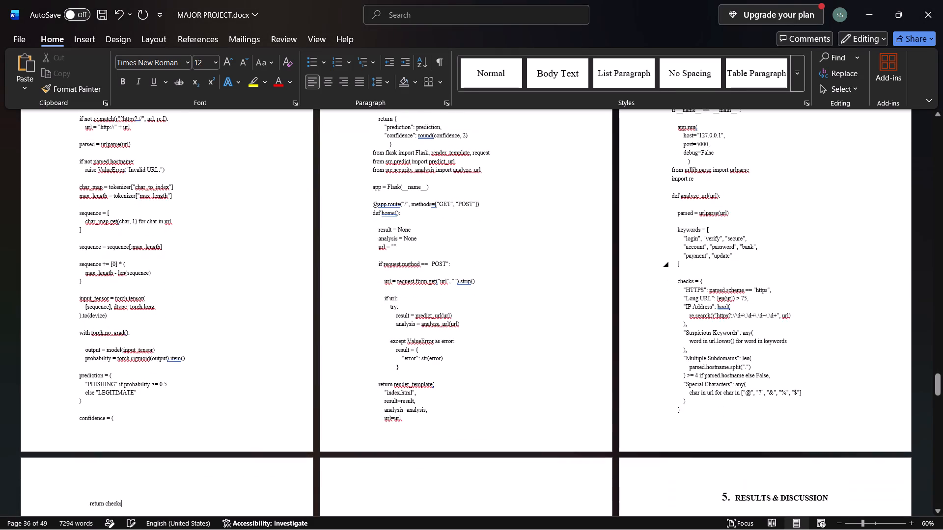
Check the pages following the pasted security analysis code and undo that paste.
scroll(735, 262, down, 14)
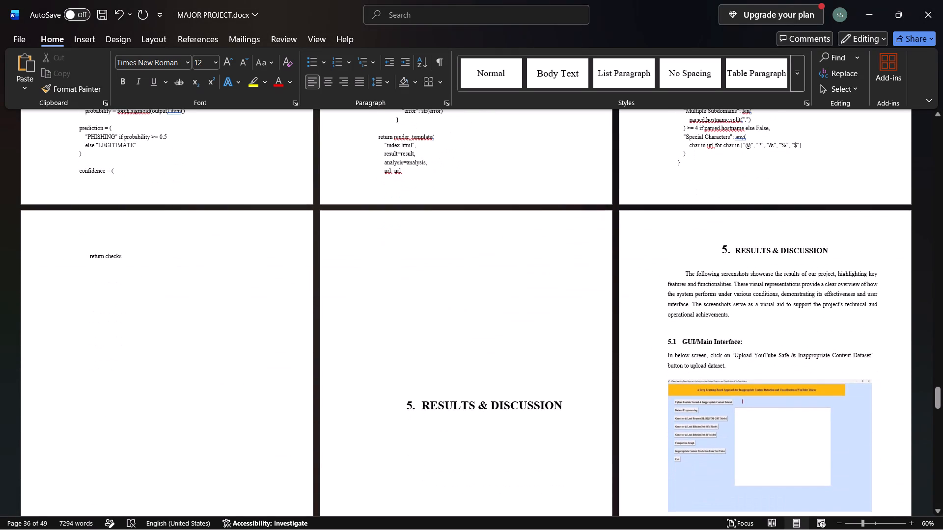
scroll(734, 257, up, 3)
scroll(605, 287, up, 3)
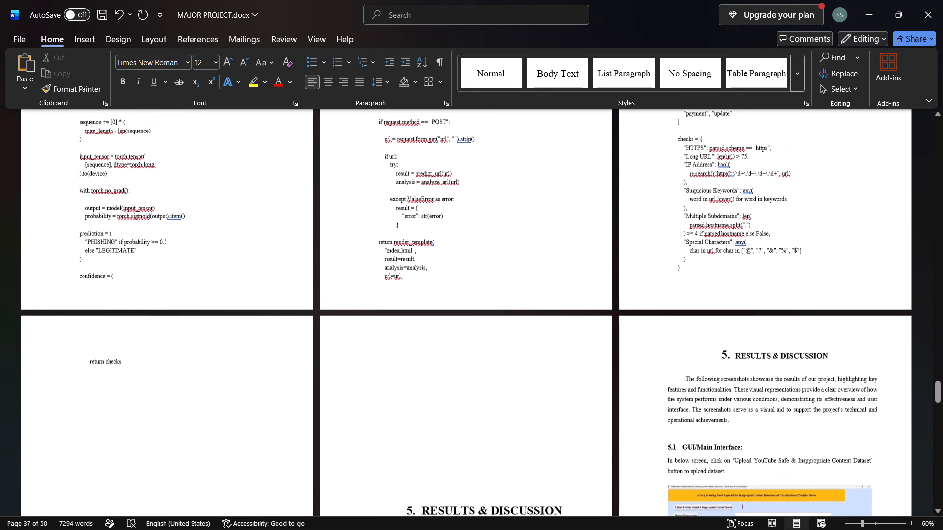
scroll(605, 286, down, 11)
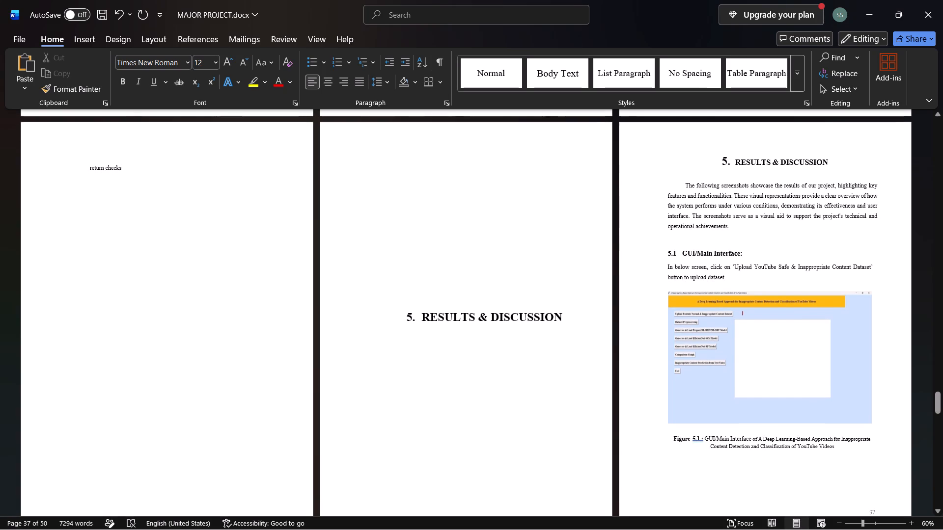
scroll(187, 243, up, 7)
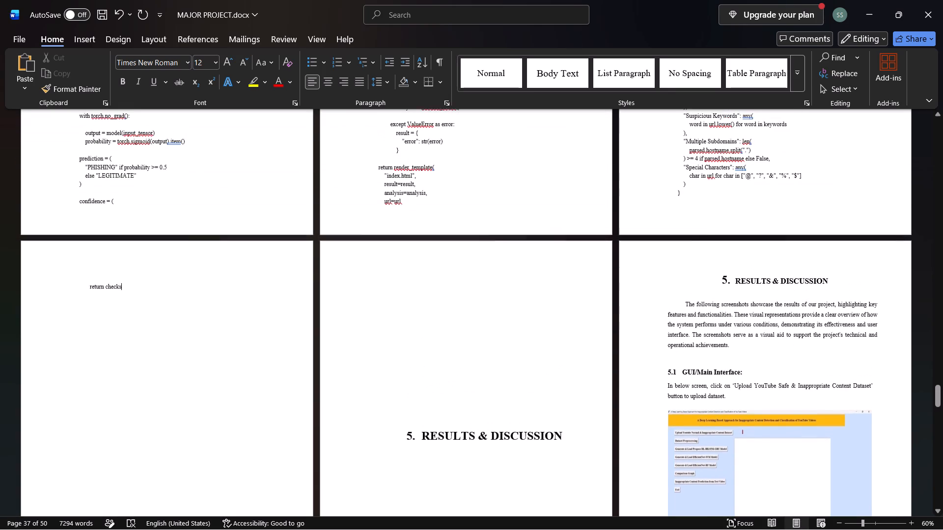
scroll(187, 243, up, 10)
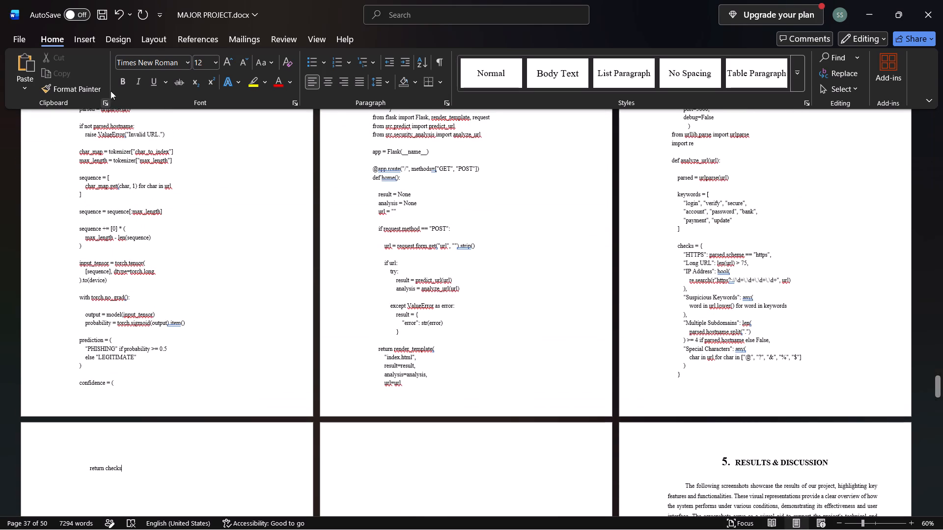
click(116, 16)
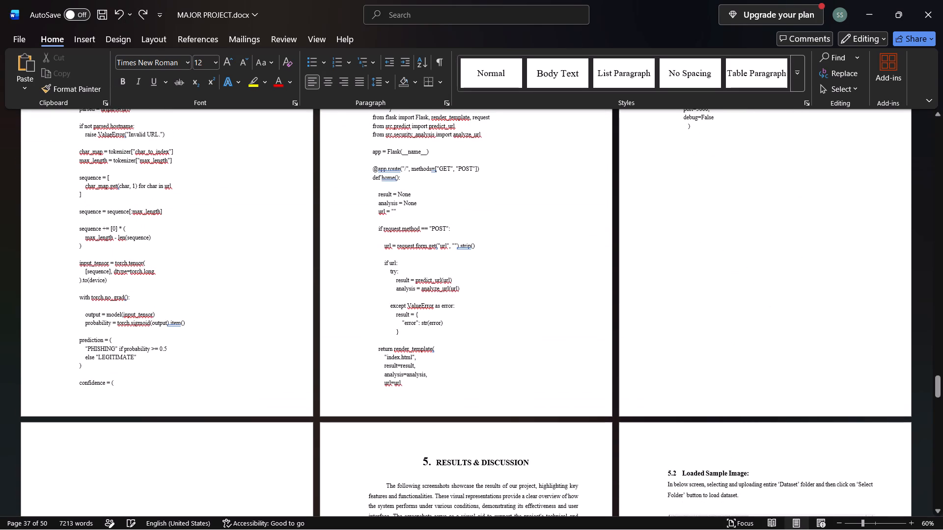
Delete the blank line between url = "" and if request.method == "POST": in the Flask code.
scroll(638, 358, up, 2)
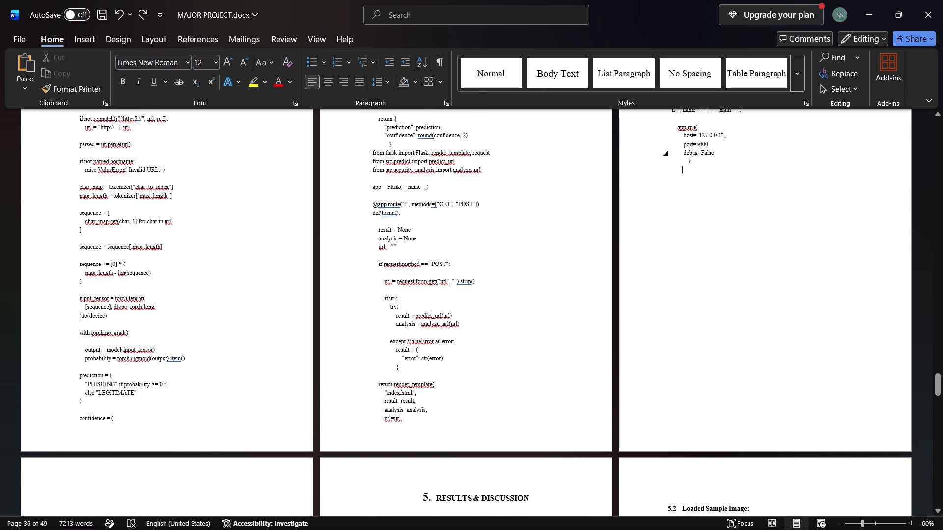
click(396, 255)
key(BackSpace)
key(BackSpace)
key(BackSpace)
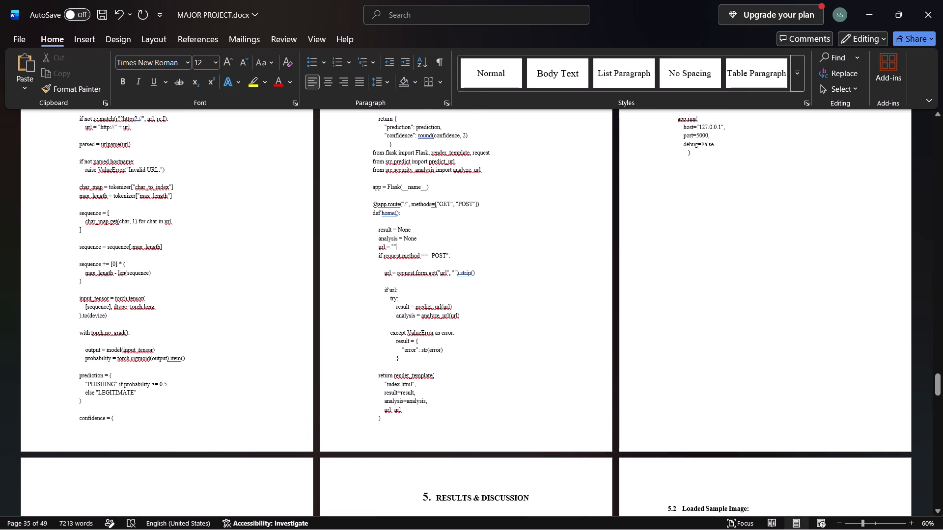
Paste the security analysis code on a new line after the closing parenthesis of the Flask app.run call.
click(695, 154)
click(696, 154)
key(Return)
key(ctrl+v)
Delete the blank page between the end of the sample code and the Results & Discussion title page.
scroll(702, 200, down, 9)
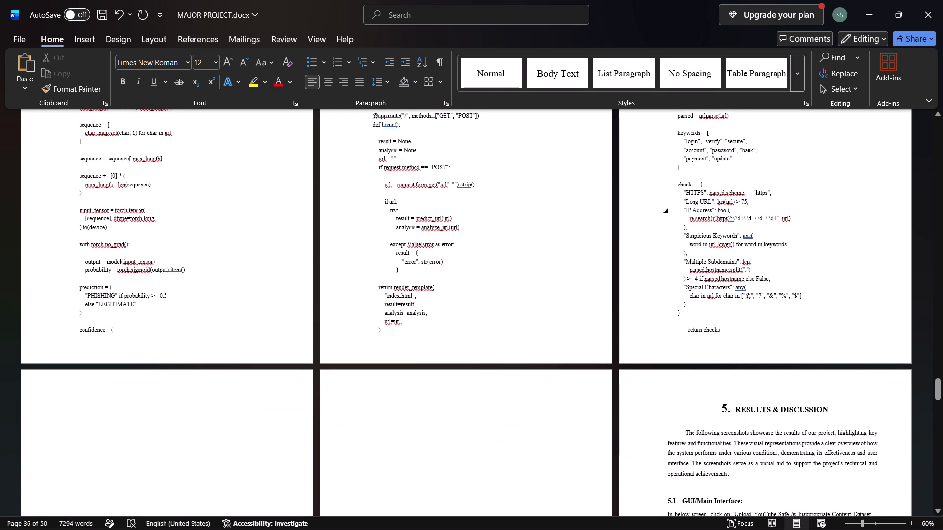
scroll(705, 194, down, 19)
scroll(702, 214, up, 9)
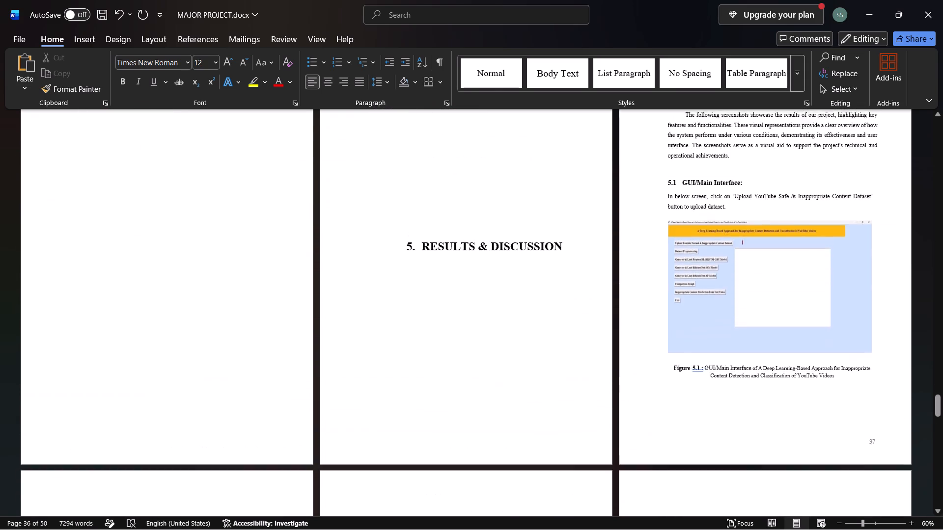
scroll(702, 214, up, 3)
drag(49, 212, 183, 238)
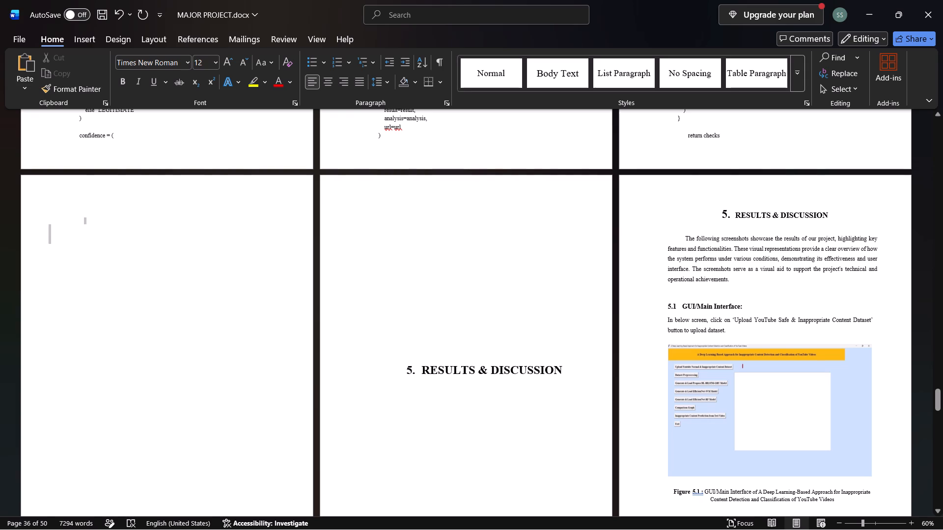
drag(183, 238, 257, 231)
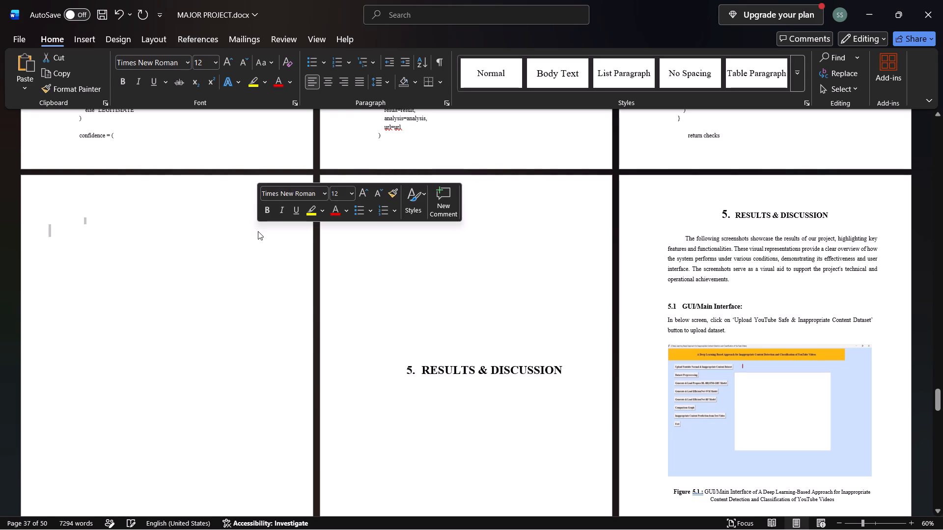
key(Delete)
key(Delete)
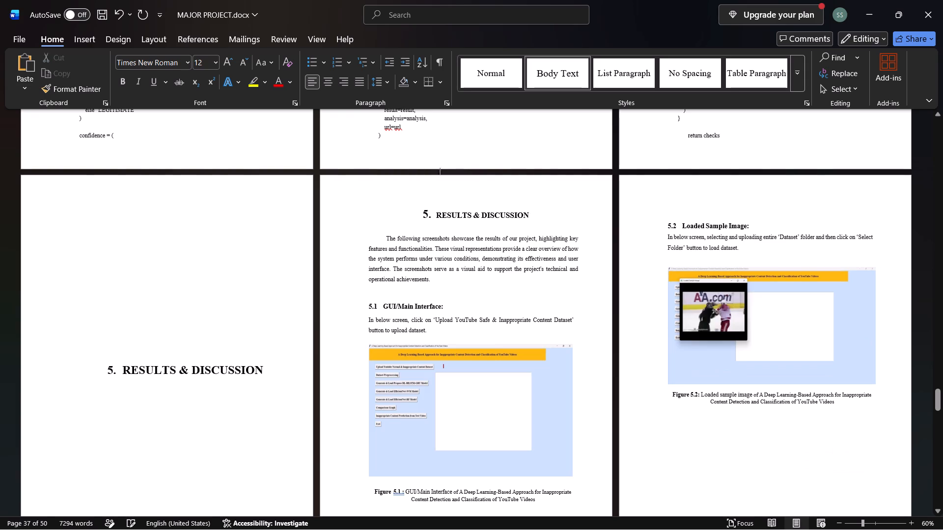
Review the page flow around Results & Discussion and back through the 4.2 Sample Code and Implementation sections.
scroll(633, 322, down, 11)
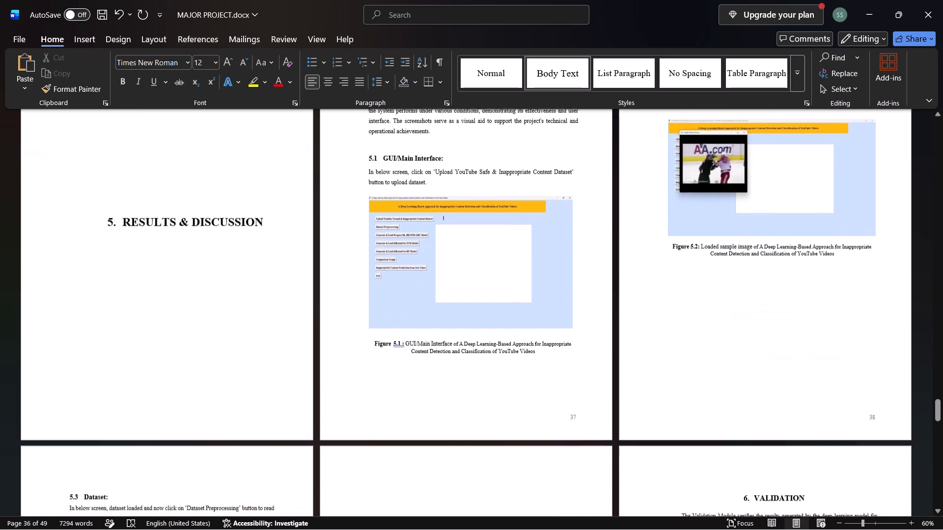
scroll(646, 267, up, 20)
scroll(646, 267, up, 2)
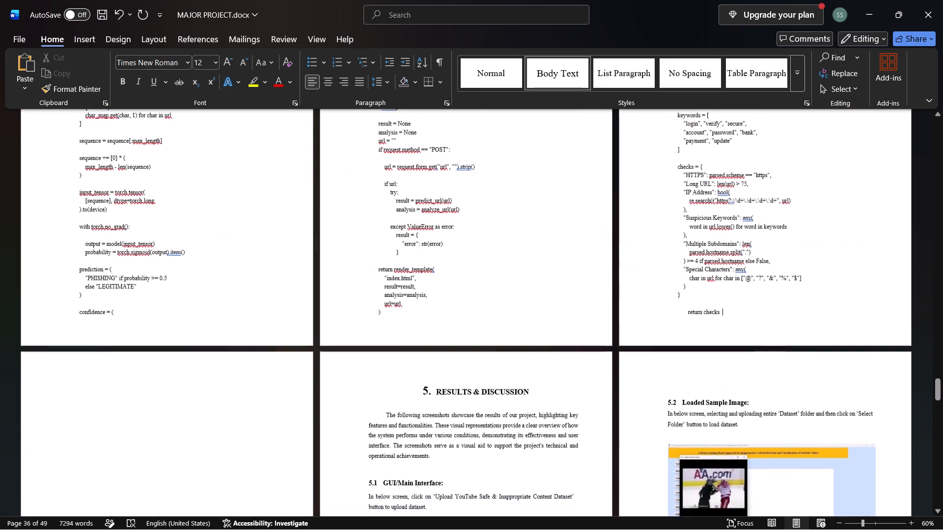
scroll(659, 245, up, 13)
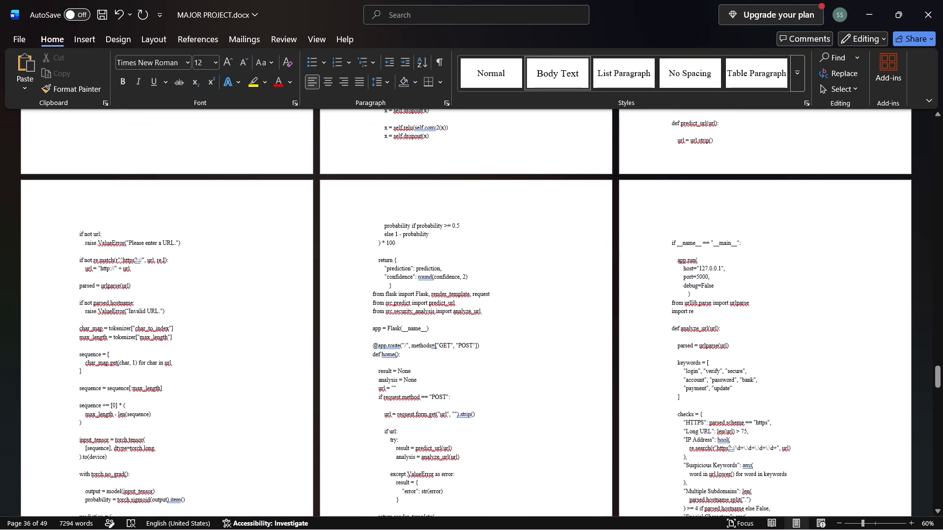
scroll(658, 243, up, 19)
scroll(659, 243, up, 5)
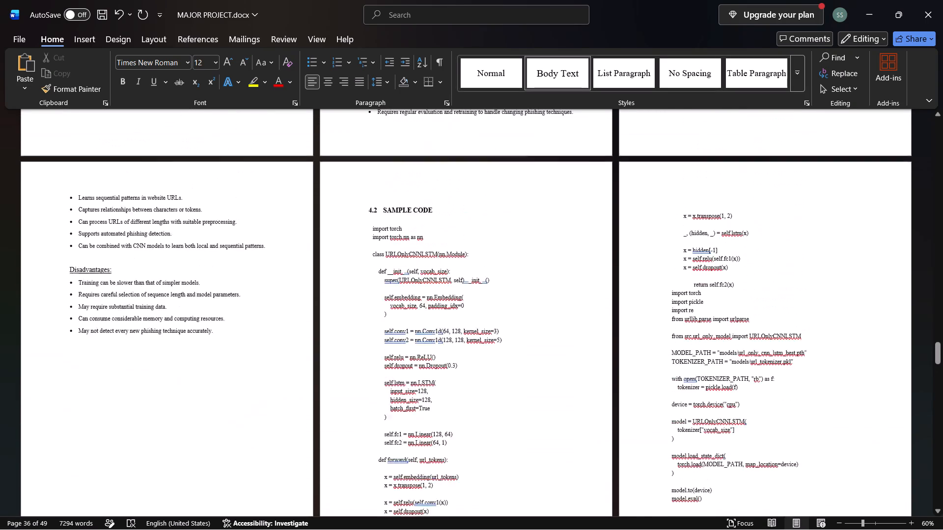
scroll(659, 243, up, 11)
scroll(659, 243, up, 11)
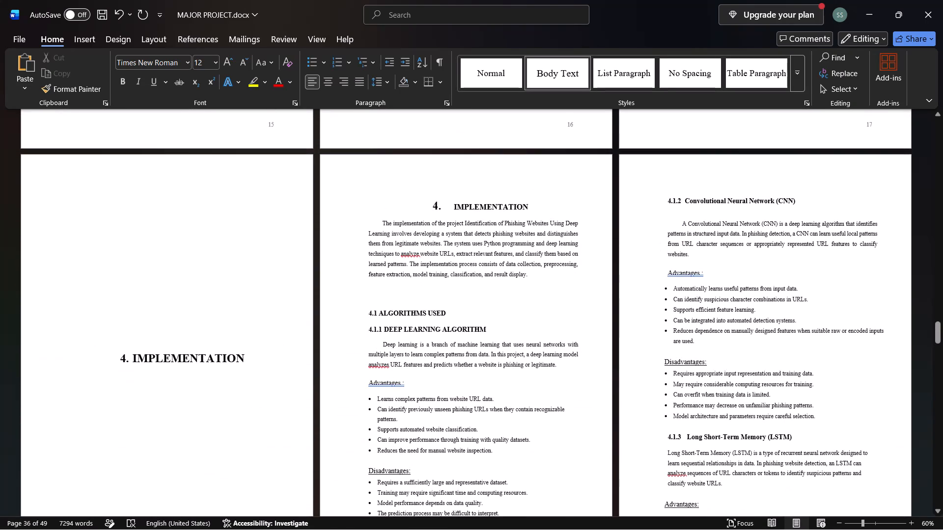
Expand the initial in the third student's name on the cover page to the full surname, followed by a space.
drag(940, 335, 931, 197)
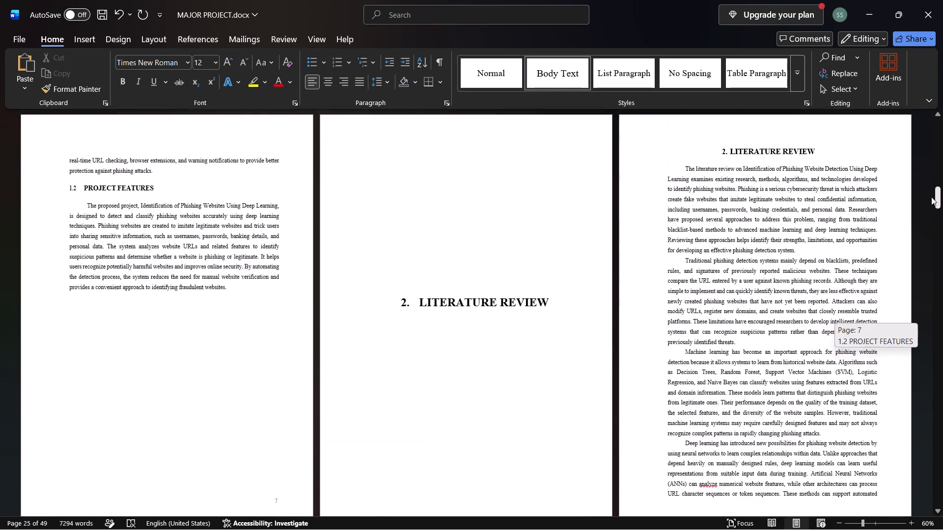
drag(931, 197, 938, 115)
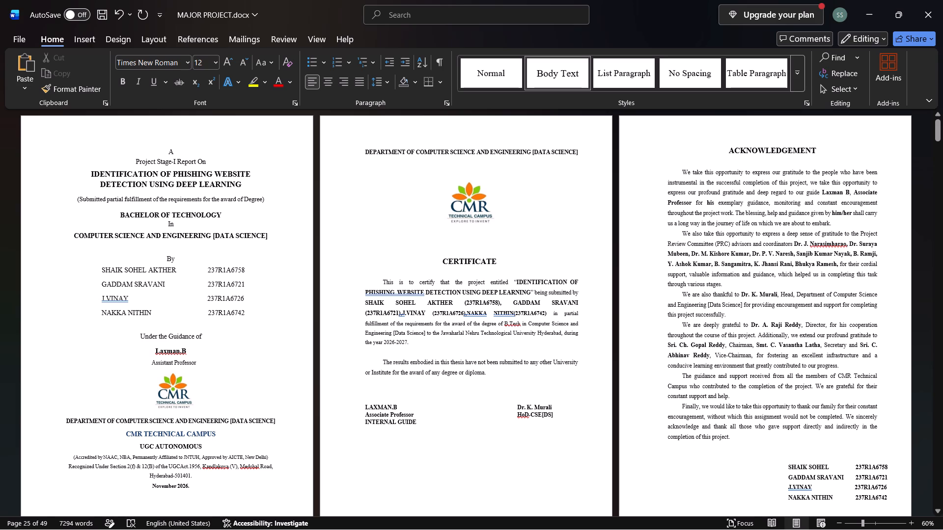
click(105, 300)
key(BackSpace)
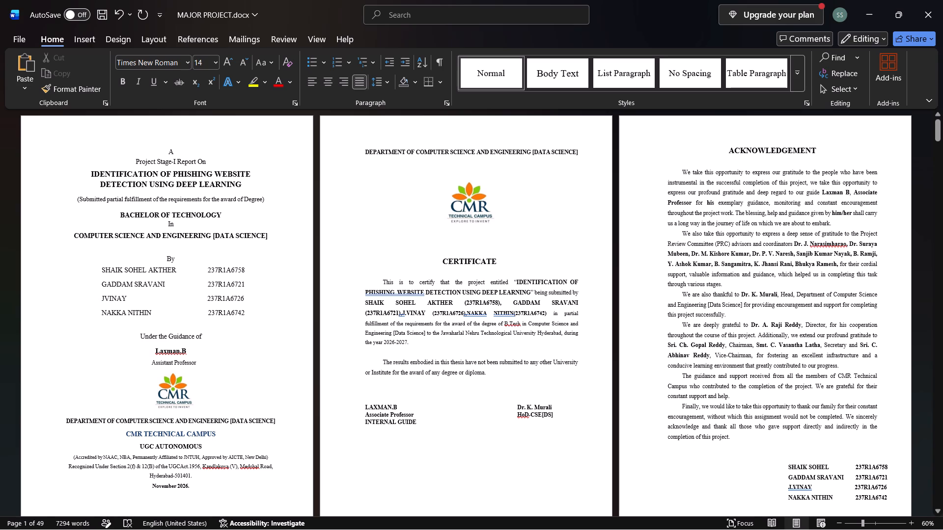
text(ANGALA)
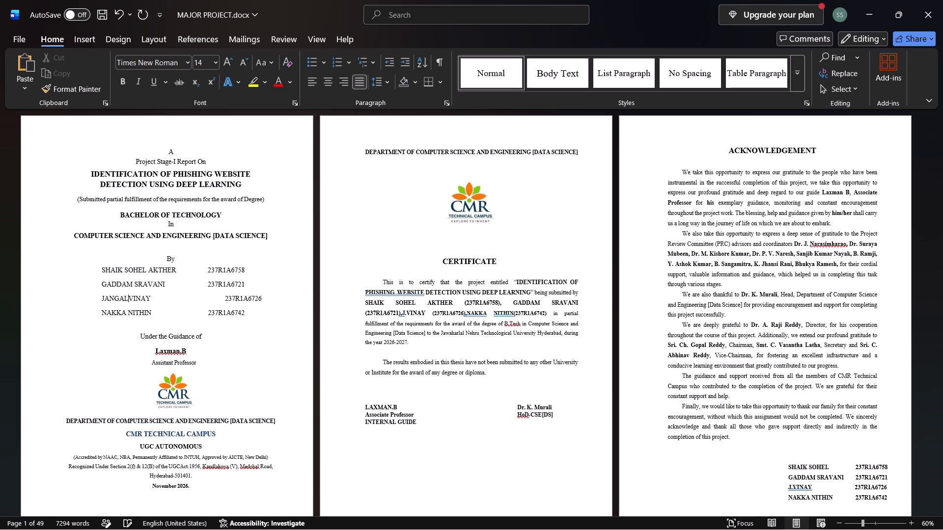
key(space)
Reduce the spacing before the third student's roll number on the cover page to line it up with the other roll numbers.
click(240, 298)
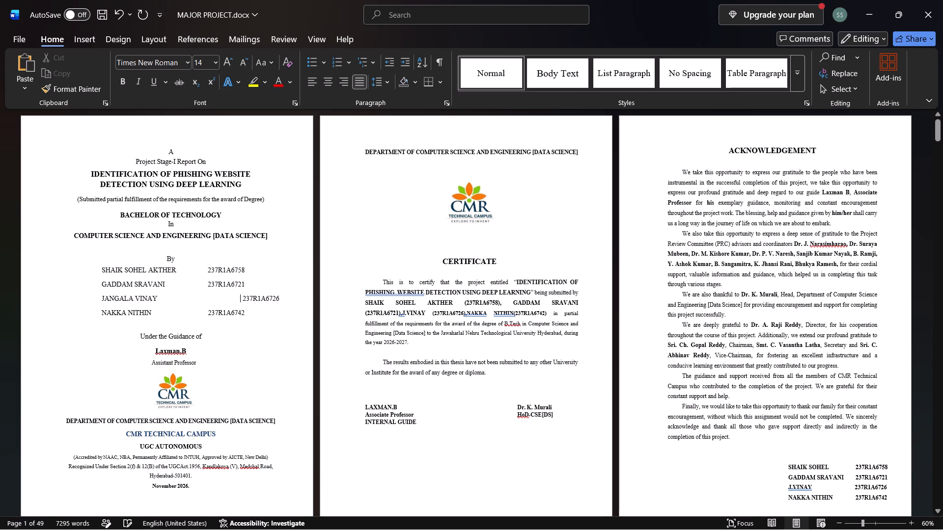
key(BackSpace)
key(BackSpace)
key(BackSpace)
key(BackSpace)
key(BackSpace)
key(BackSpace)
key(BackSpace)
key(BackSpace)
key(BackSpace)
key(BackSpace)
key(BackSpace)
key(BackSpace)
key(BackSpace)
key(BackSpace)
key(BackSpace)
key(BackSpace)
key(BackSpace)
key(BackSpace)
key(BackSpace)
key(BackSpace)
key(BackSpace)
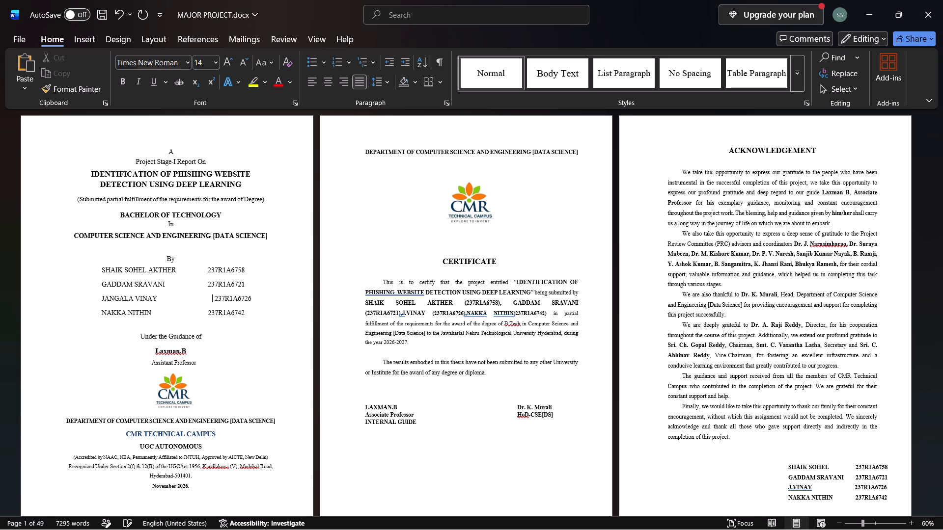
key(BackSpace)
key(BackSpace)
key(BackSpace)
key(Tab)
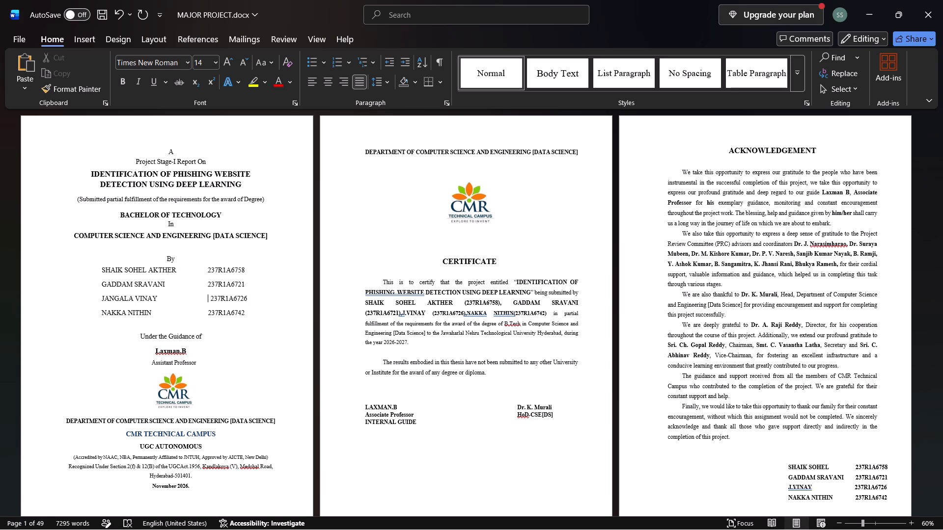
key(BackSpace)
key(space)
key(space)
key(space)
key(space)
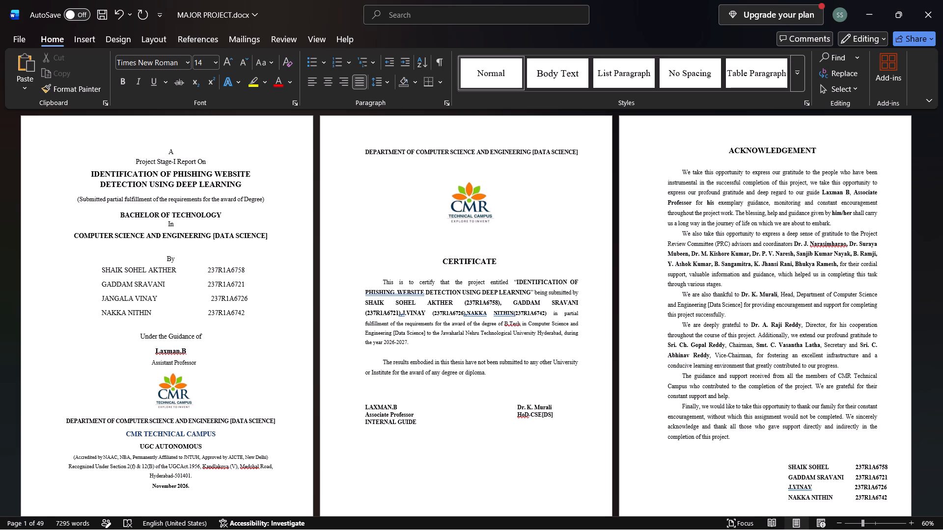
key(BackSpace)
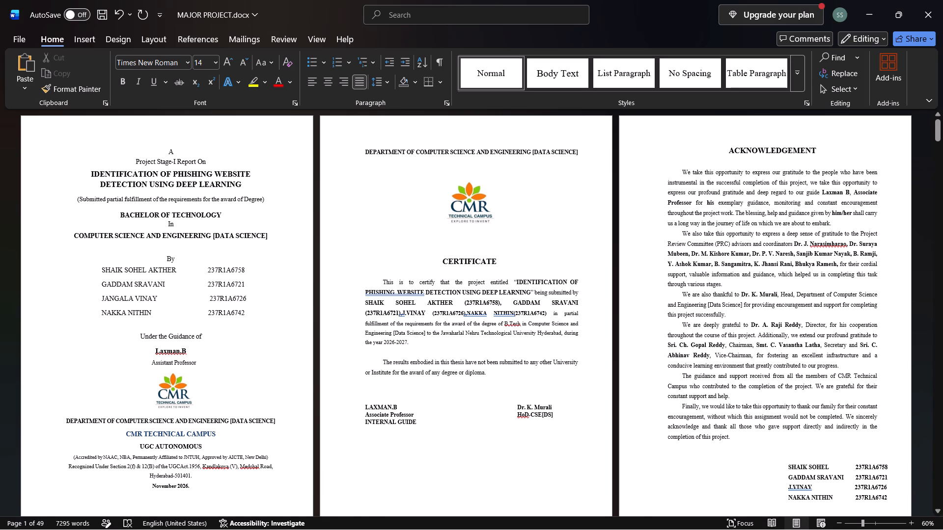
ctrl+scroll(476, 295, up, 3)
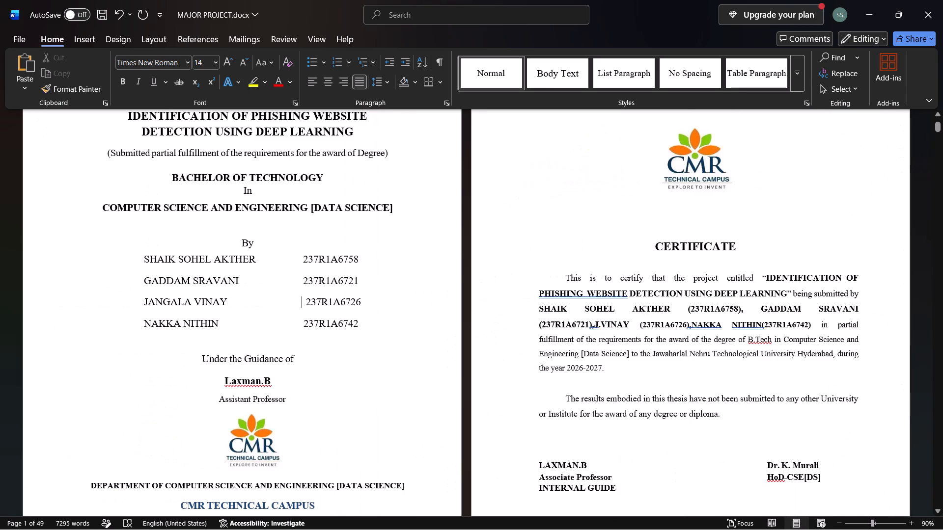
Delete the extra space between PHISHING and WEBSITE in the project title on the certificate page.
click(587, 290)
key(BackSpace)
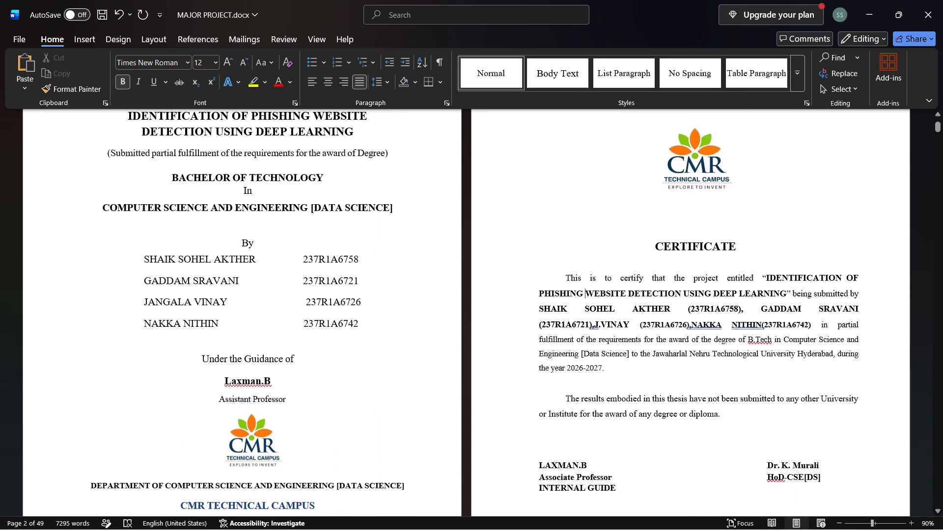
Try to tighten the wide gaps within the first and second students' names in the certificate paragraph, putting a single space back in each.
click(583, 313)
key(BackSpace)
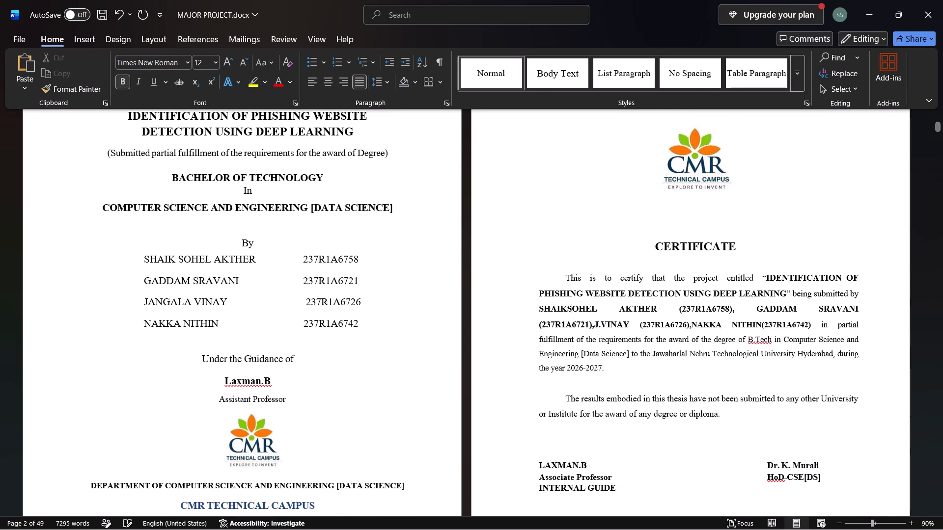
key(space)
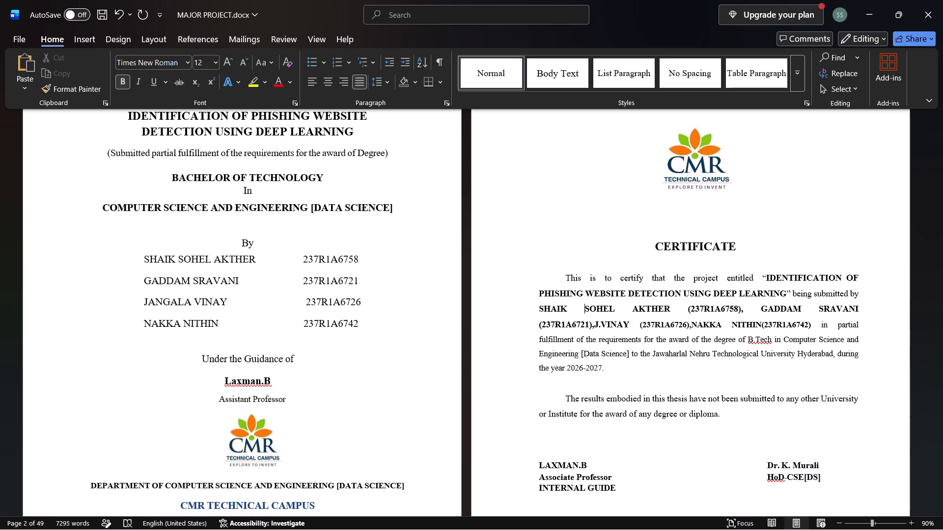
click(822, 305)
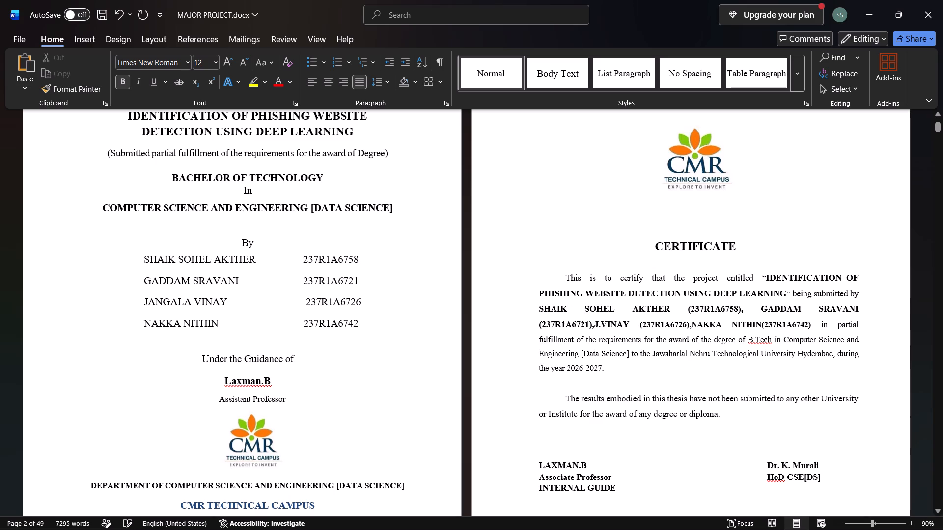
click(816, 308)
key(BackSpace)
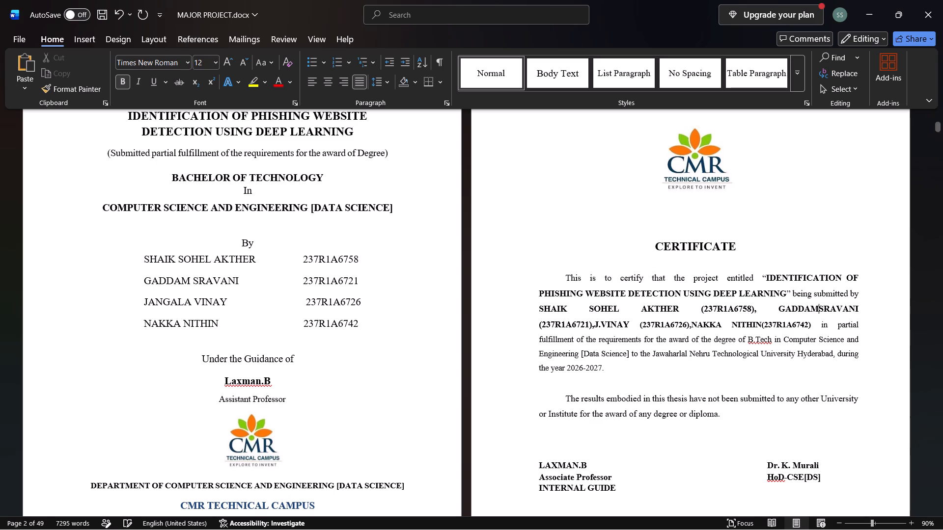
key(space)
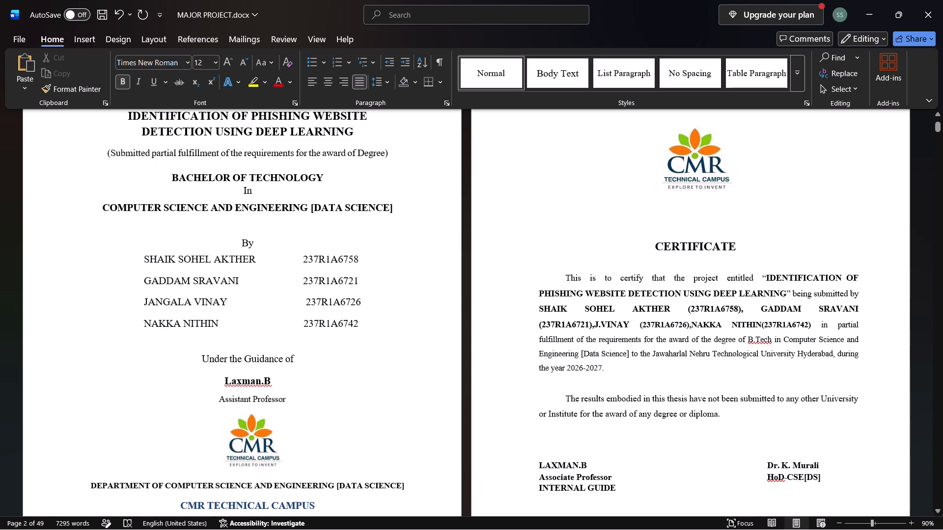
Ignore all spelling flags for "B.Tech", starting from the certificate paragraph.
right_click(760, 341)
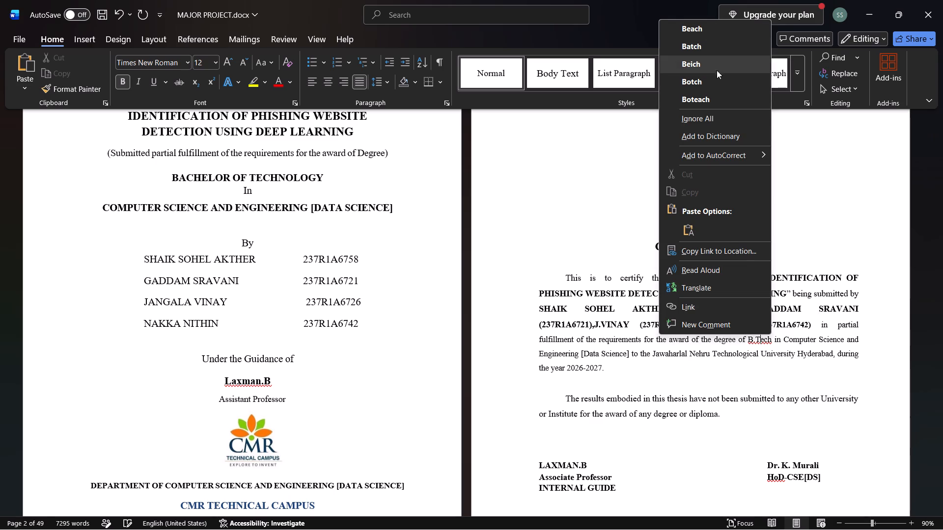
click(710, 115)
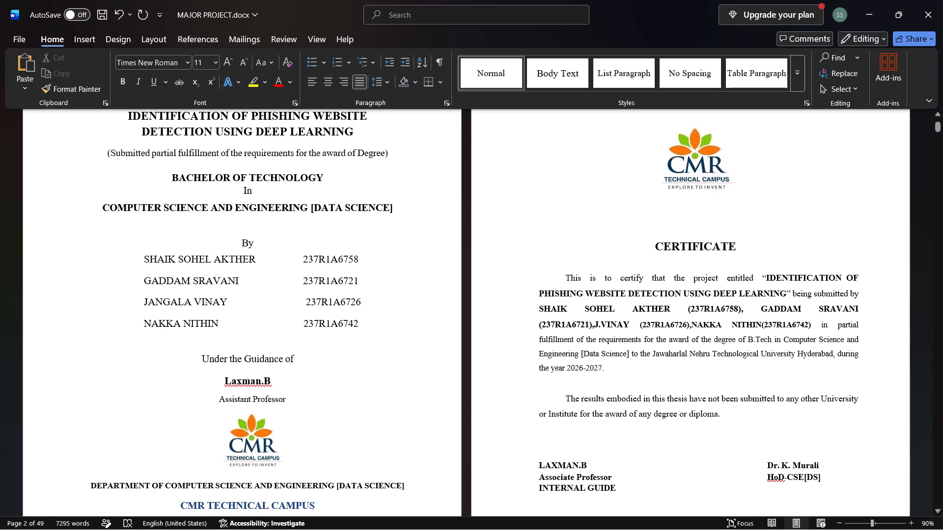
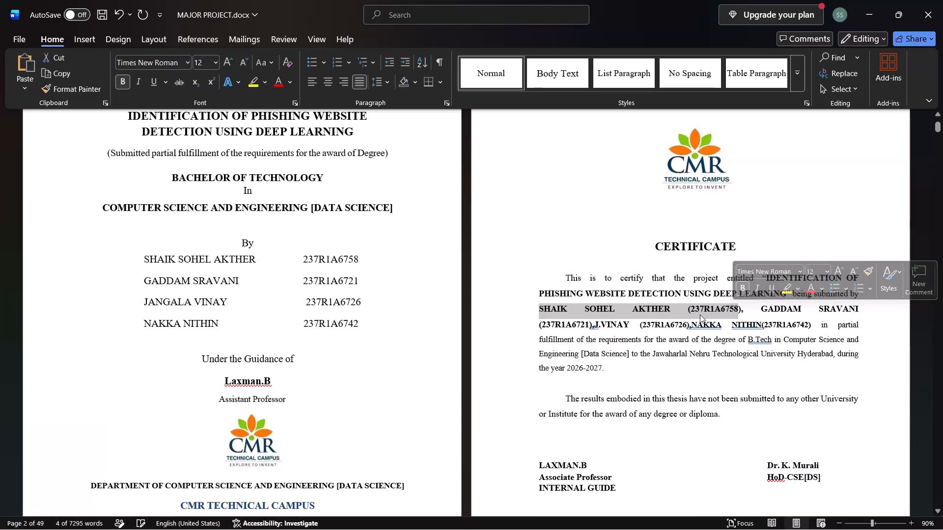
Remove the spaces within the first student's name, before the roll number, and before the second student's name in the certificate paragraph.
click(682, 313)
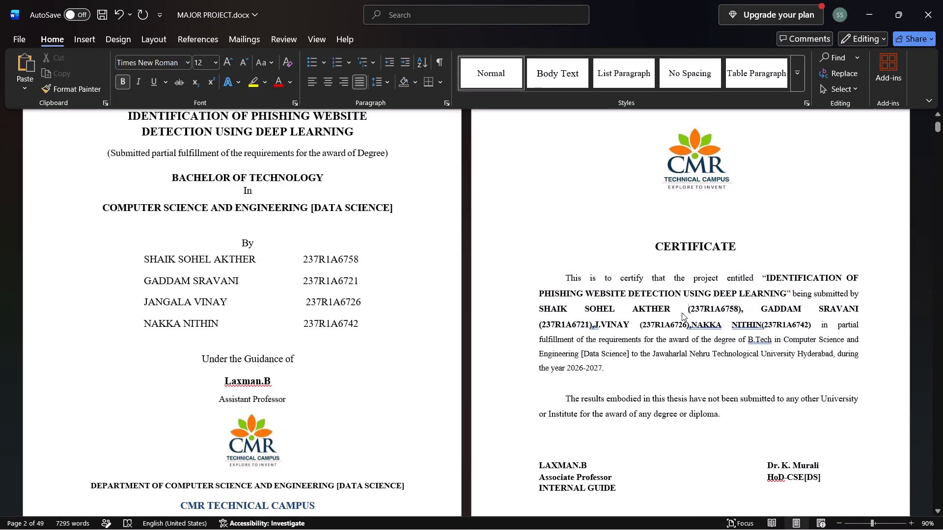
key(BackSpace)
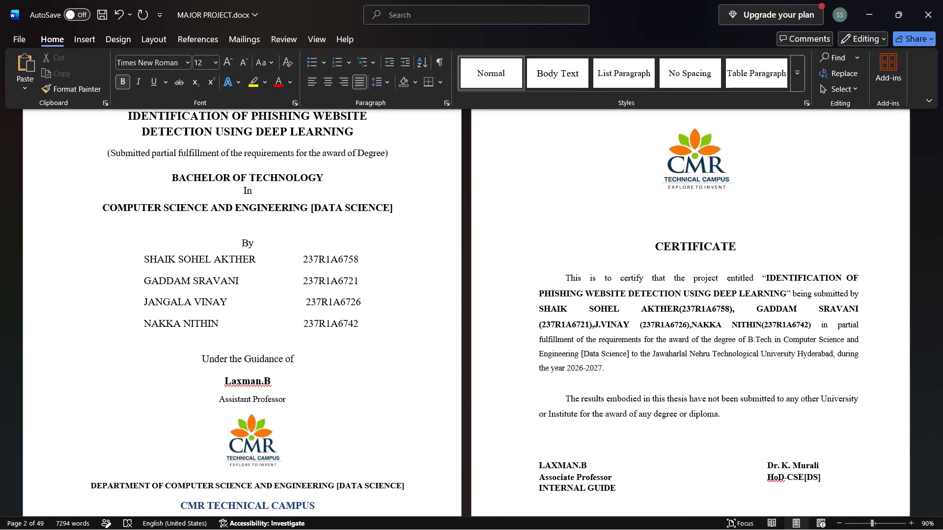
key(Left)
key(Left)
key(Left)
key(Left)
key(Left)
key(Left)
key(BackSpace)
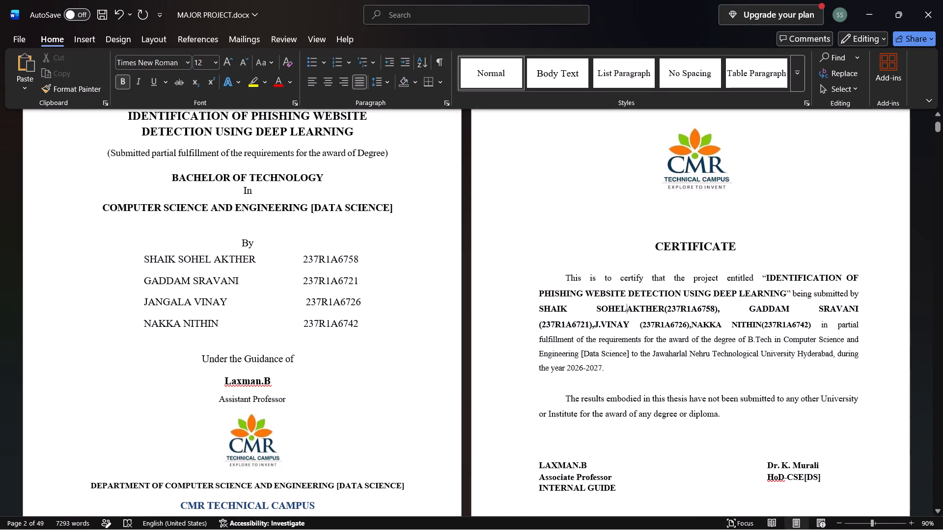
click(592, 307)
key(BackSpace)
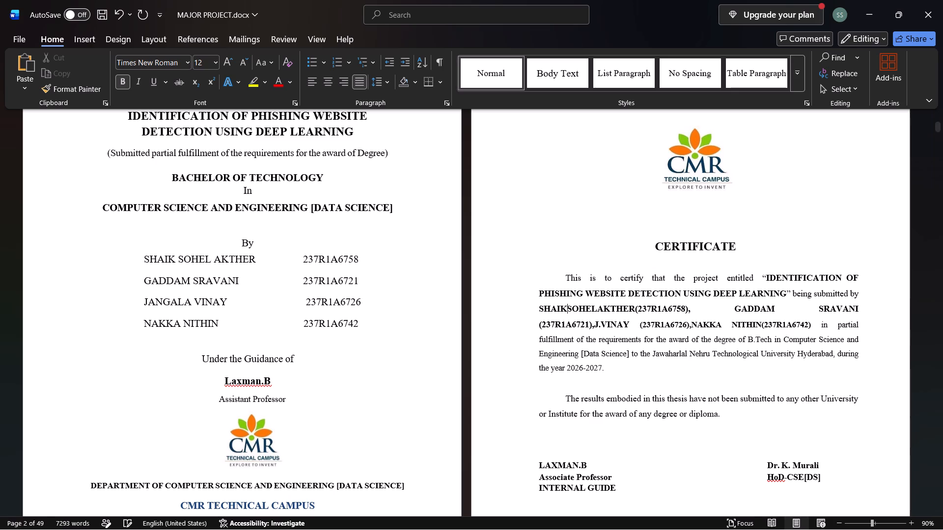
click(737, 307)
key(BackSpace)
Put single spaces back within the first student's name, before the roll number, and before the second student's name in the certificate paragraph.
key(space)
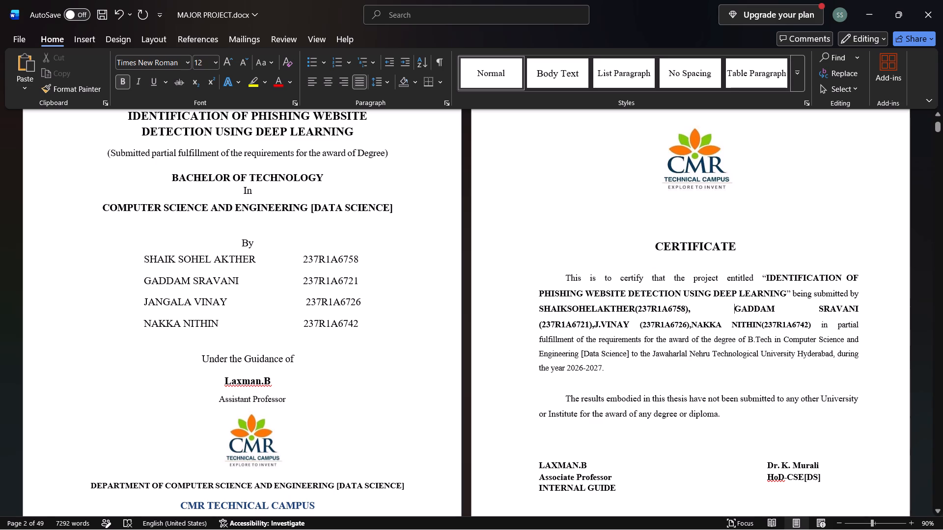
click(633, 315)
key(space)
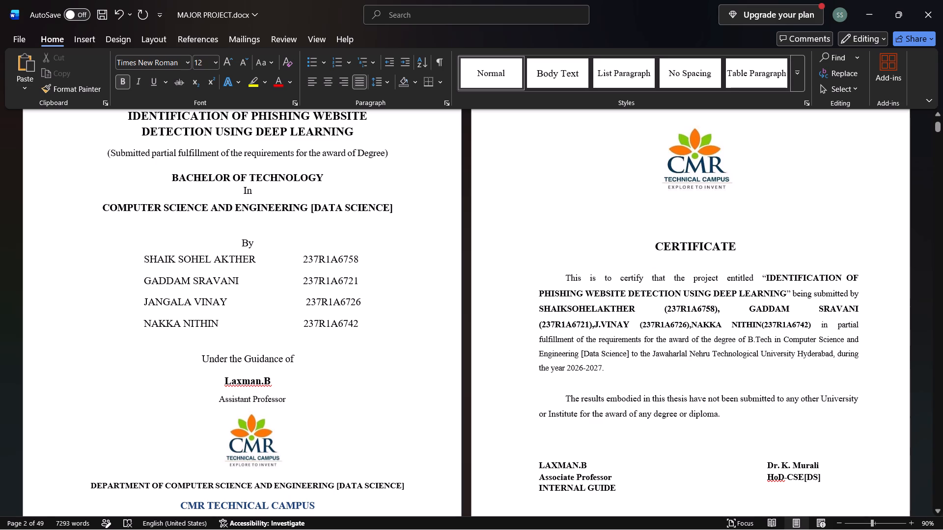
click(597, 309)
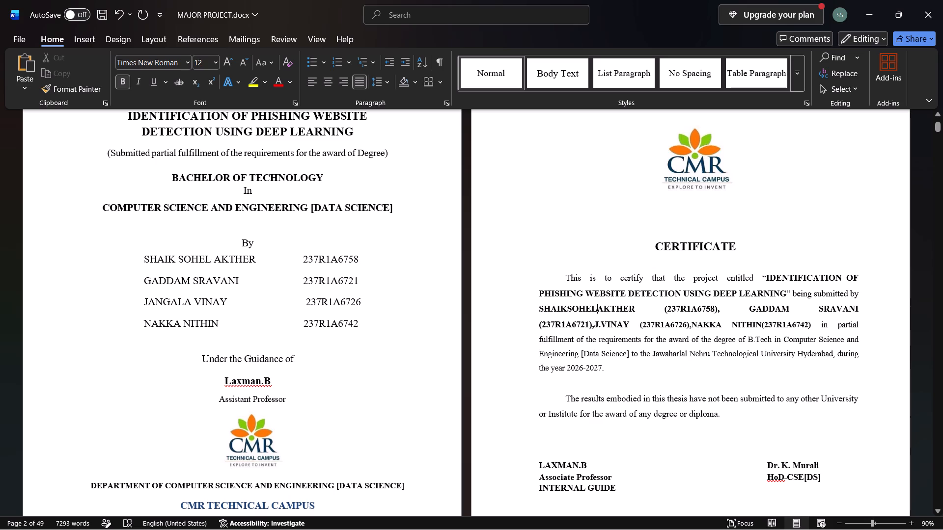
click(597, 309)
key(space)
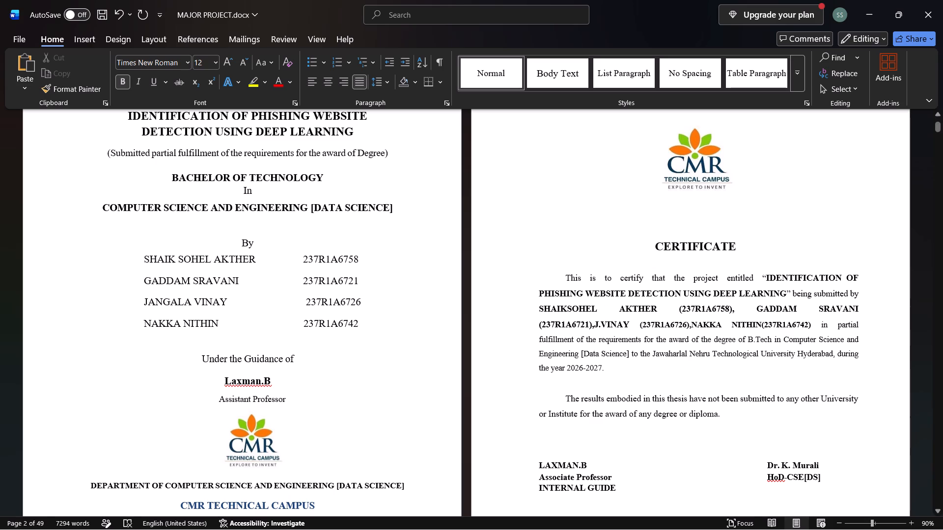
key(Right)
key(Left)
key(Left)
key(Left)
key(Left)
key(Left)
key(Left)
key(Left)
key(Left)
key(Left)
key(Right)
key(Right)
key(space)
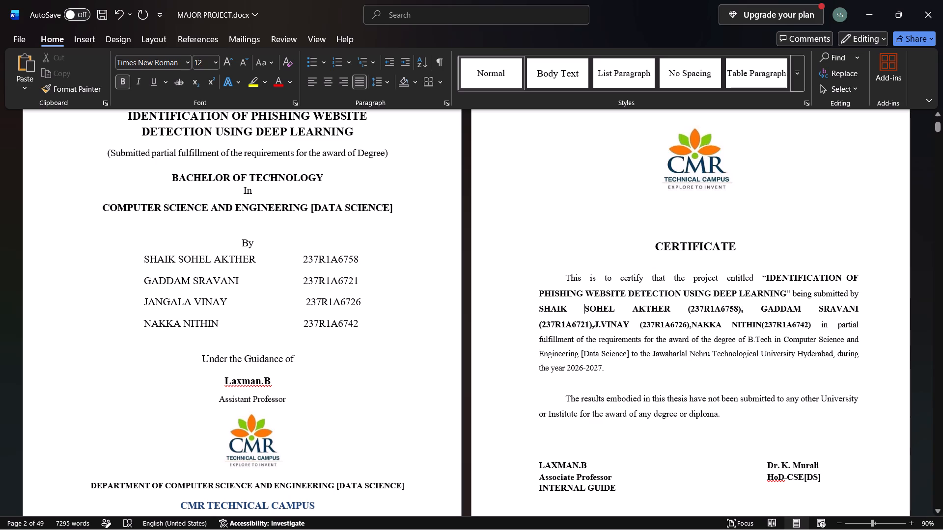
Replace the space between the second student's two names in the certificate paragraph with a period.
click(819, 308)
key(BackSpace)
text(.)
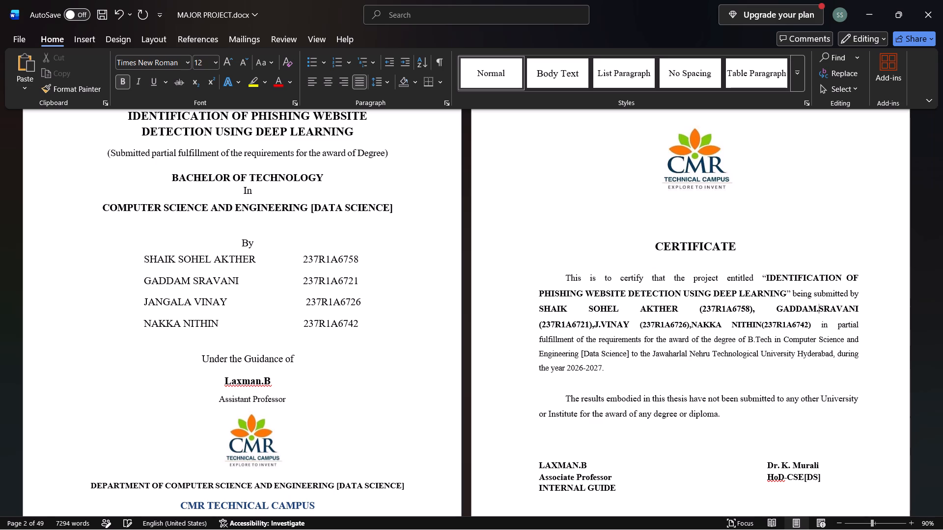
key(space)
key(BackSpace)
Insert a space after the comma that precedes the third student's initial in the certificate paragraph.
click(597, 329)
key(Left)
key(space)
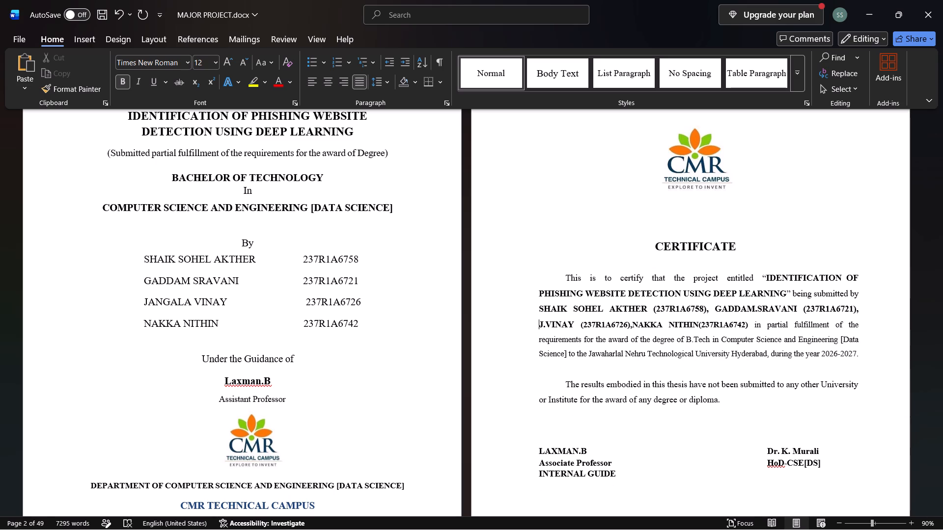
Delete the space between the second and third parts of the first student's name in the certificate paragraph.
click(613, 310)
key(Left)
key(BackSpace)
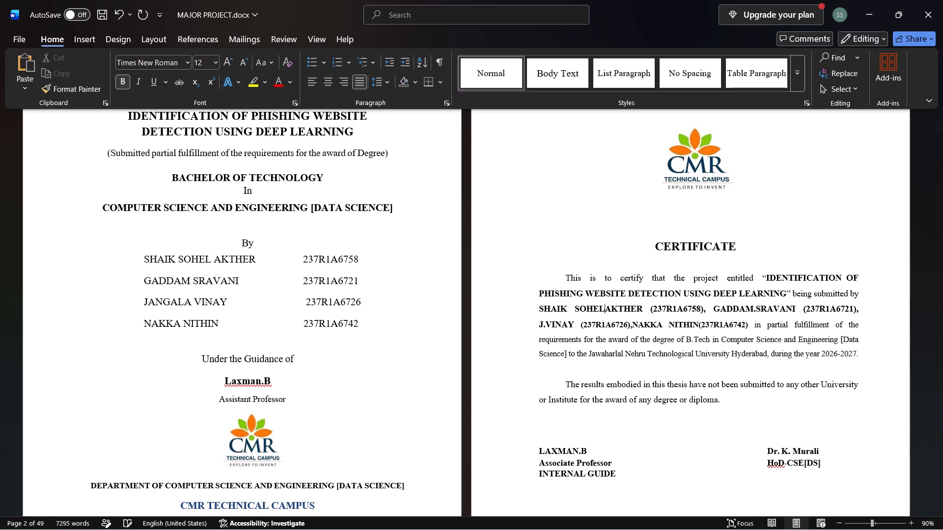
click(575, 311)
Ignore all spelling flags for "HoD" in the signature block of the certificate page.
scroll(708, 369, down, 1)
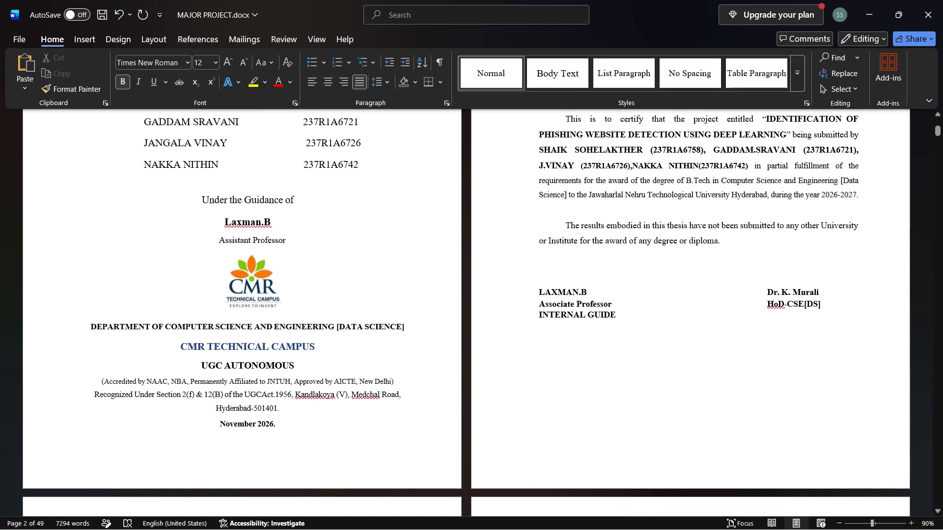
right_click(781, 301)
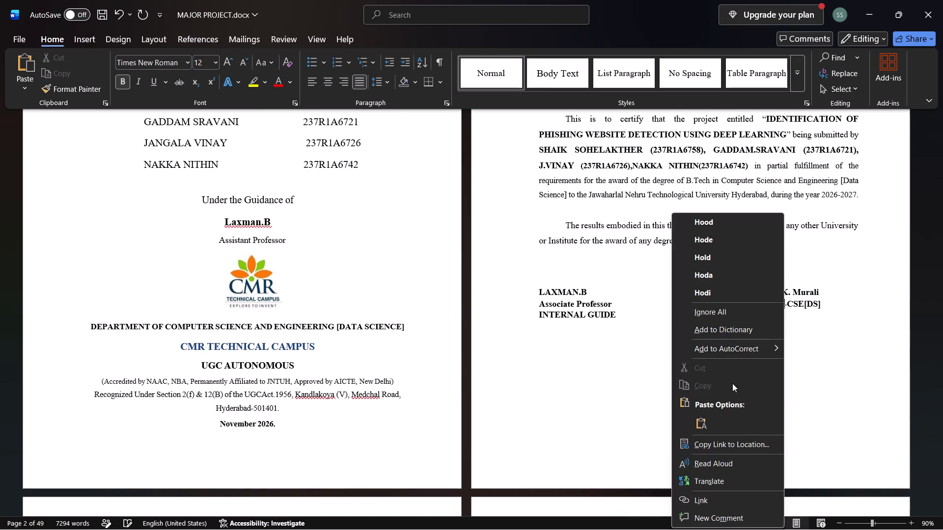
click(741, 311)
Look through the report from the front pages to the sample code section, checking the layout and remaining proofing marks.
scroll(384, 387, up, 4)
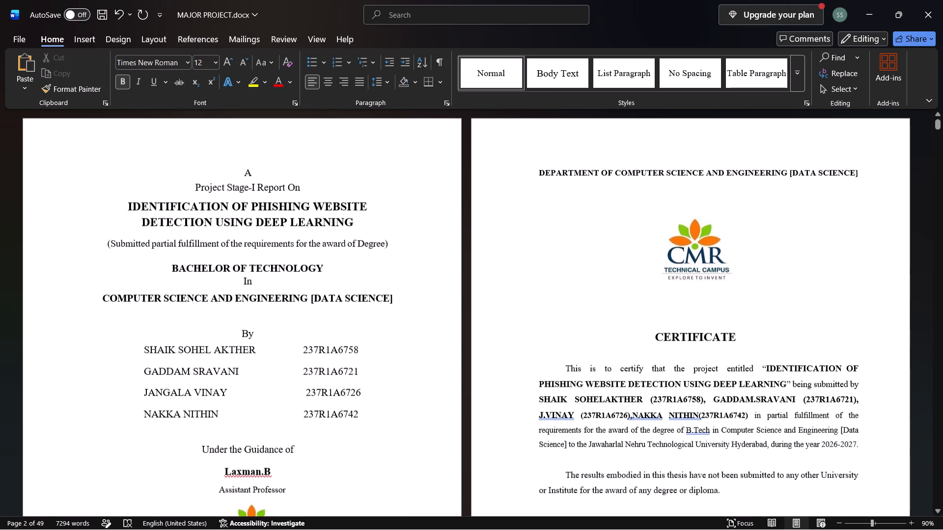
scroll(384, 387, down, 1)
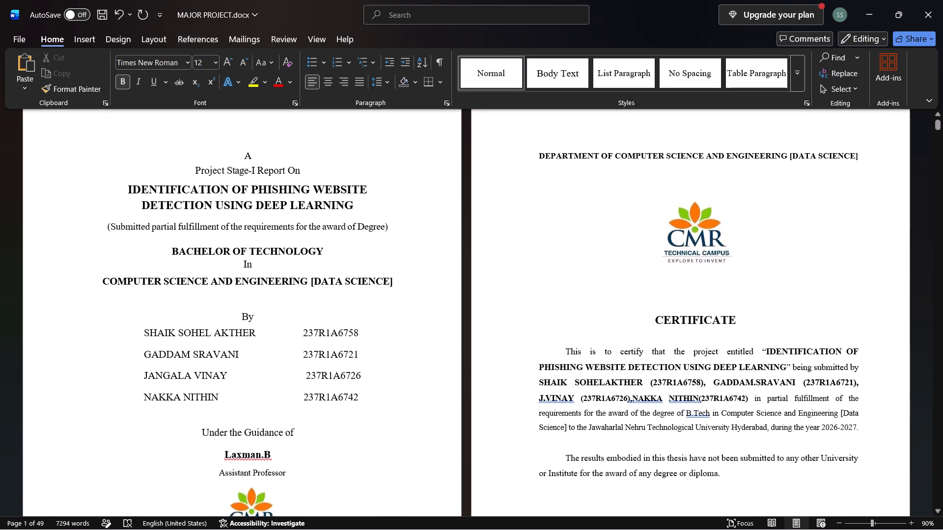
scroll(384, 387, down, 10)
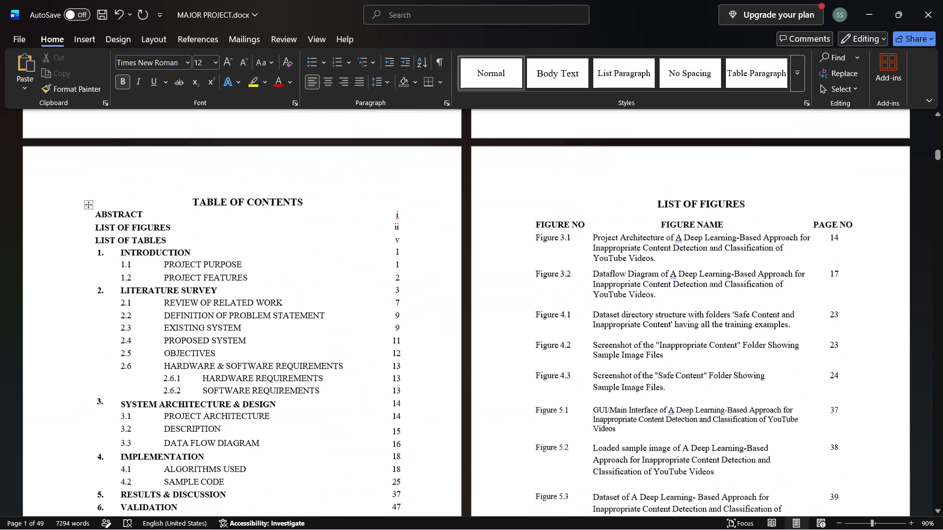
scroll(384, 387, down, 4)
scroll(384, 387, up, 2)
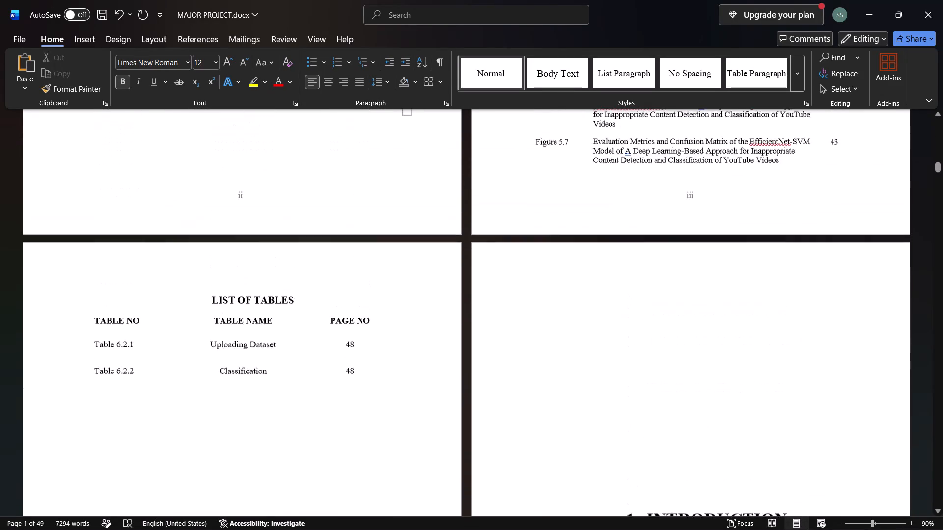
scroll(384, 387, down, 6)
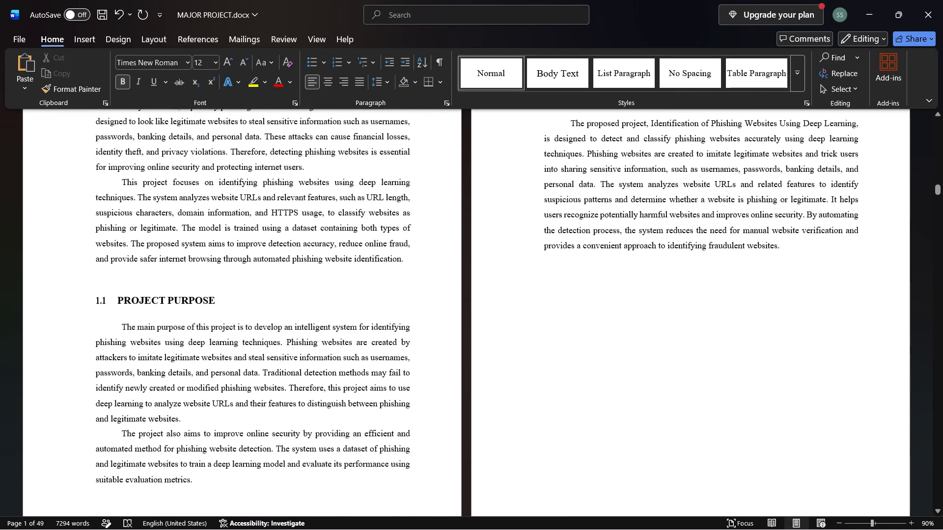
scroll(384, 387, up, 1)
scroll(384, 387, down, 3)
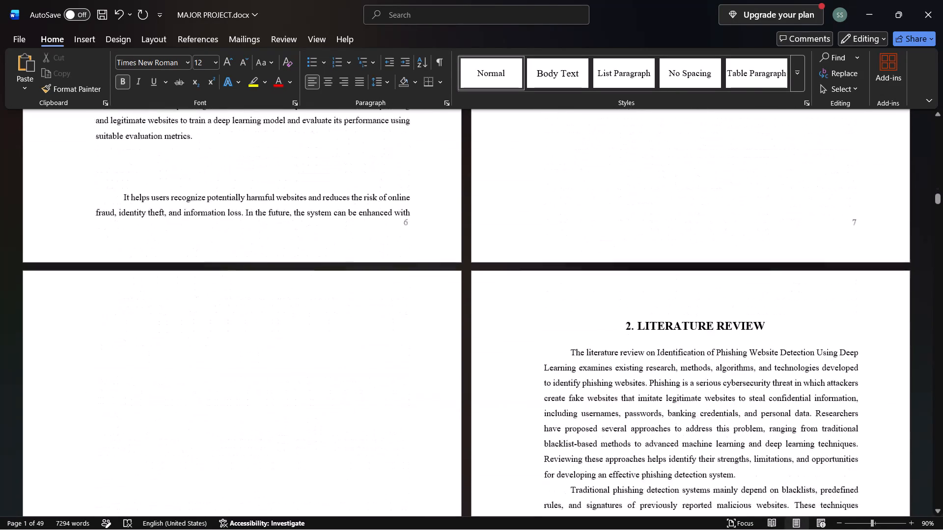
scroll(384, 387, down, 10)
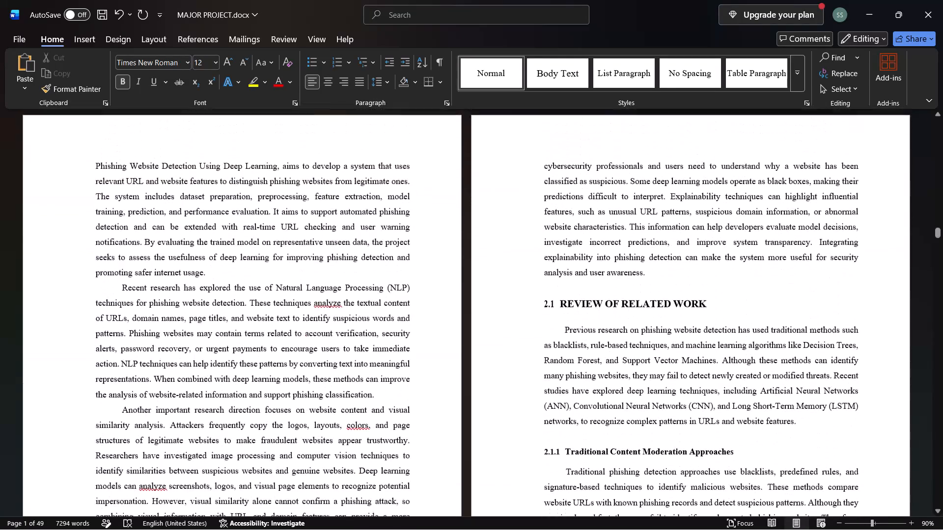
scroll(384, 387, down, 9)
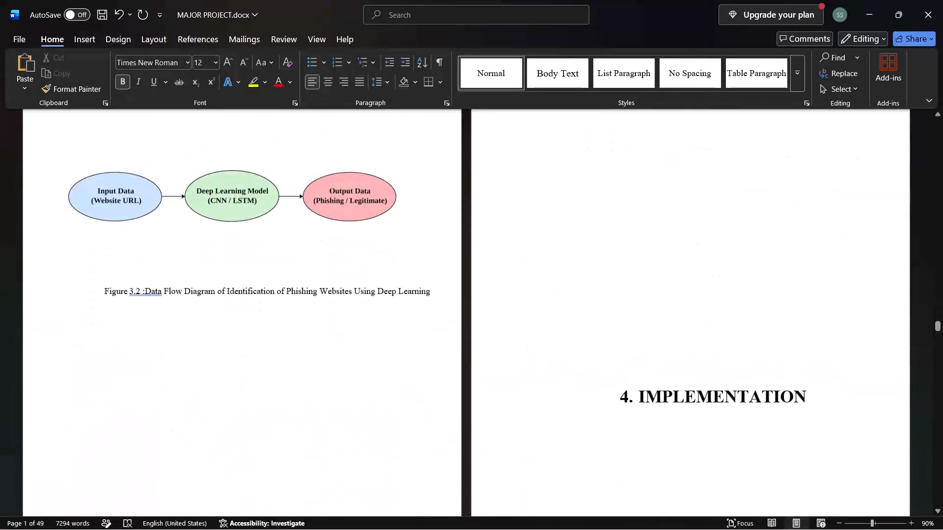
scroll(384, 387, down, 5)
ctrl+scroll(384, 387, down, 1)
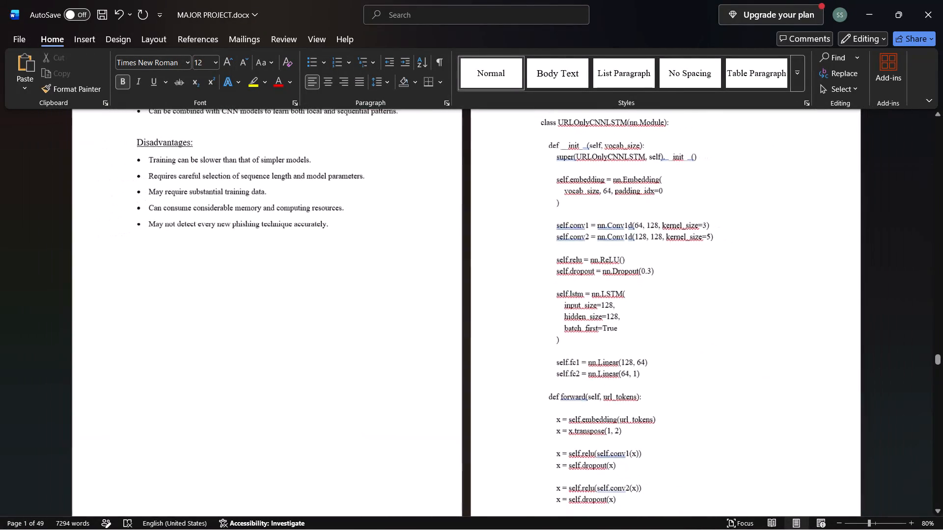
ctrl+scroll(384, 387, down, 2)
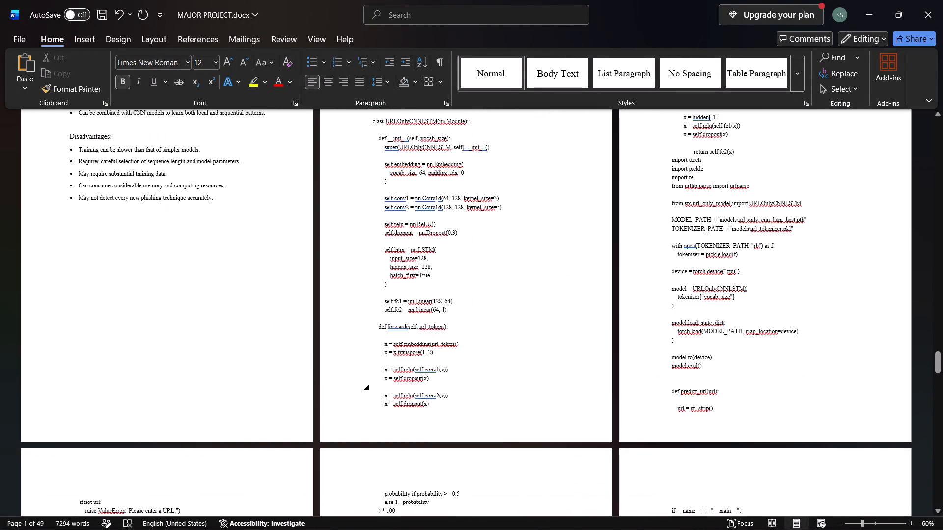
Look through the remaining chapters from the sample code to the bibliography, and recheck the title, certificate and acknowledgement pages.
scroll(384, 387, down, 9)
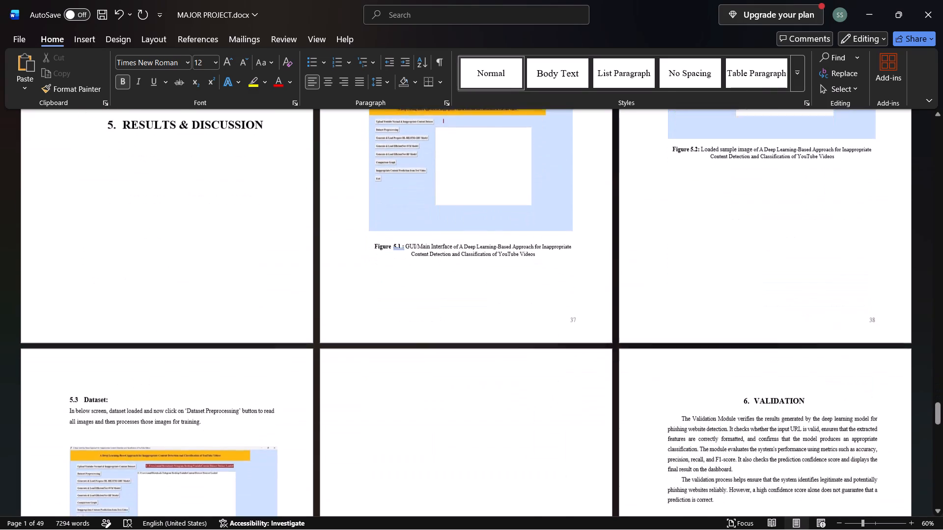
scroll(384, 387, down, 4)
scroll(384, 387, up, 5)
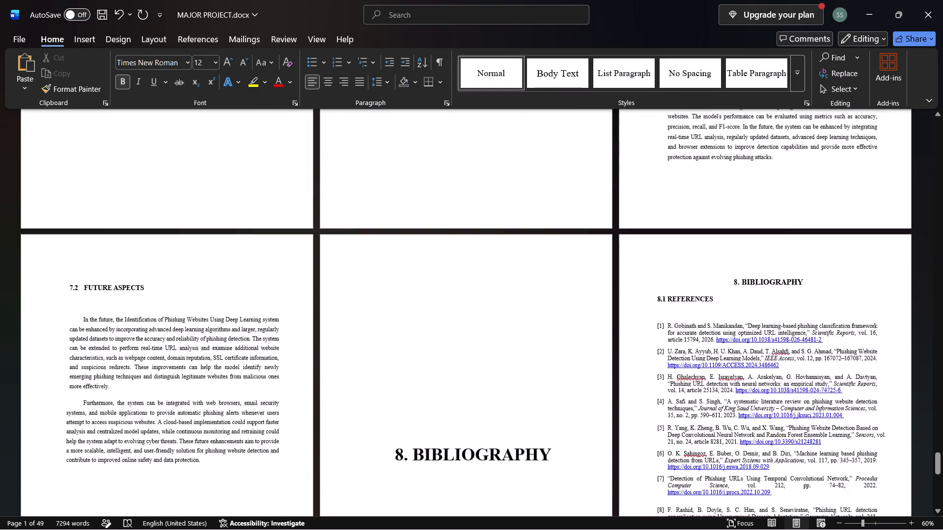
scroll(384, 387, up, 4)
scroll(384, 387, down, 1)
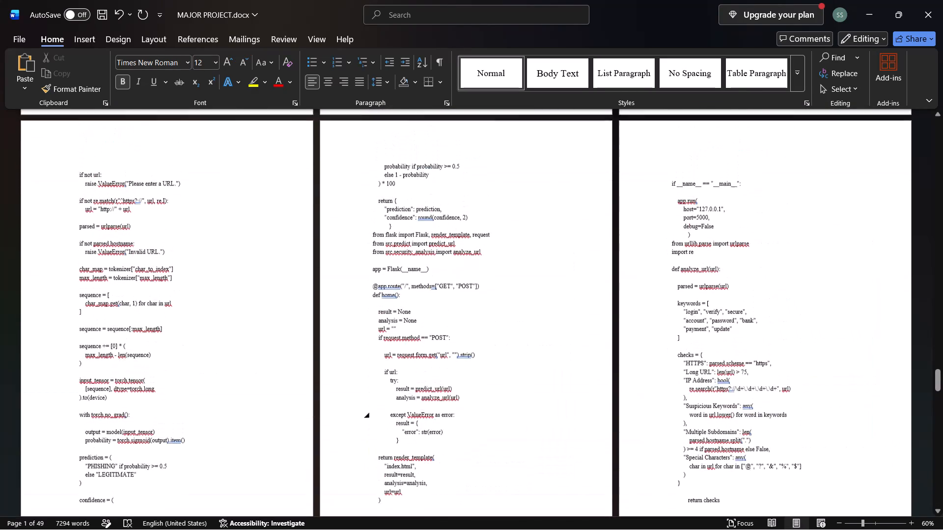
scroll(384, 387, down, 2)
scroll(384, 387, up, 19)
scroll(384, 387, up, 4)
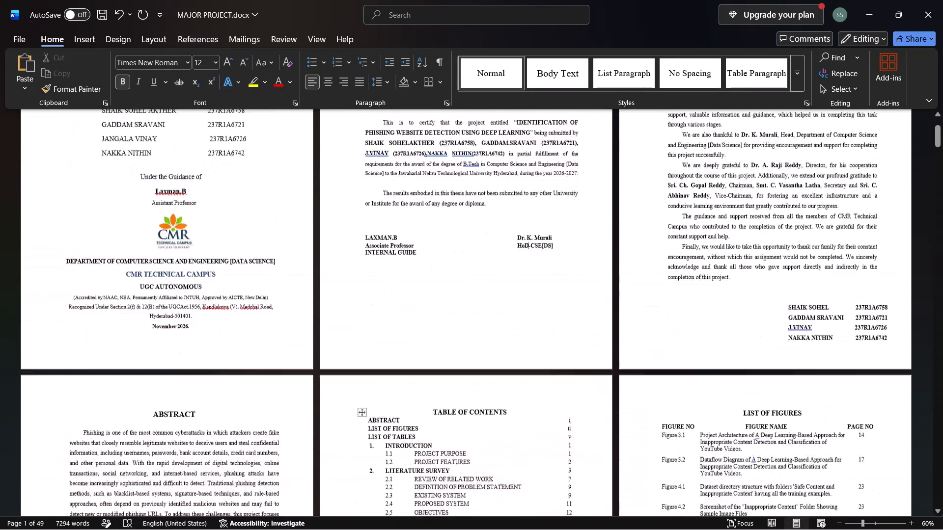
scroll(384, 387, up, 7)
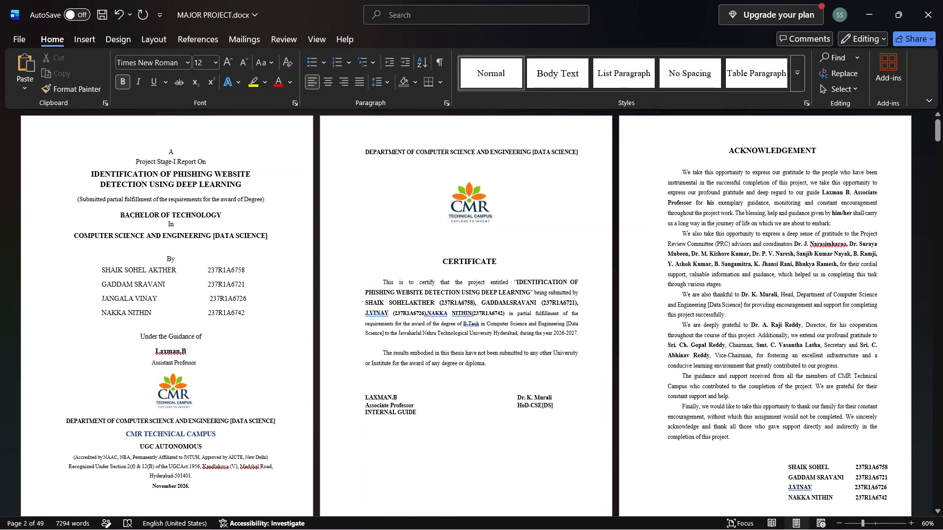
Review the report from the front pages through the Validation chapter, examining the figures and captions in Results & Discussion.
scroll(481, 371, down, 9)
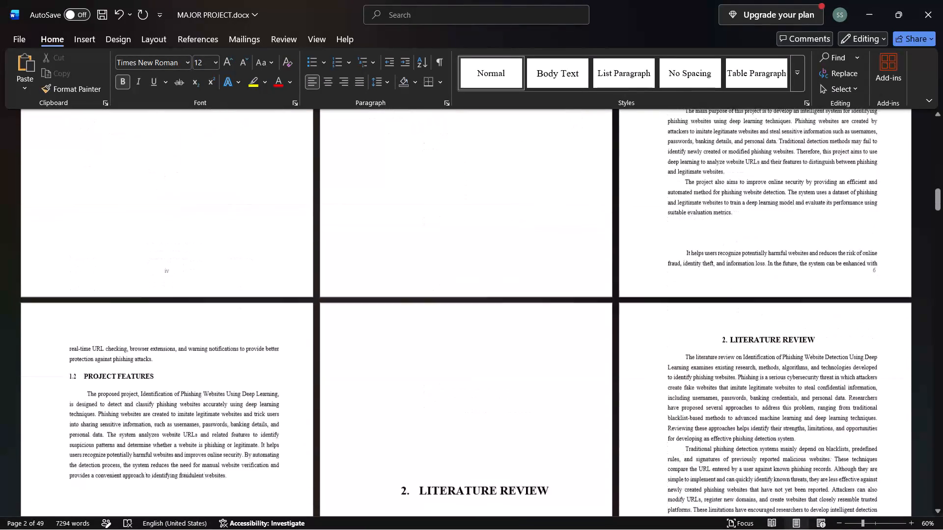
scroll(481, 371, down, 10)
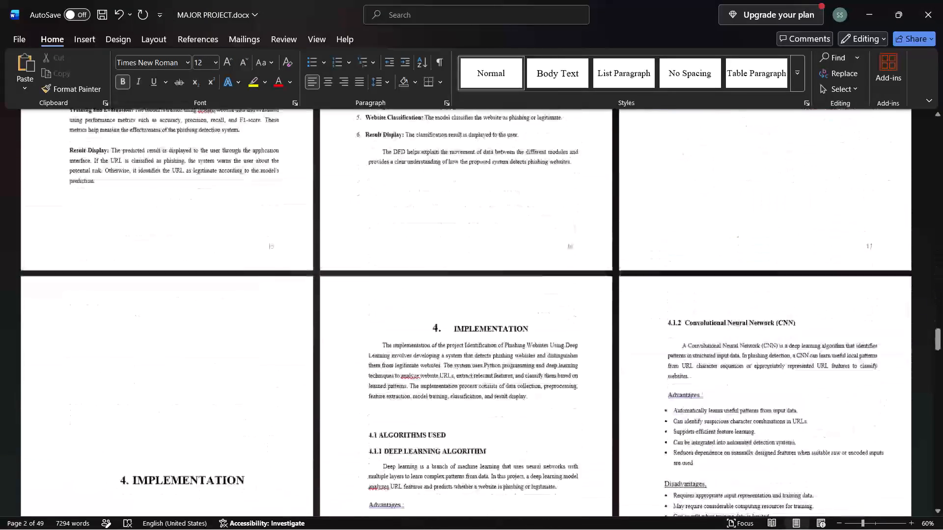
scroll(481, 371, down, 6)
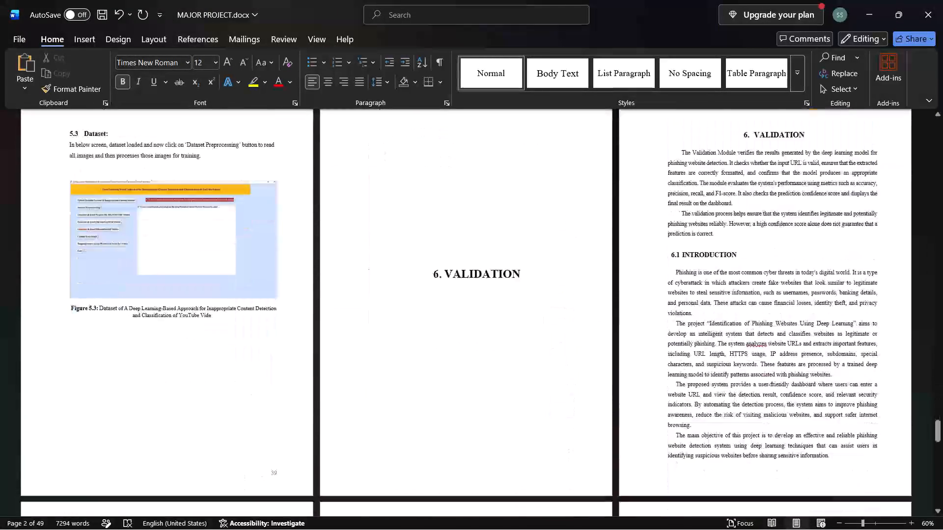
scroll(481, 371, up, 4)
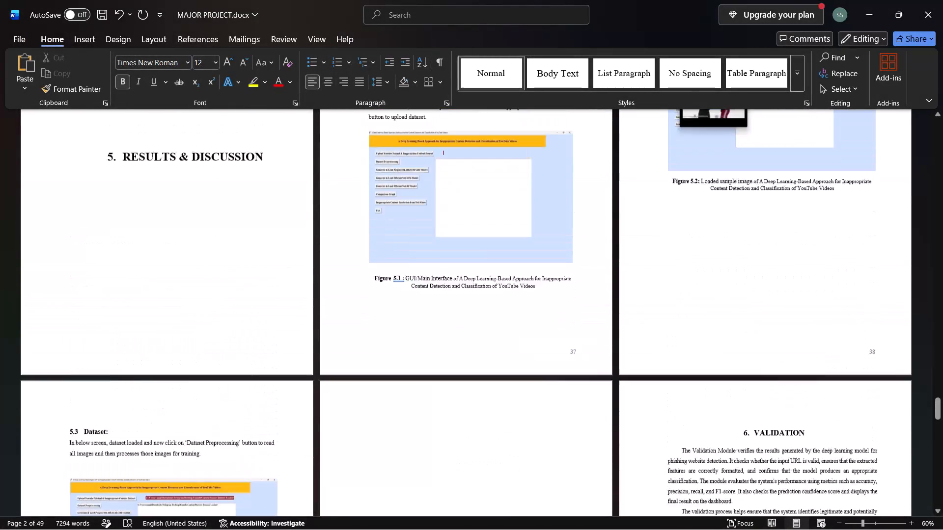
scroll(481, 371, up, 2)
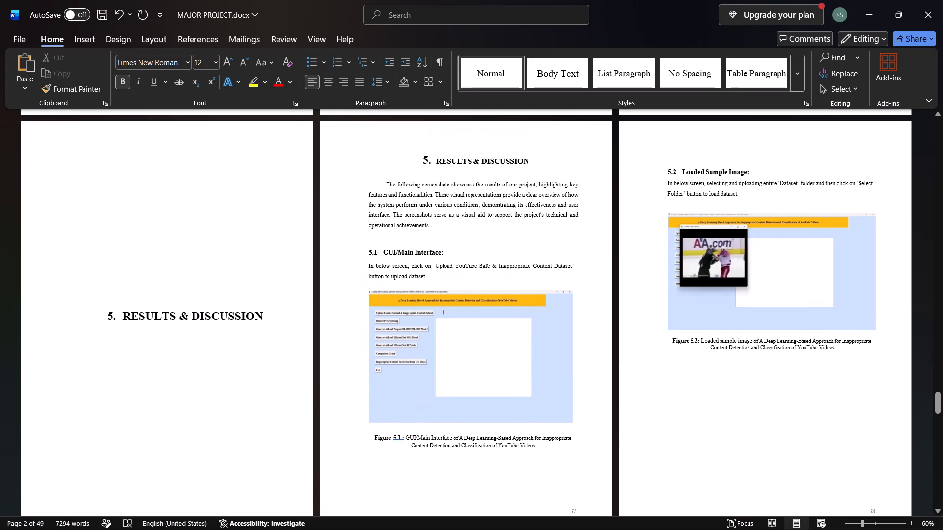
Select the GUI/Main Interface screenshot for Figure 5.1 in section 5.1 of the Results & Discussion chapter.
click(475, 321)
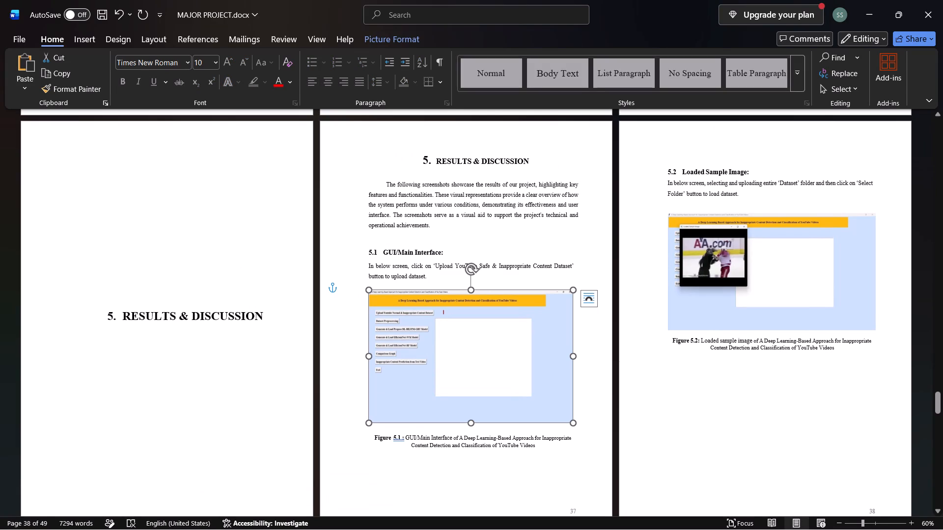
scroll(547, 250, down, 1)
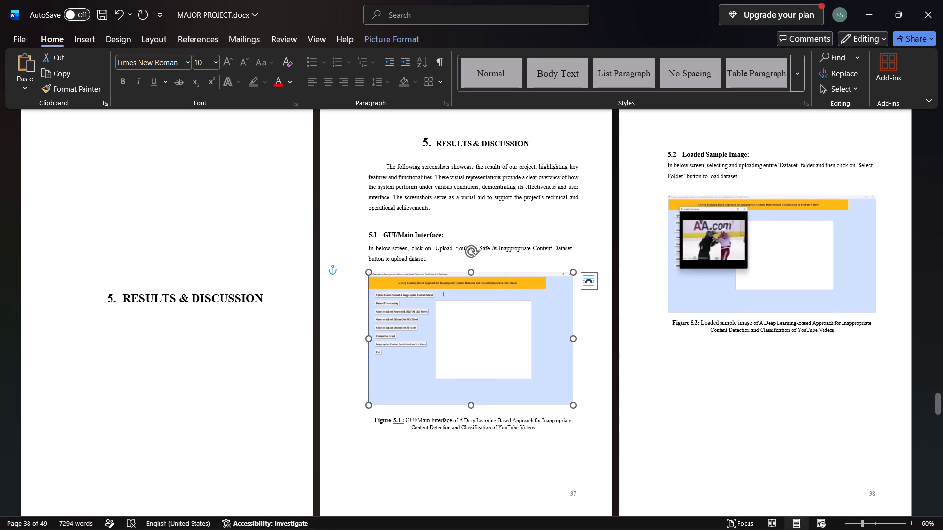
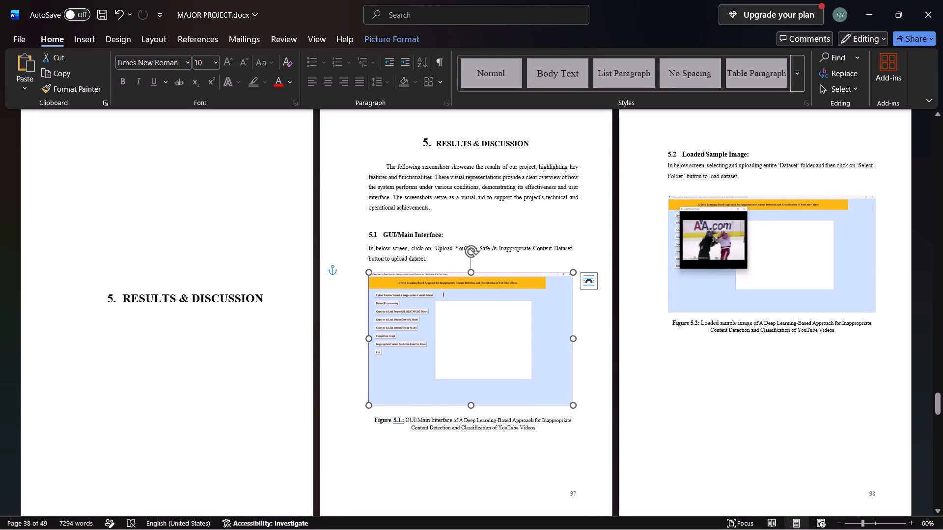
Delete the old GUI/Main Interface screenshot above the Figure 5.1 caption and add two blank lines beneath the section 5.1 text.
key(BackSpace)
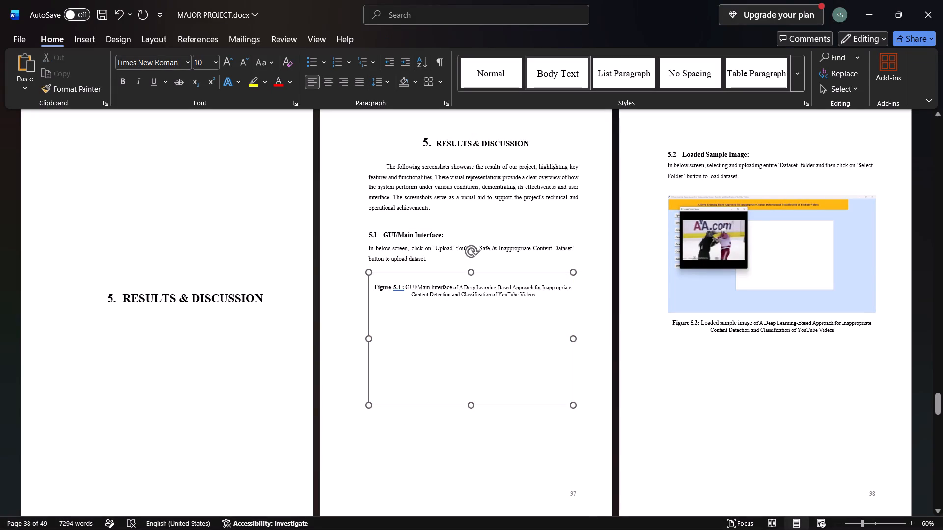
click(571, 317)
click(508, 274)
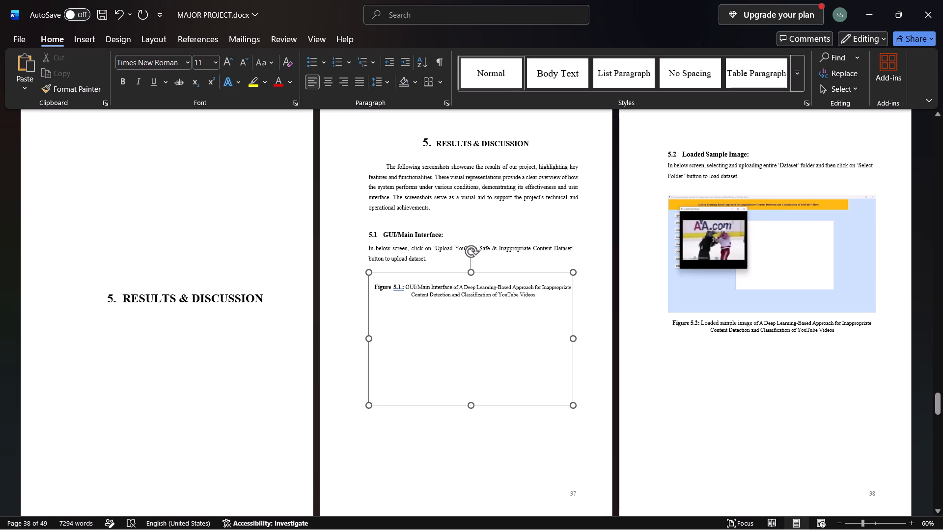
triple_click(461, 452)
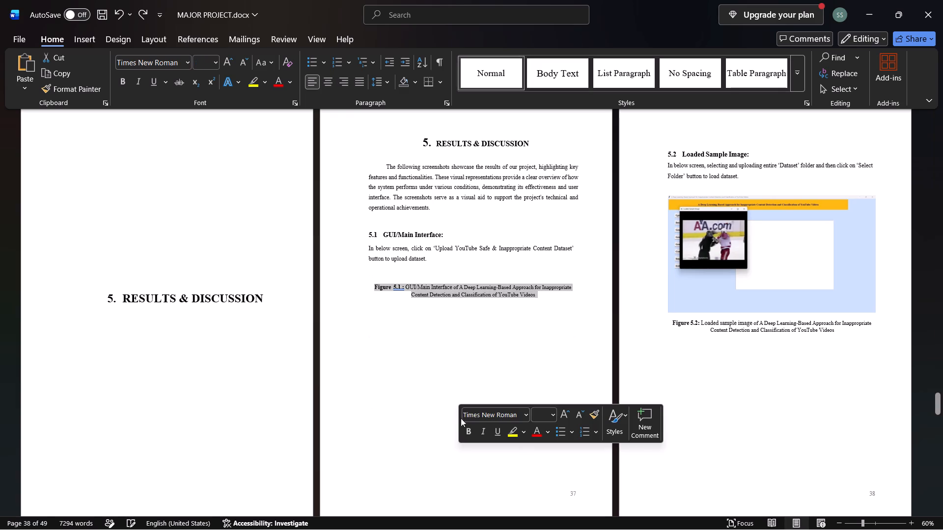
click(463, 265)
key(Return)
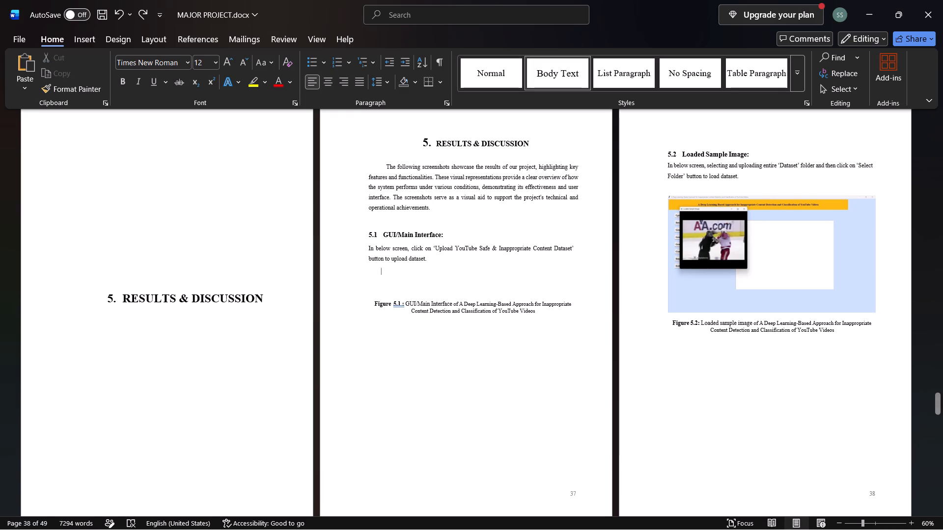
key(Return)
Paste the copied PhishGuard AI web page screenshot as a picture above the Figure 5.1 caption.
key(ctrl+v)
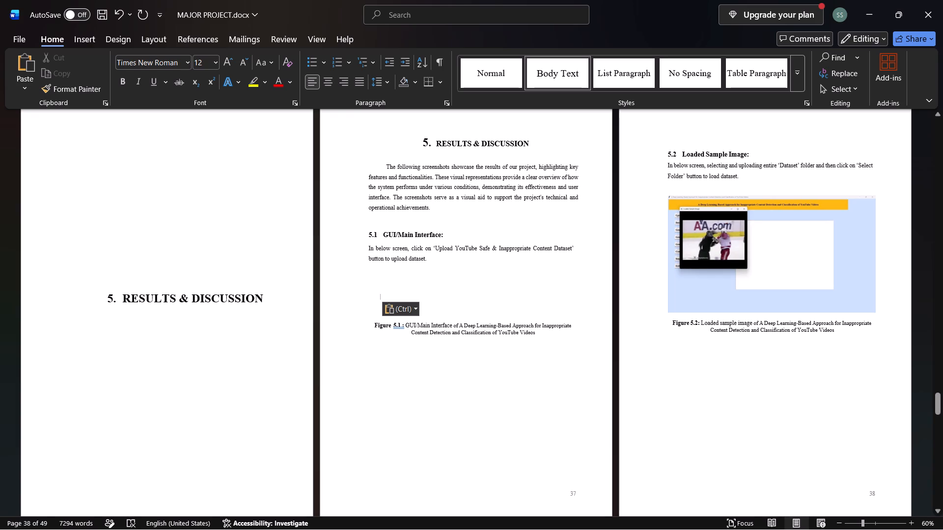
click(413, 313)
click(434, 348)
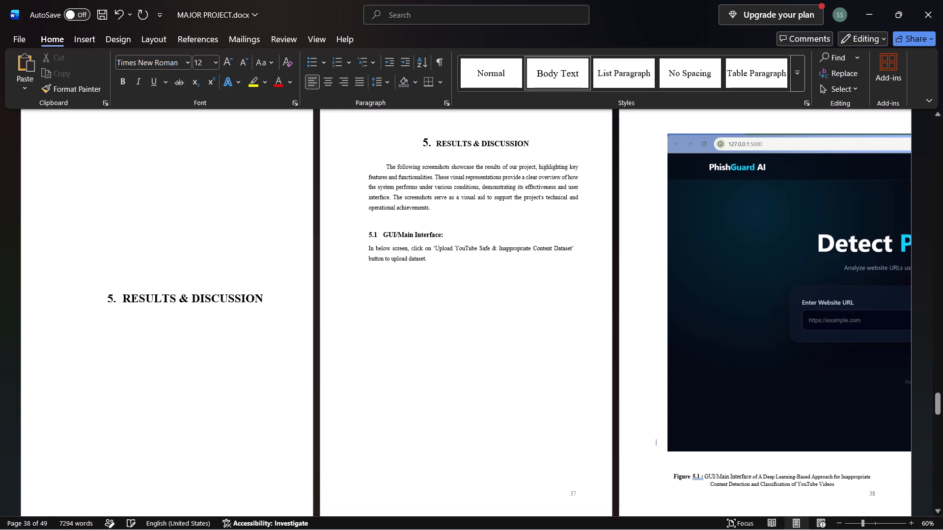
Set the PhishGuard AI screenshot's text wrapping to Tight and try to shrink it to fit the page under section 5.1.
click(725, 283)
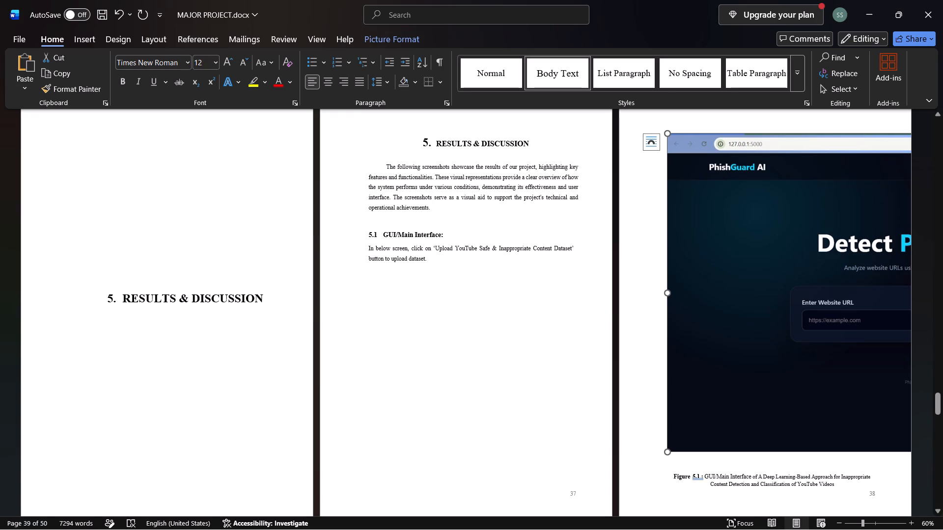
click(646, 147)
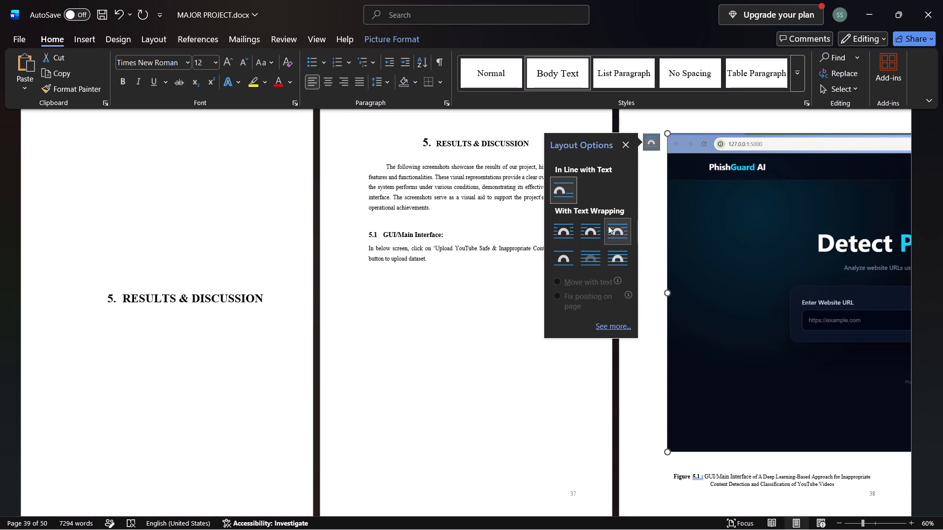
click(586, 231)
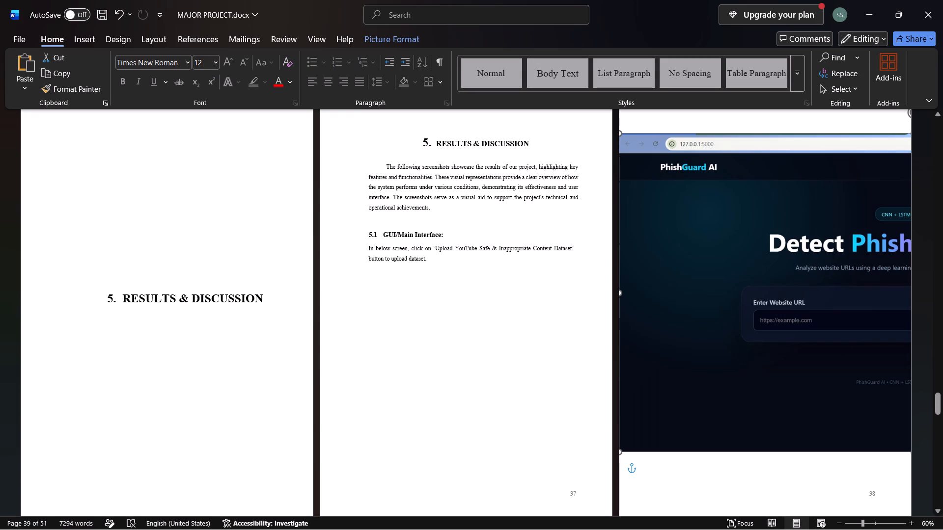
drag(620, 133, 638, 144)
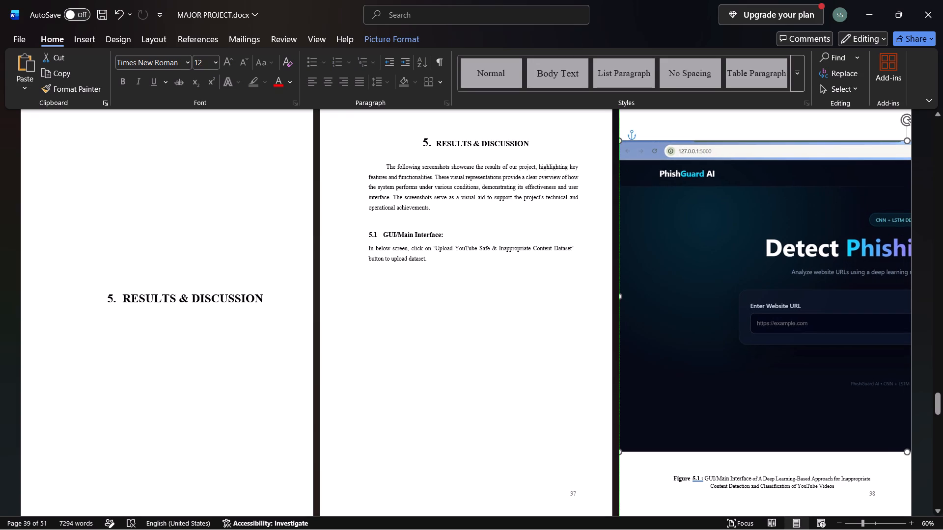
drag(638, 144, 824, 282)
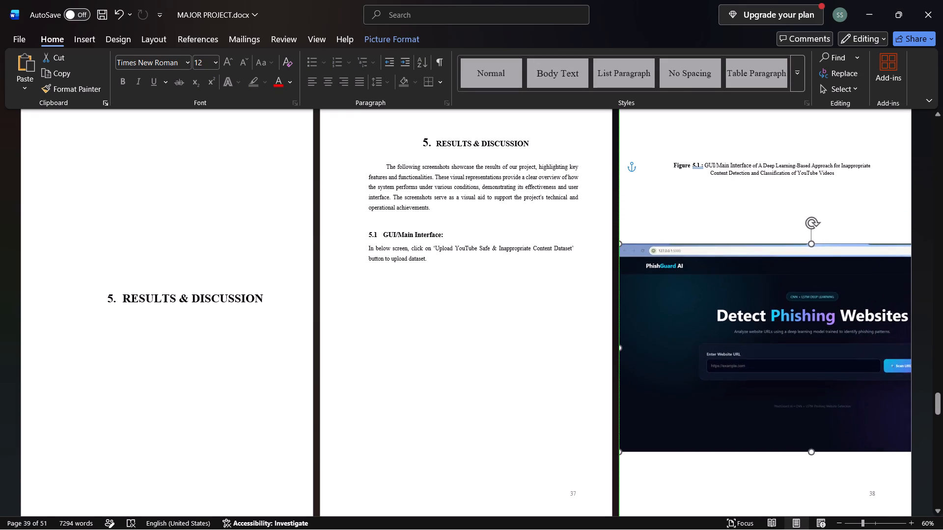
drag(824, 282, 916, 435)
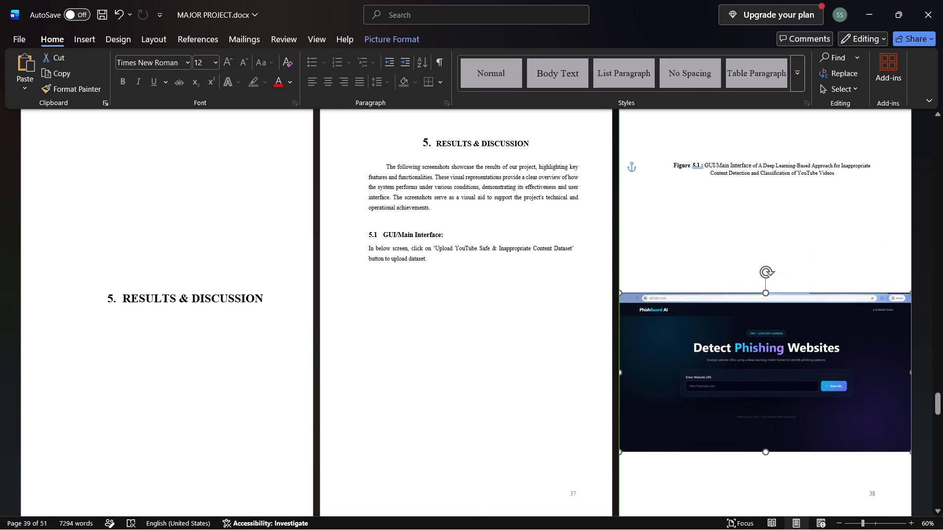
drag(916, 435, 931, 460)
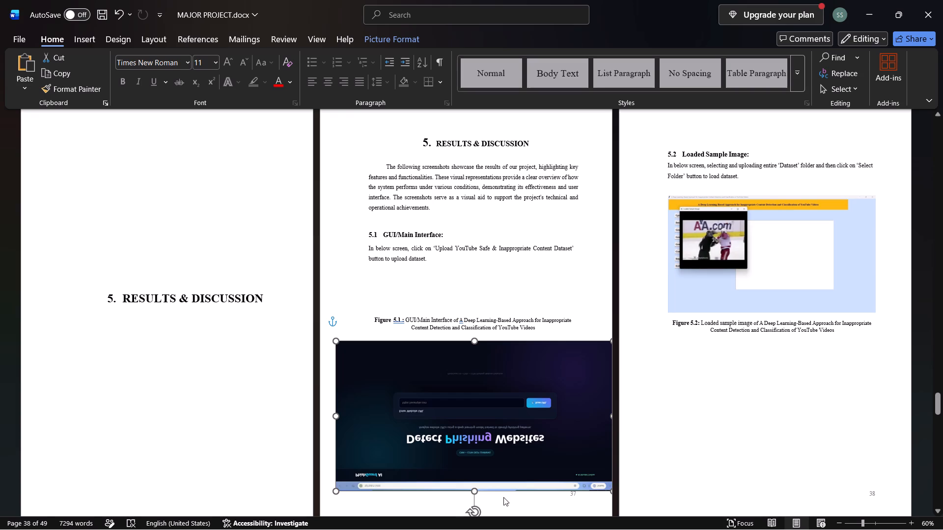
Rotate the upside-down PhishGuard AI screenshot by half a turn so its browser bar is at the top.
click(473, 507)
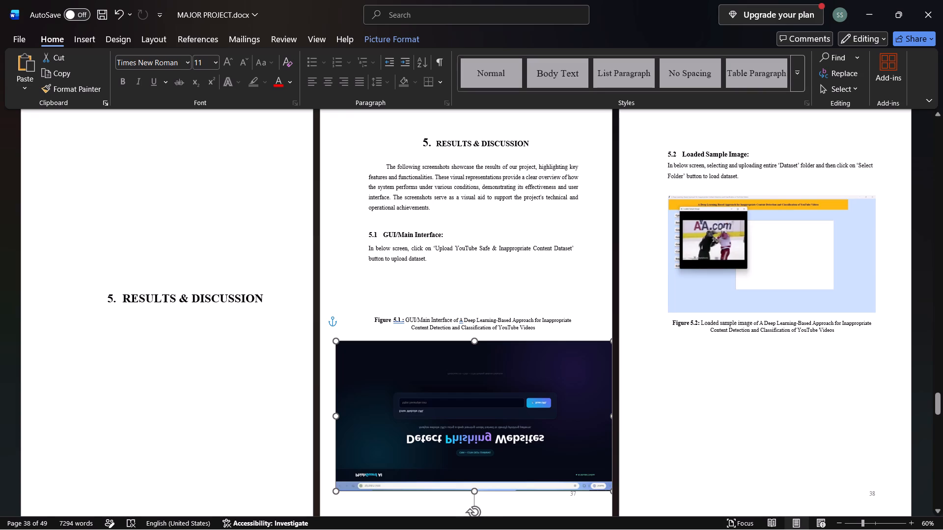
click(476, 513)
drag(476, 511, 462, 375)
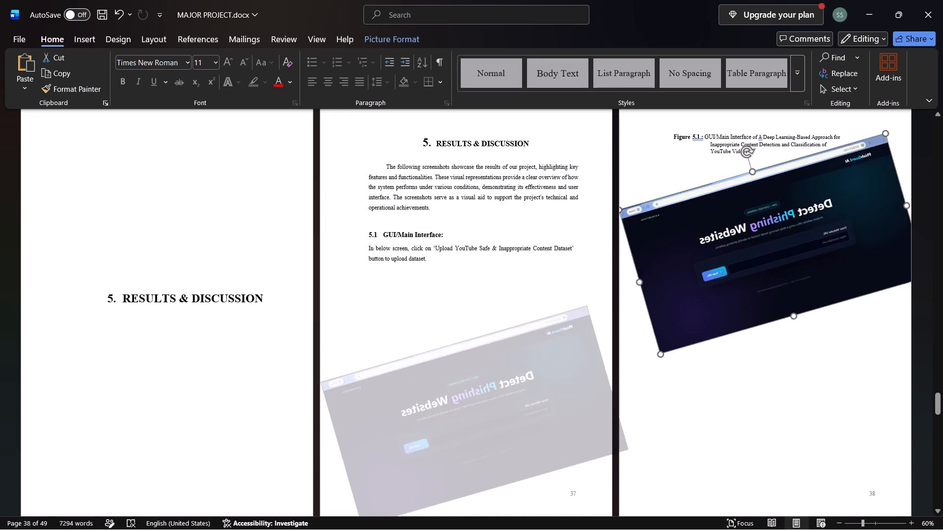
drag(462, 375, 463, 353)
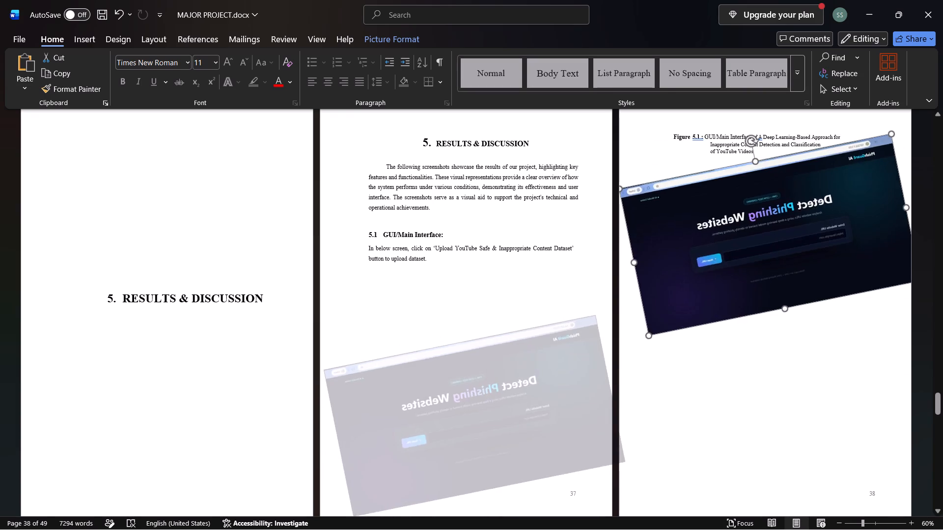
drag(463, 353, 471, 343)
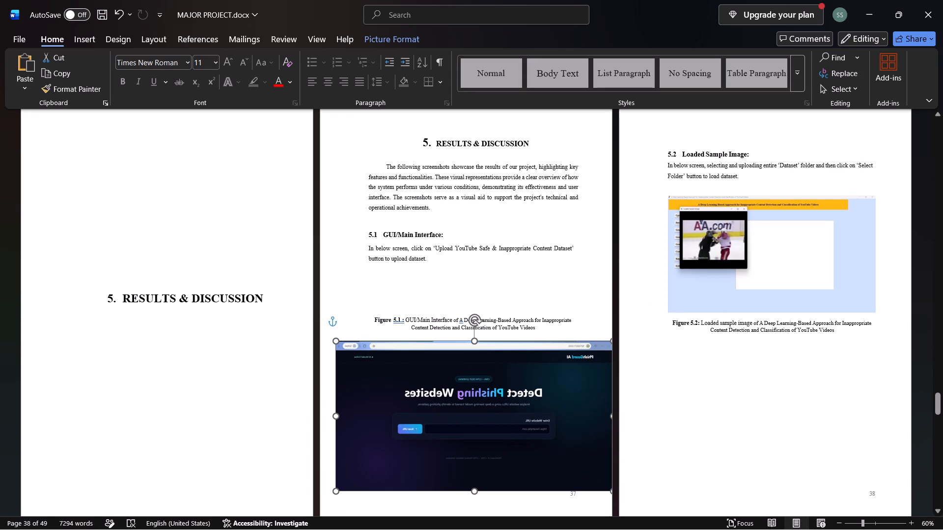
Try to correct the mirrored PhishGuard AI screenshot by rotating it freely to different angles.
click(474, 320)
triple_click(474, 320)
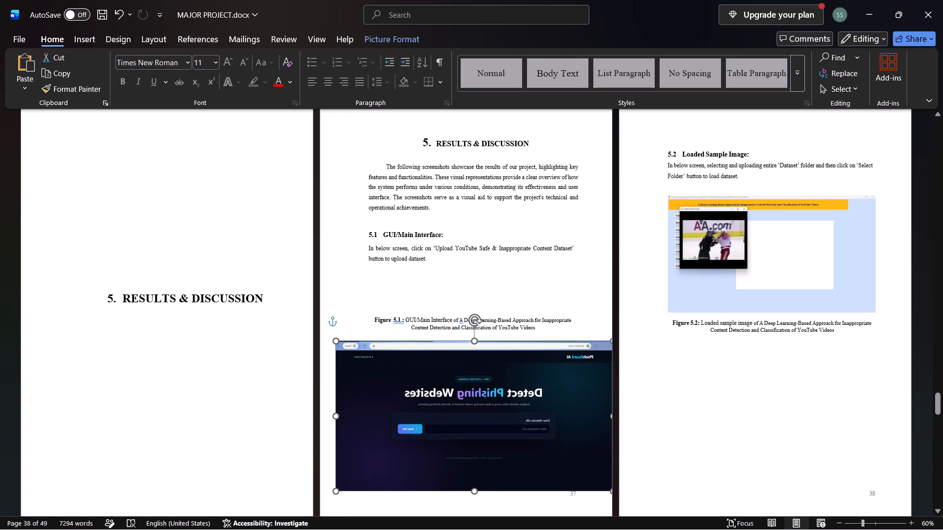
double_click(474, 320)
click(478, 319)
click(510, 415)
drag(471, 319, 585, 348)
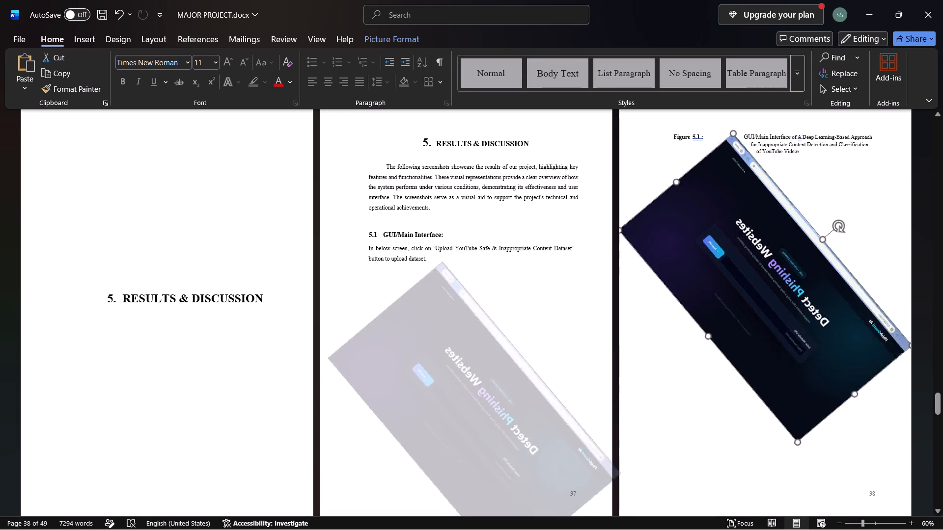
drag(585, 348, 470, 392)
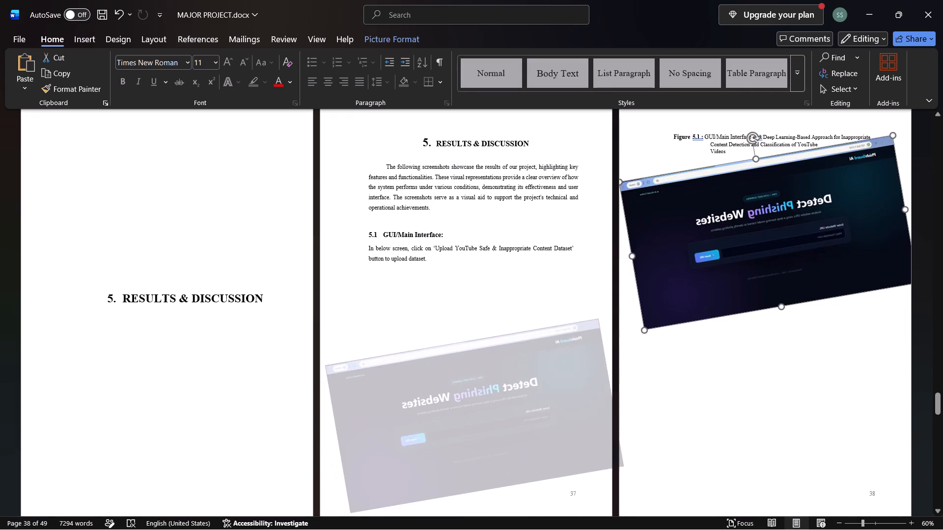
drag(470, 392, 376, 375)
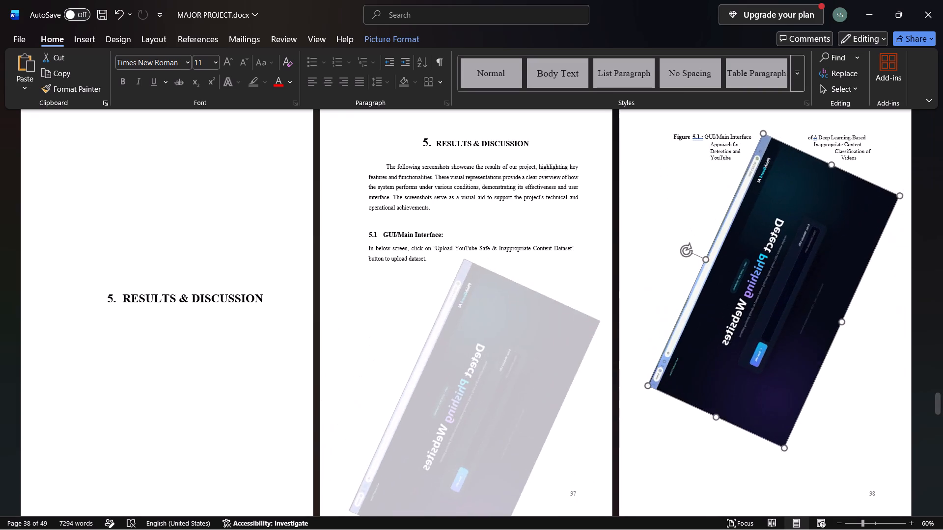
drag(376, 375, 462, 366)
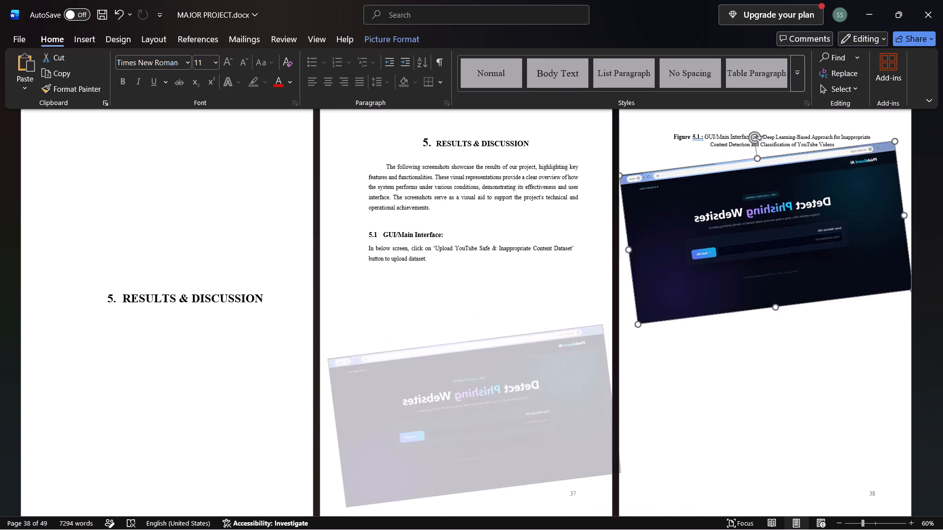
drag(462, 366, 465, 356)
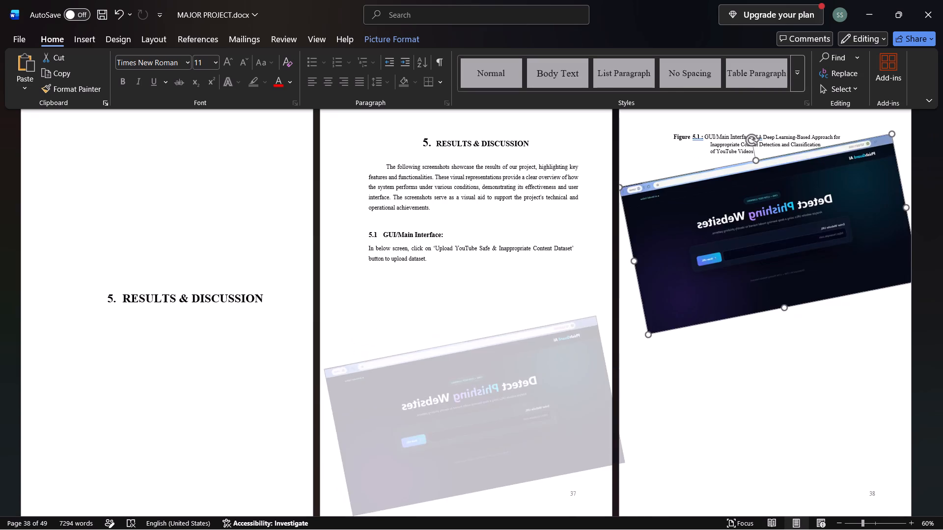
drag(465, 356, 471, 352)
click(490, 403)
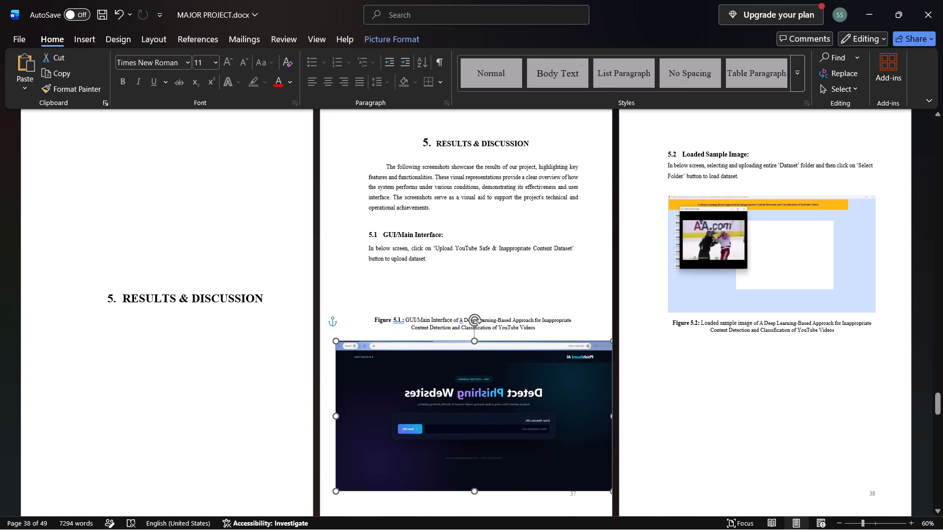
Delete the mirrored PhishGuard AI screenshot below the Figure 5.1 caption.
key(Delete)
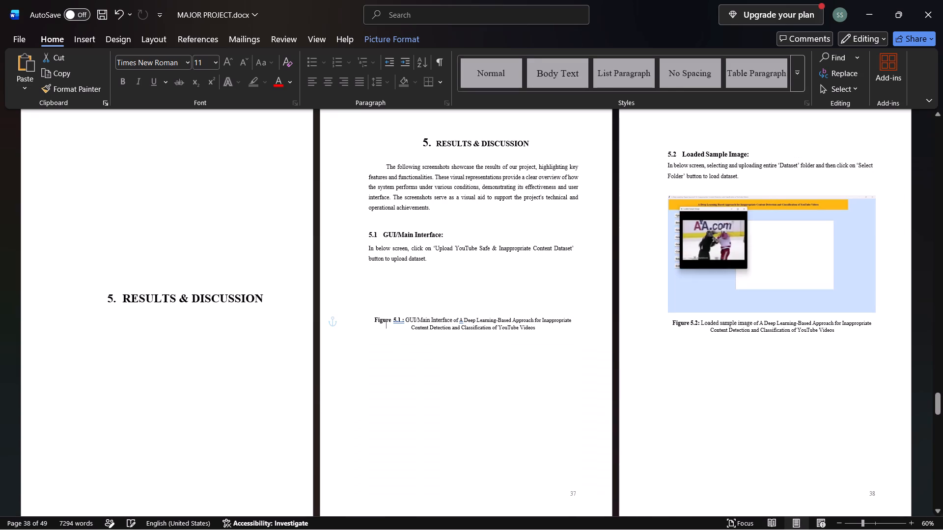
Paste the copied PhishGuard AI screenshot again as a picture on the blank line above the Figure 5.1 caption.
click(392, 291)
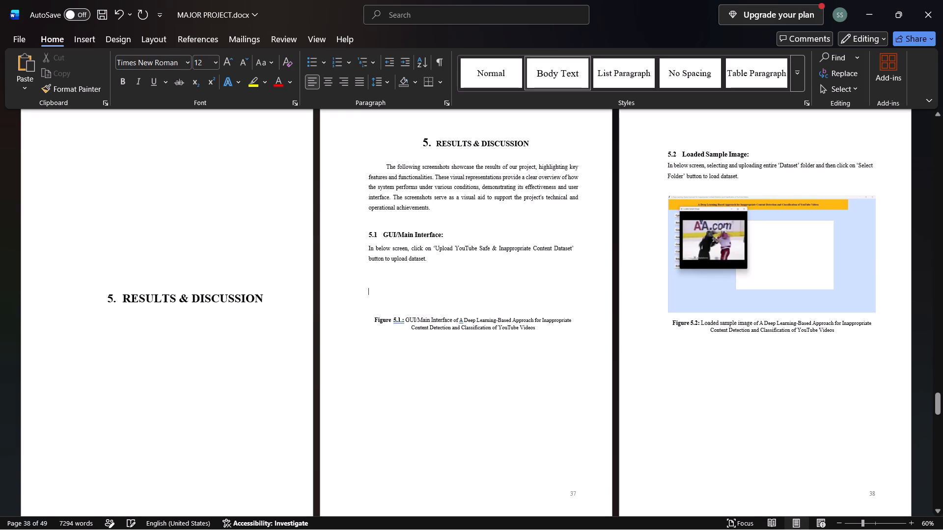
key(ctrl+v)
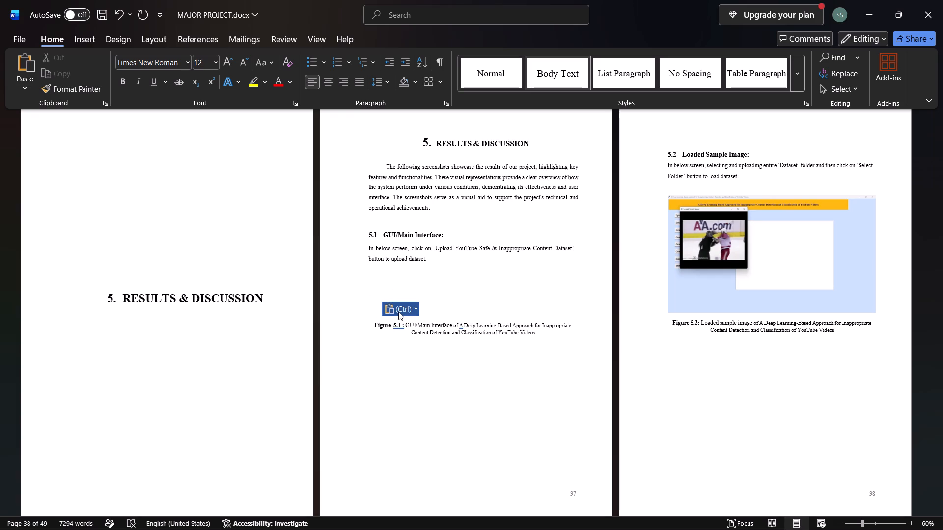
click(398, 312)
click(428, 342)
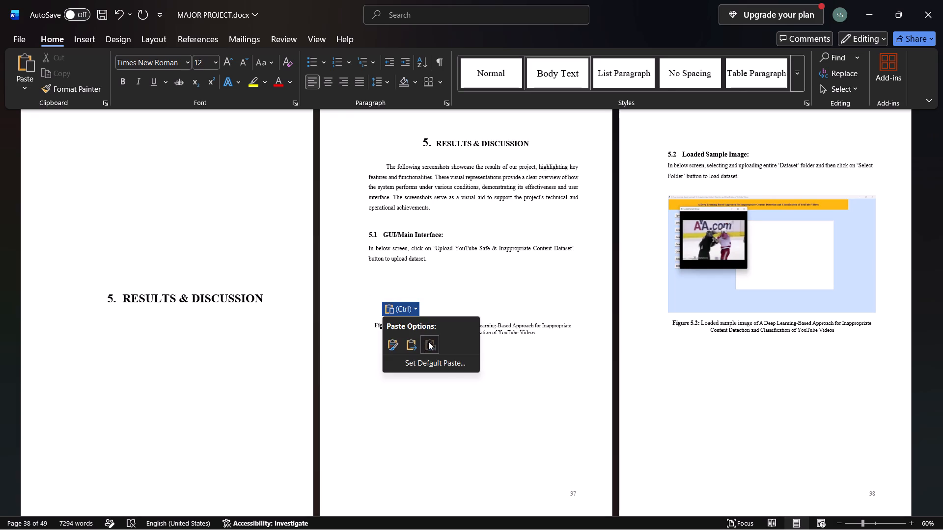
Change the text wrapping of the pasted PhishGuard AI screenshot so it can be moved freely on the page.
click(738, 224)
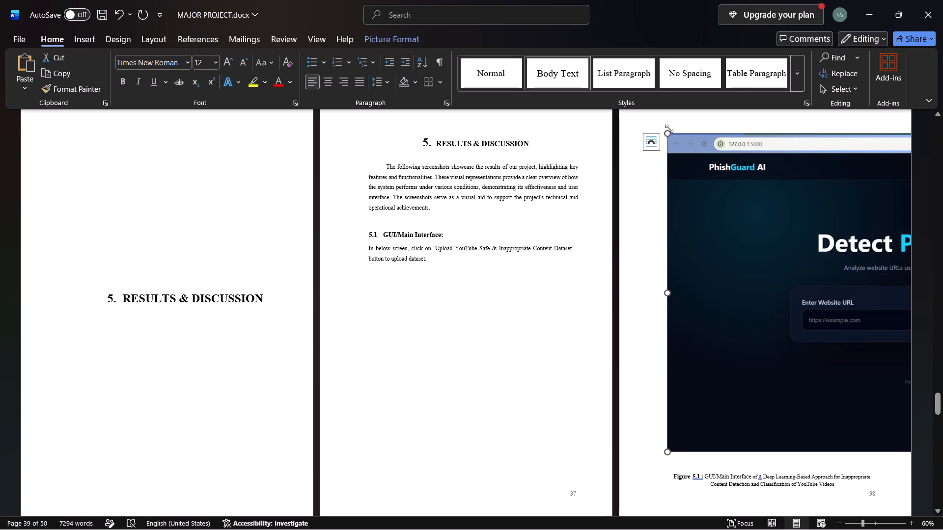
click(650, 150)
click(590, 237)
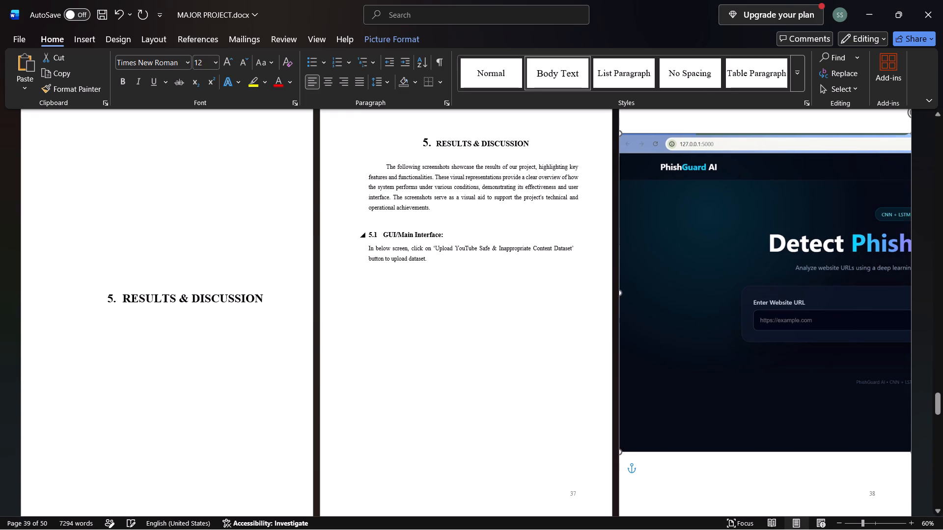
Shrink the oversized PhishGuard AI screenshot until it fits on the section 5.1 page.
drag(620, 132, 676, 175)
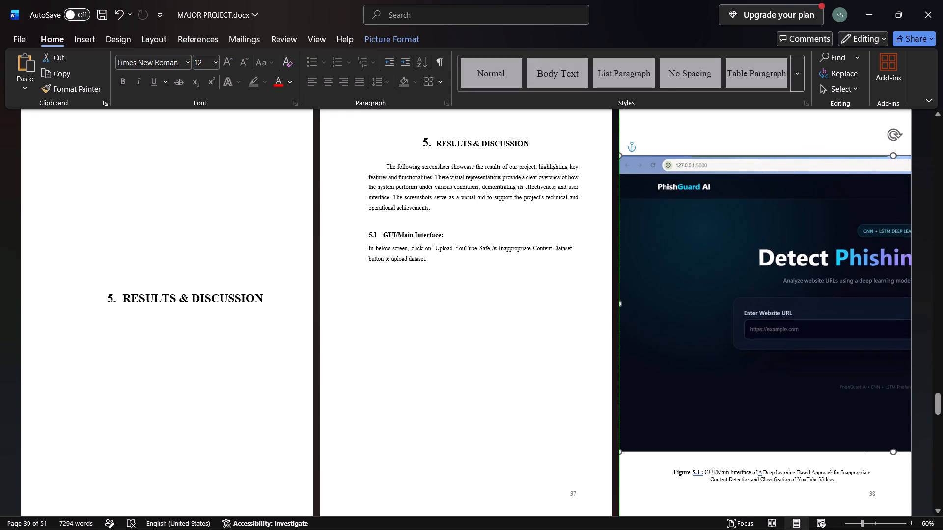
drag(676, 175, 784, 322)
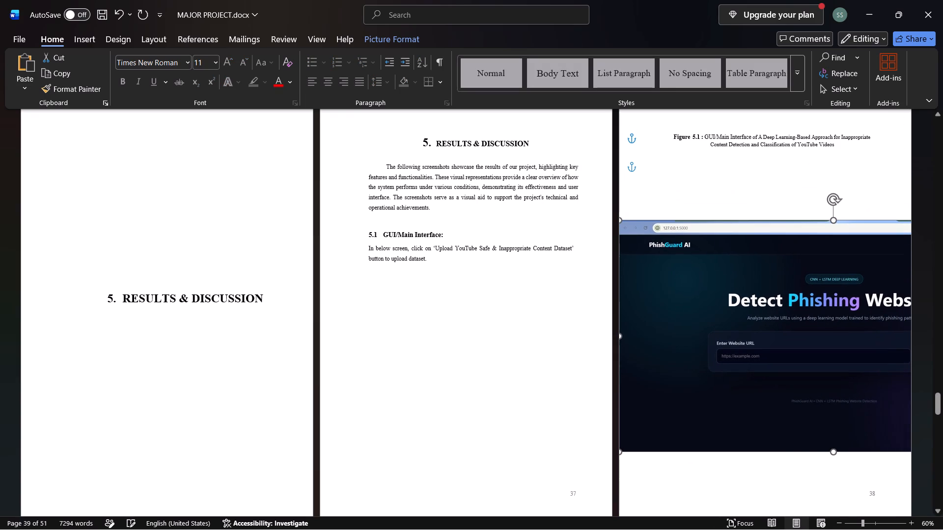
drag(805, 317, 665, 326)
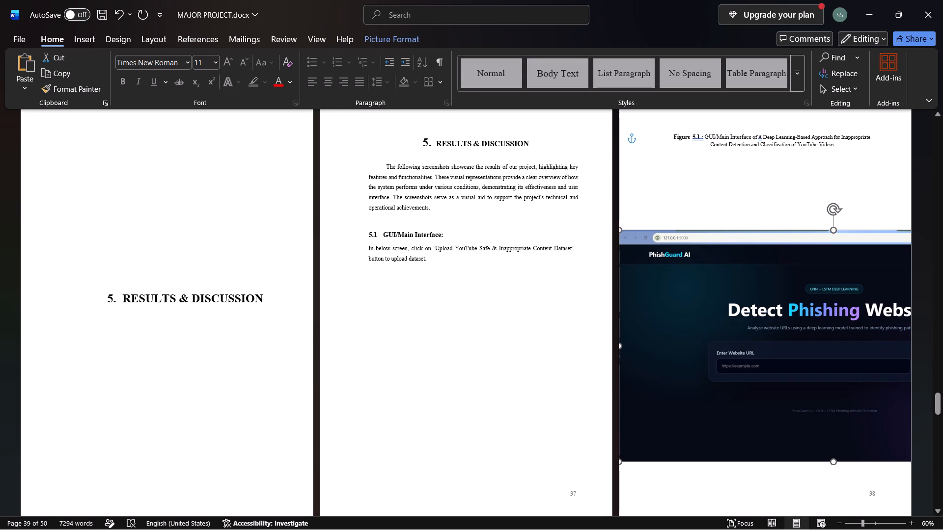
shift+drag(622, 464, 660, 385)
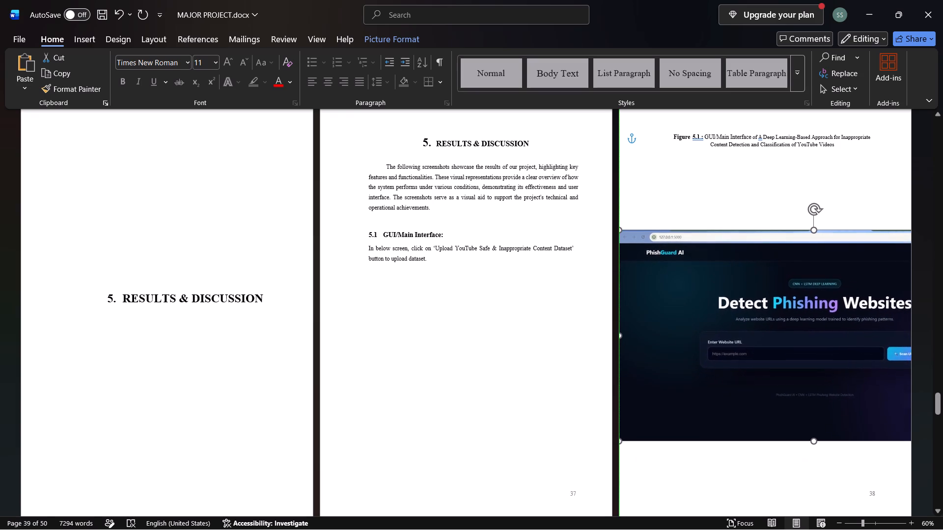
shift+drag(660, 385, 684, 280)
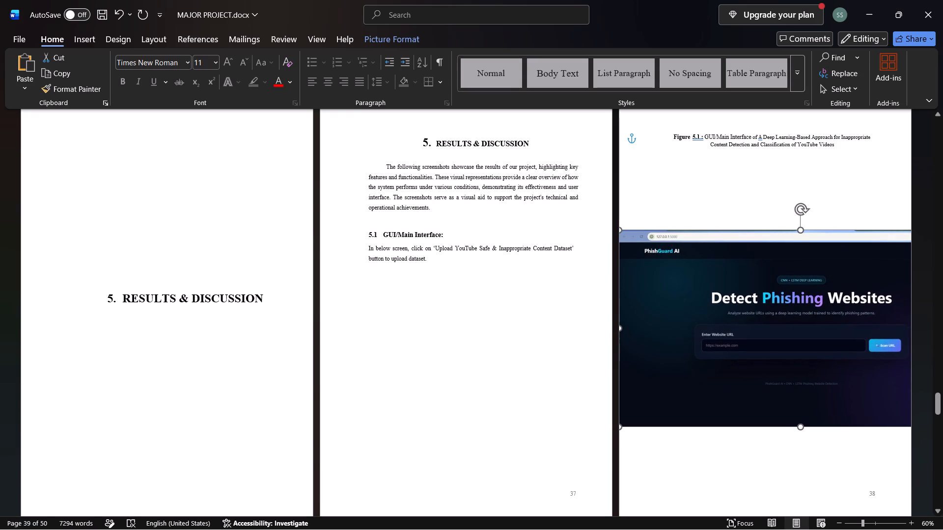
drag(742, 260, 628, 286)
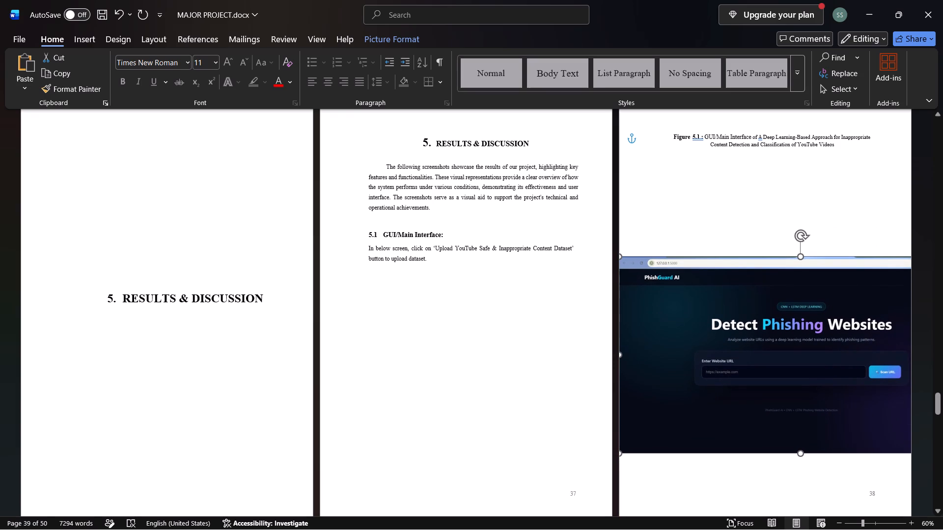
shift+drag(621, 454, 634, 432)
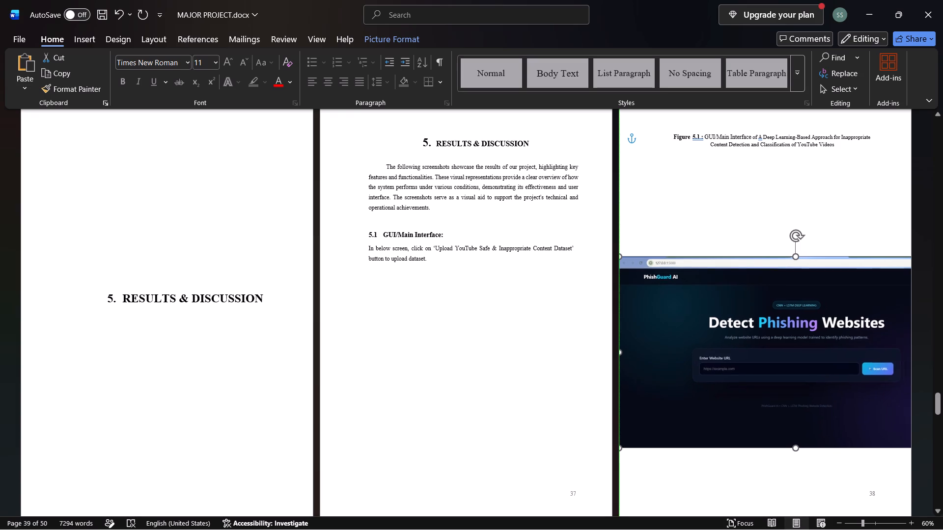
shift+drag(634, 432, 711, 306)
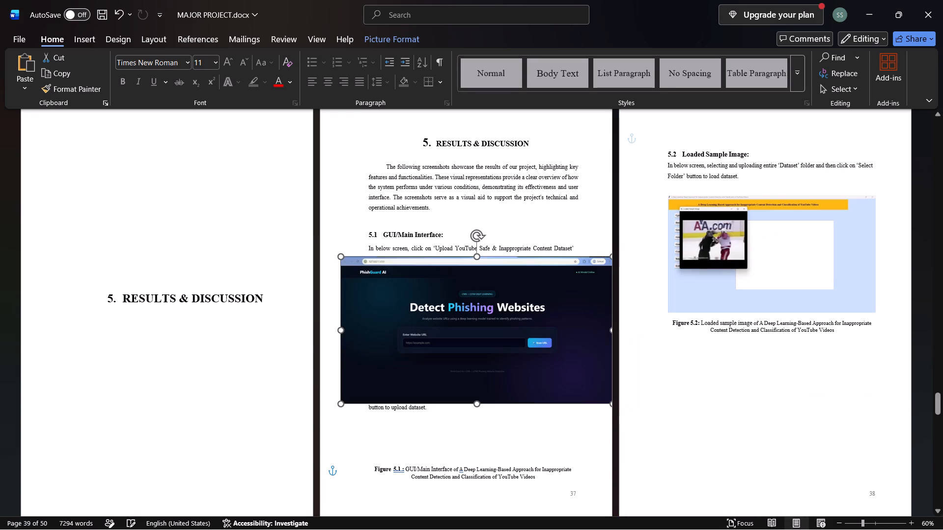
Position the screenshot between the section 5.1 text and the Figure 5.1 caption, and shrink it to fit within the page width.
drag(535, 314, 528, 342)
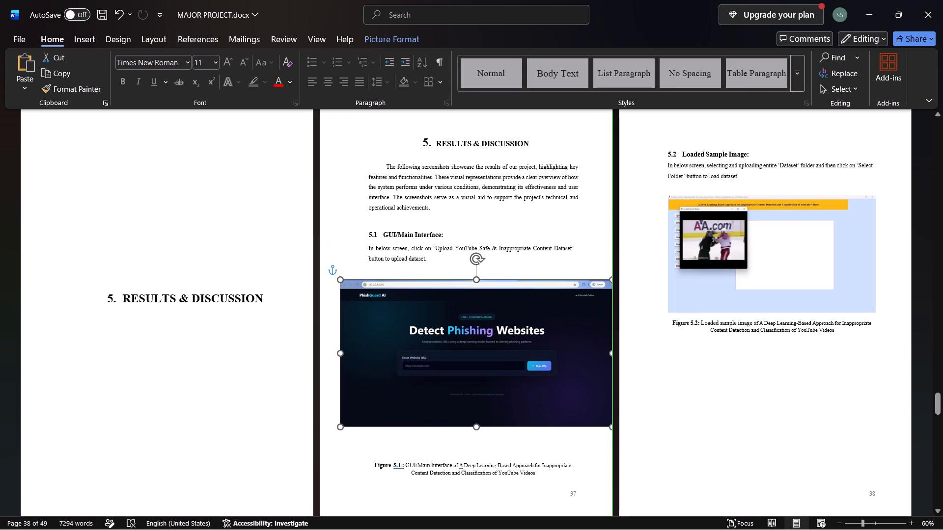
drag(528, 342, 523, 338)
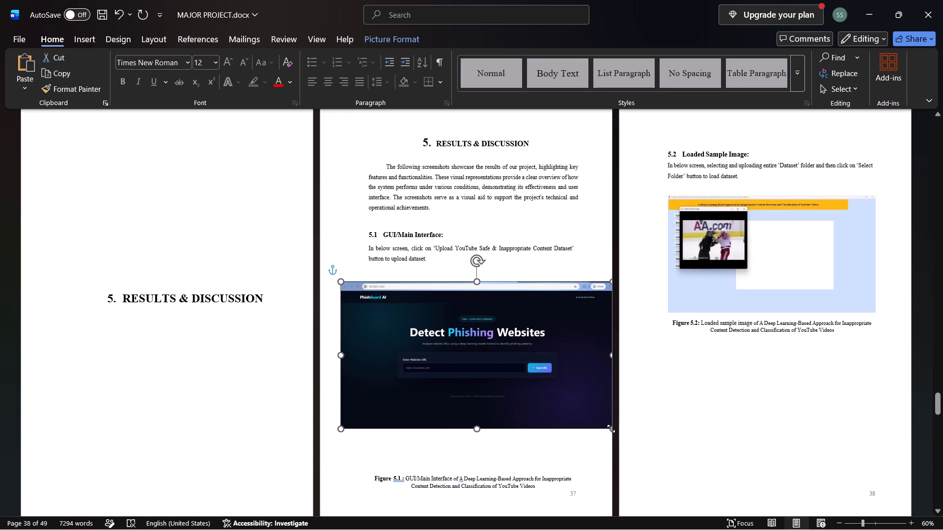
drag(611, 428, 591, 418)
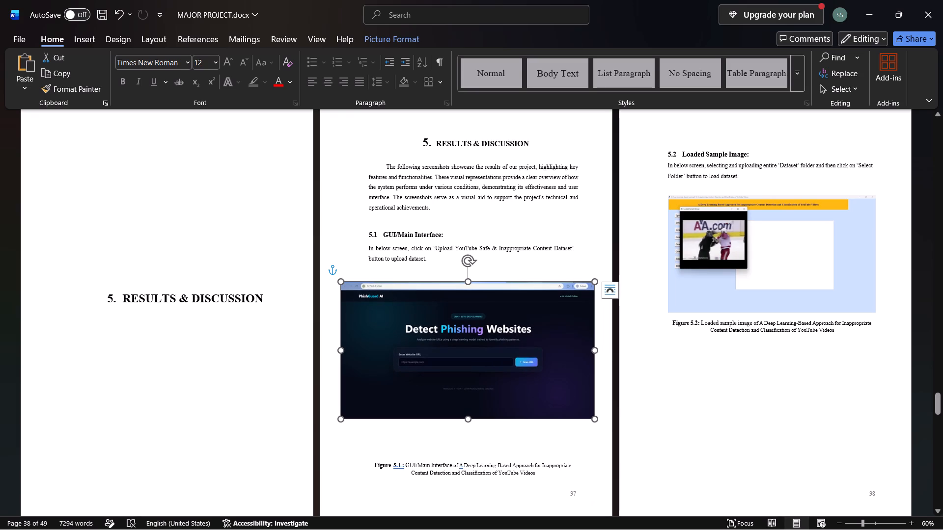
click(503, 443)
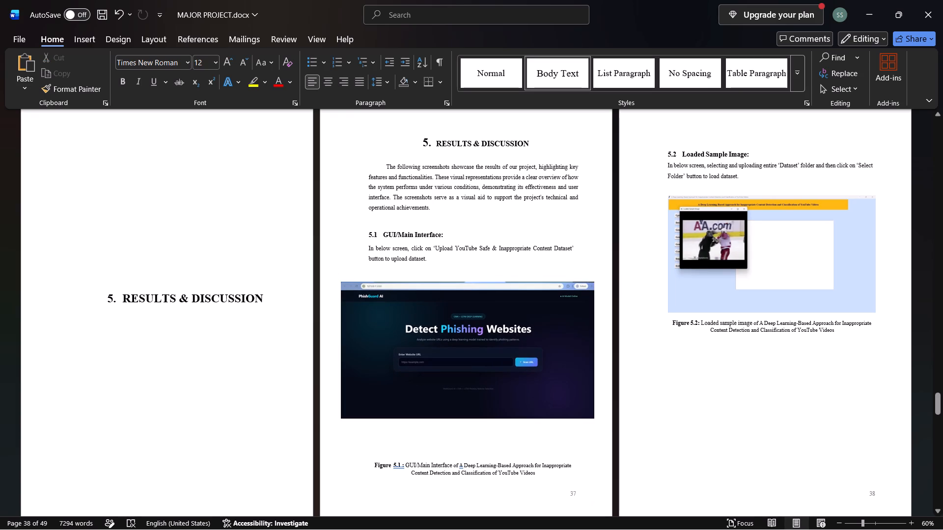
Delete the wording about uploading the YouTube dataset that follows "In below screen, click on" in section 5.1.
click(436, 249)
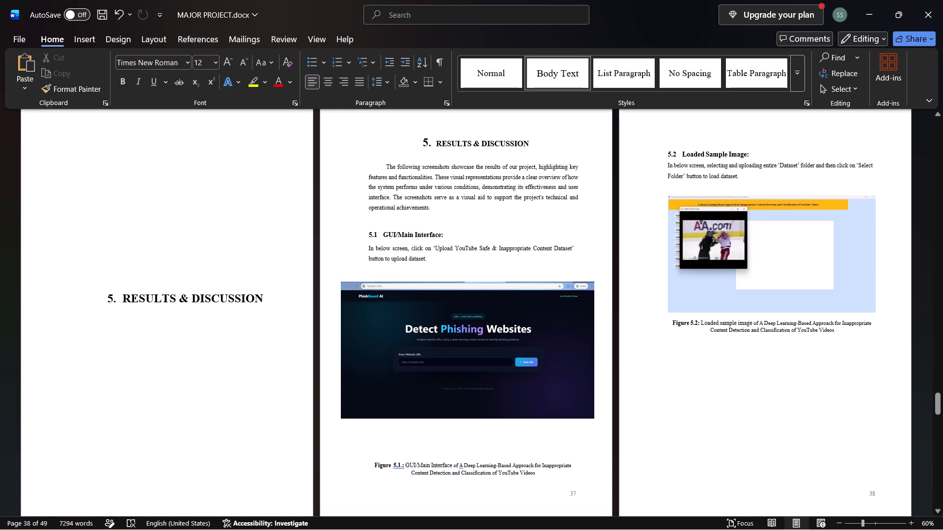
click(432, 261)
drag(433, 257, 433, 243)
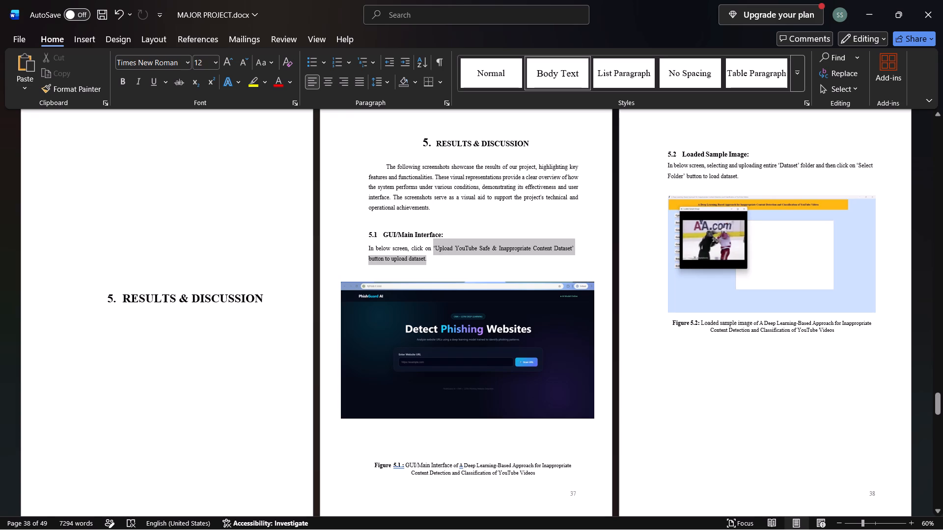
drag(433, 243, 433, 244)
key(BackSpace)
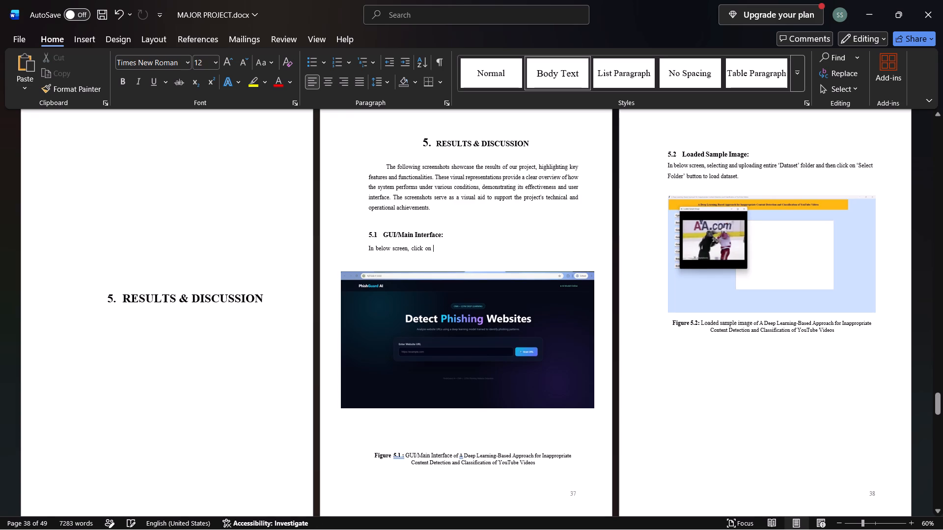
Continue the section 5.1 sentence after "click on" with an opening quotation mark and "textarea to enter the url".
key(space)
text(")
key(space)
text(tec)
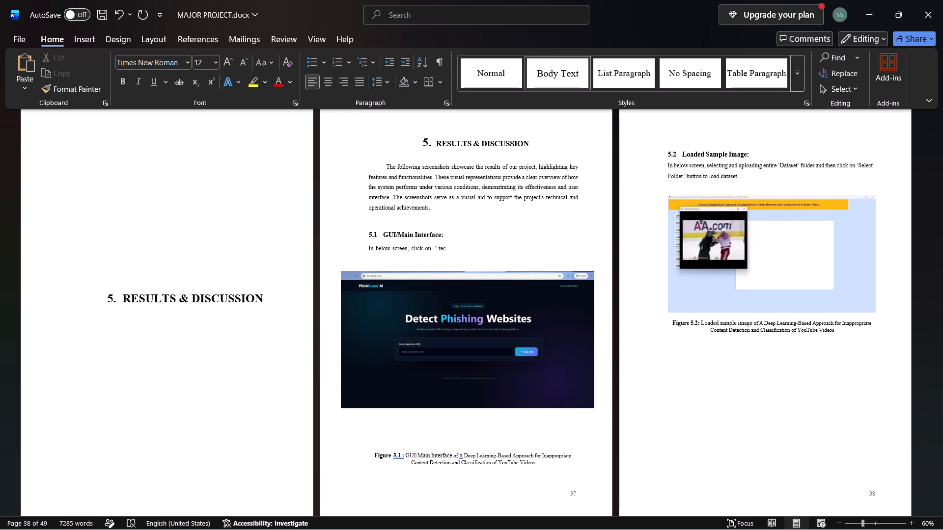
key(BackSpace)
text(xt ares)
key(BackSpace)
key(a)
key(BackSpace)
key(BackSpace)
key(BackSpace)
key(BackSpace)
key(BackSpace)
text(area to enter)
key(space)
text(the)
key(space)
text(url)
key(space)
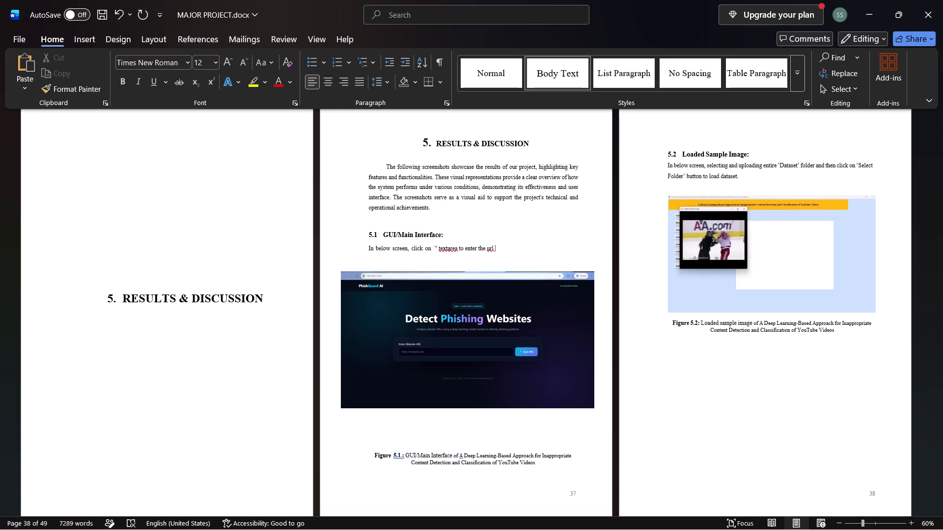
Add a closing quotation mark after "textarea" in the section 5.1 sentence.
ctrl+scroll(432, 243, up, 2)
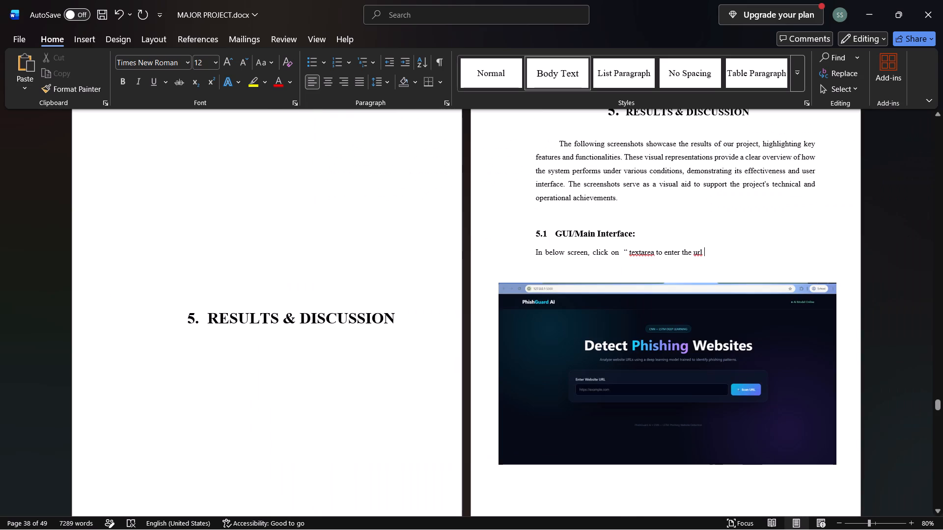
ctrl+scroll(432, 243, up, 2)
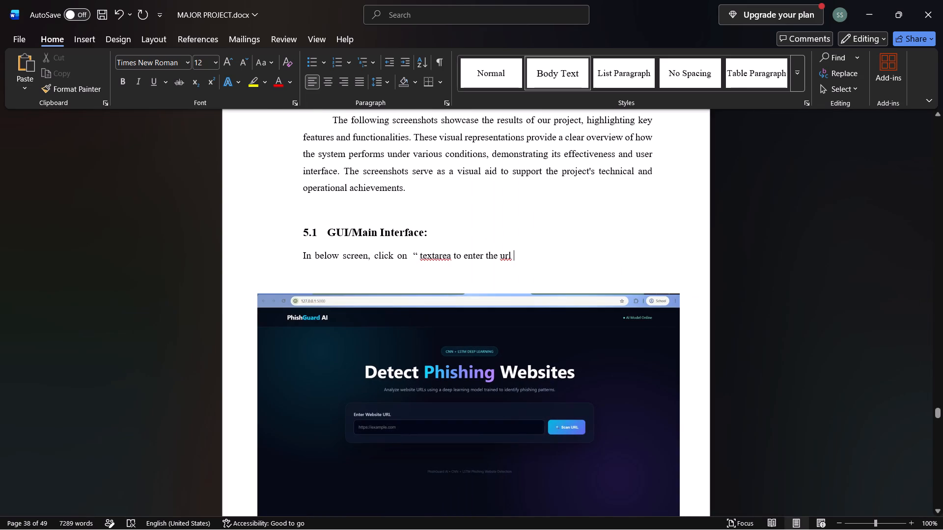
scroll(541, 262, down, 2)
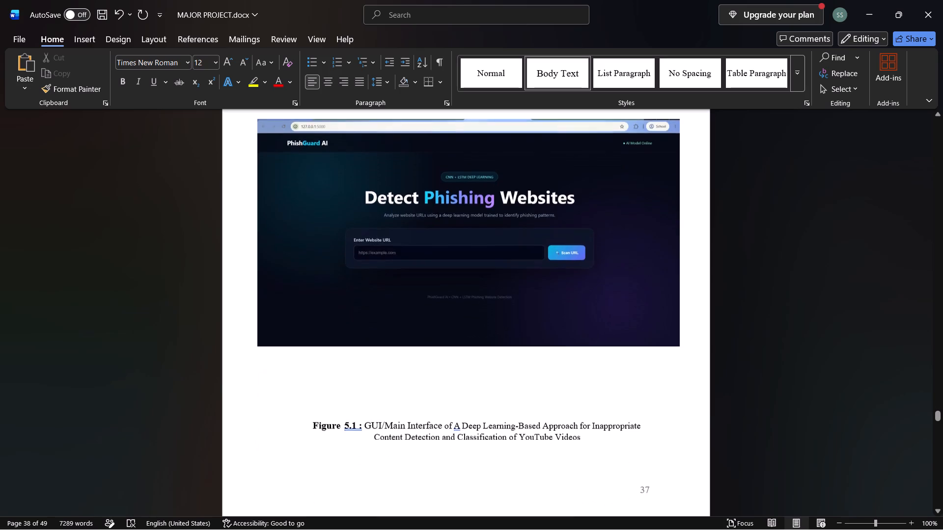
scroll(541, 262, down, 1)
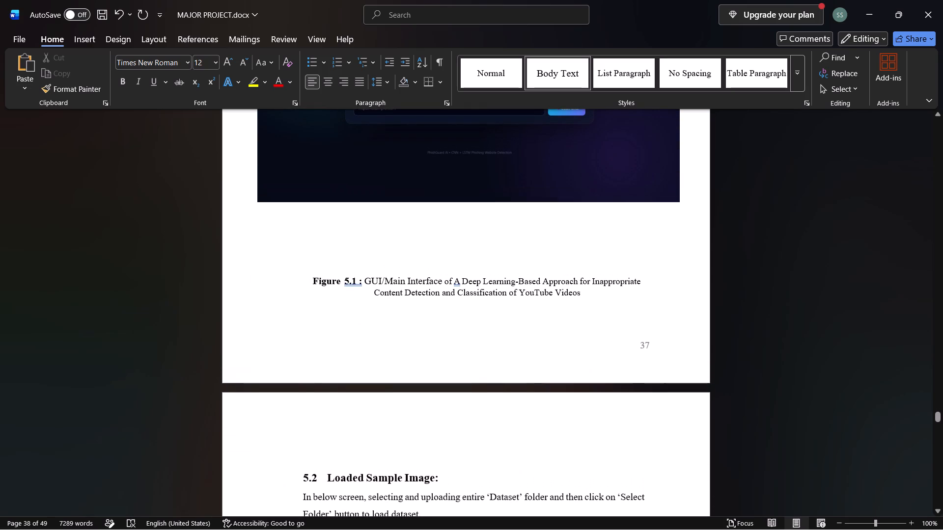
scroll(541, 262, up, 3)
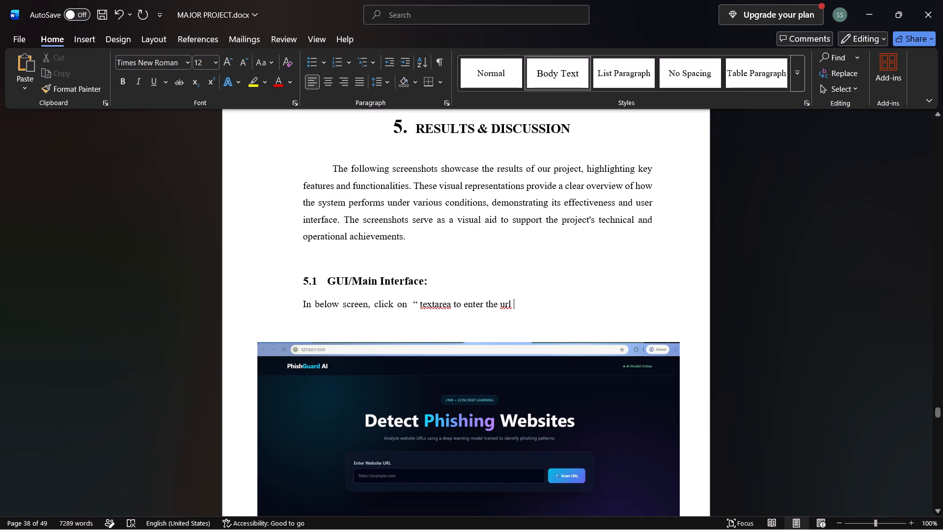
click(450, 305)
key(shift+quotedbl)
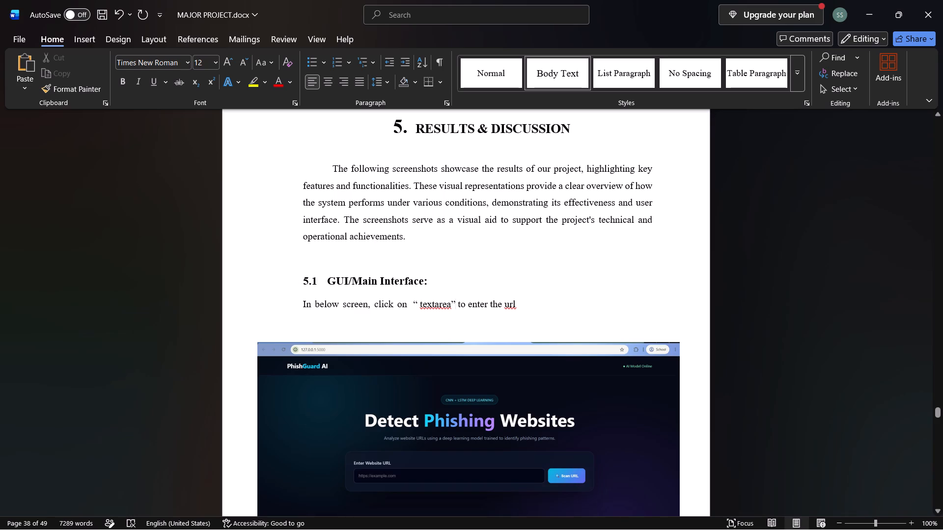
Replace "url" at the end of the section 5.1 sentence with "URL to classify the website.".
click(541, 296)
key(BackSpace)
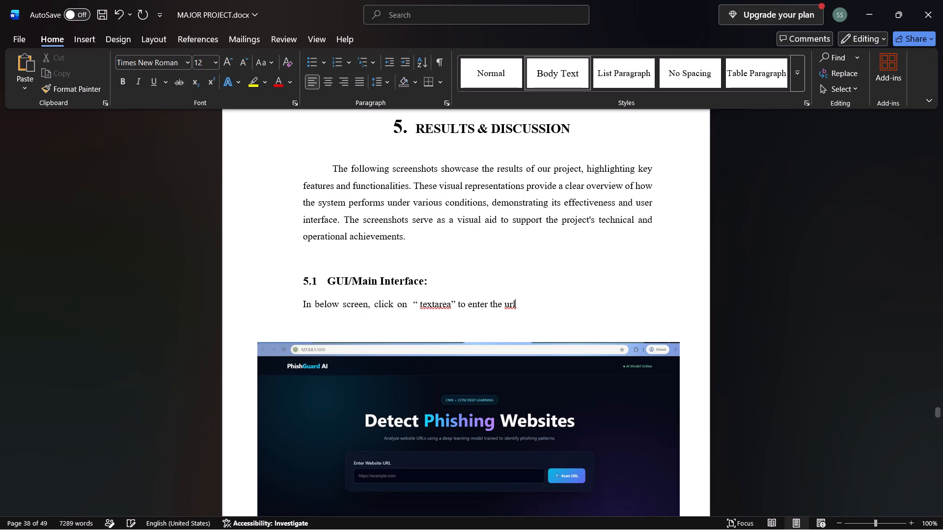
key(BackSpace)
key(BackSpace)
key(BackSpace)
text(to classify the website)
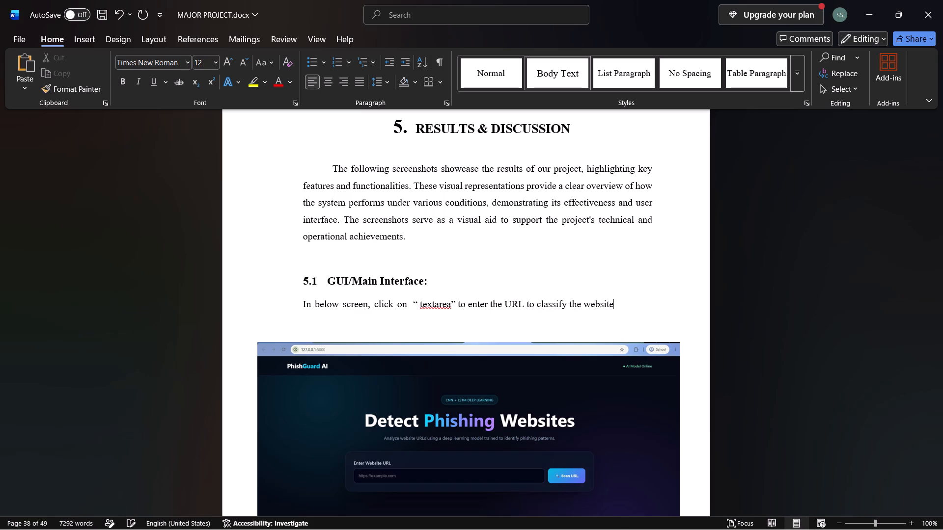
key(period)
Replace the YouTube project title in the Figure 5.1 caption with "Identification of Phishing Website detection using Deep Learning".
scroll(523, 305, down, 4)
scroll(623, 268, up, 1)
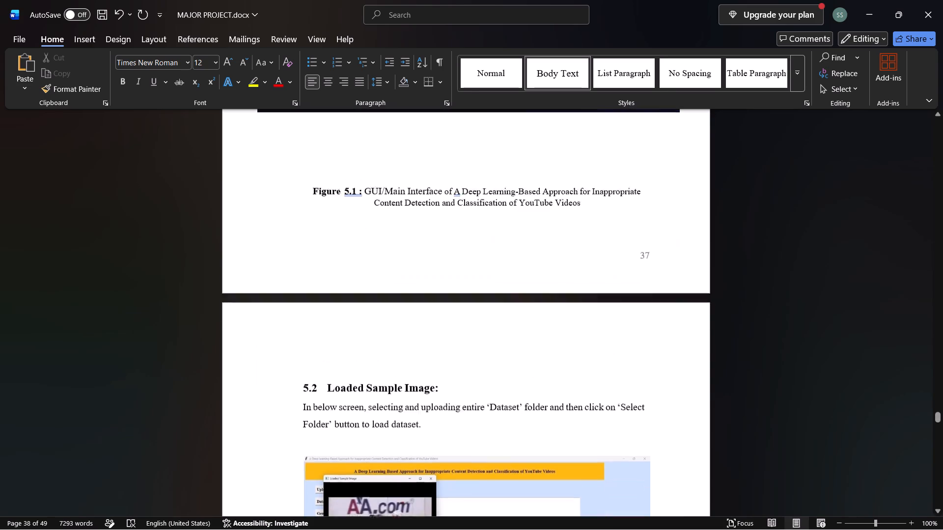
scroll(623, 268, up, 1)
double_click(592, 279)
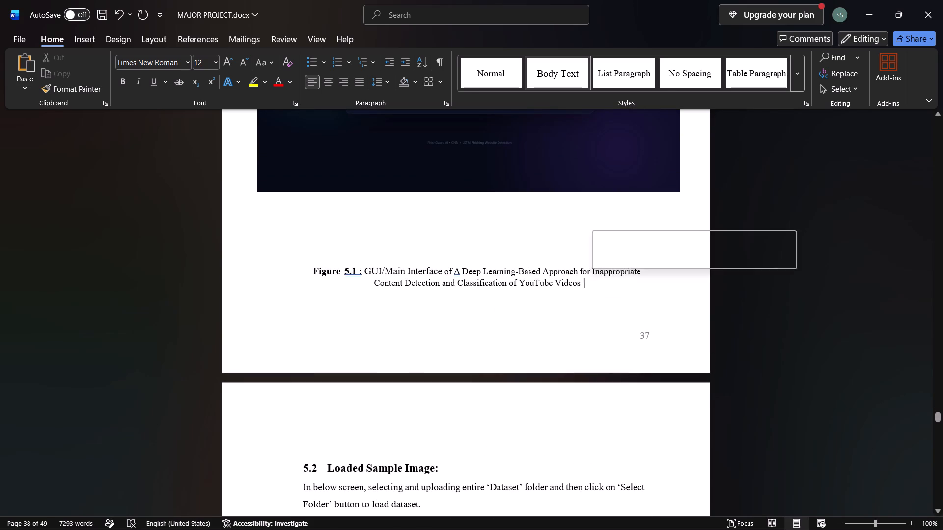
drag(580, 288, 454, 278)
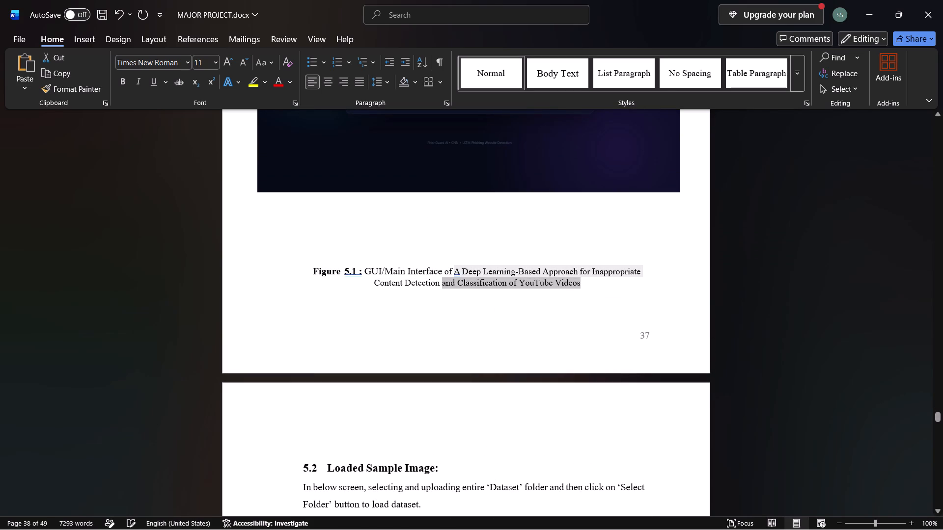
drag(454, 278, 456, 269)
key(BackSpace)
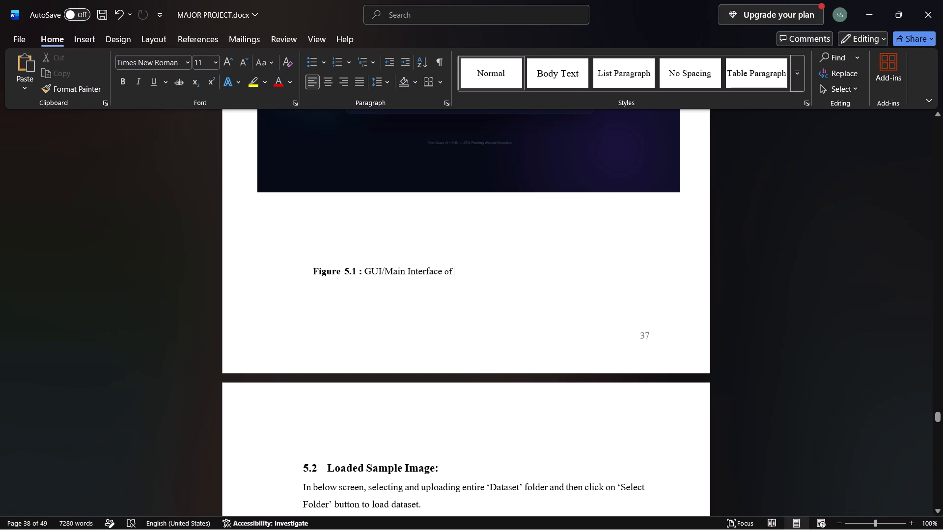
key(shift+i)
text(de)
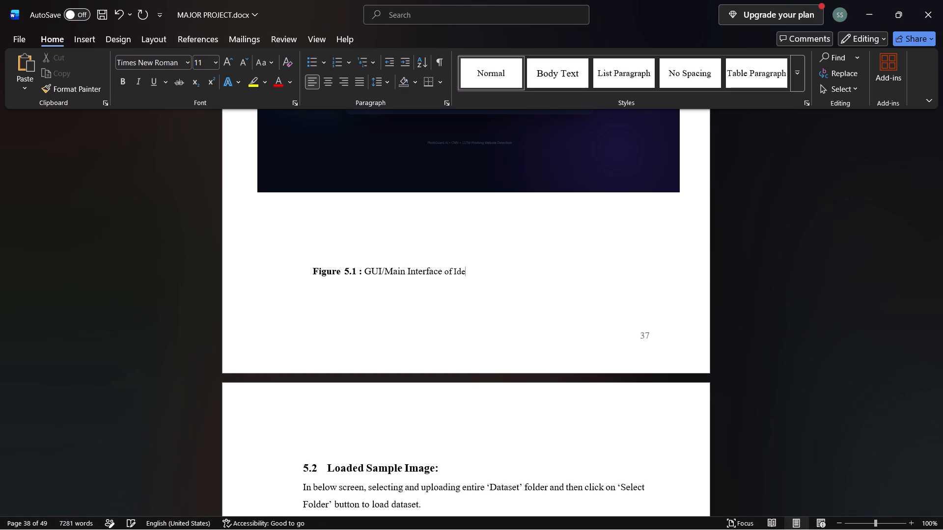
text(ntification of Phishi)
text(ng)
key(space)
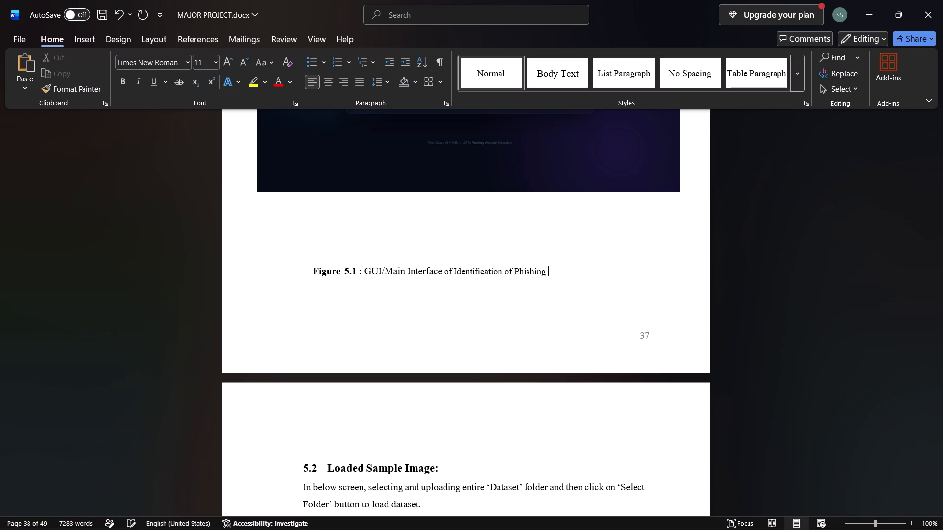
text(Website detection)
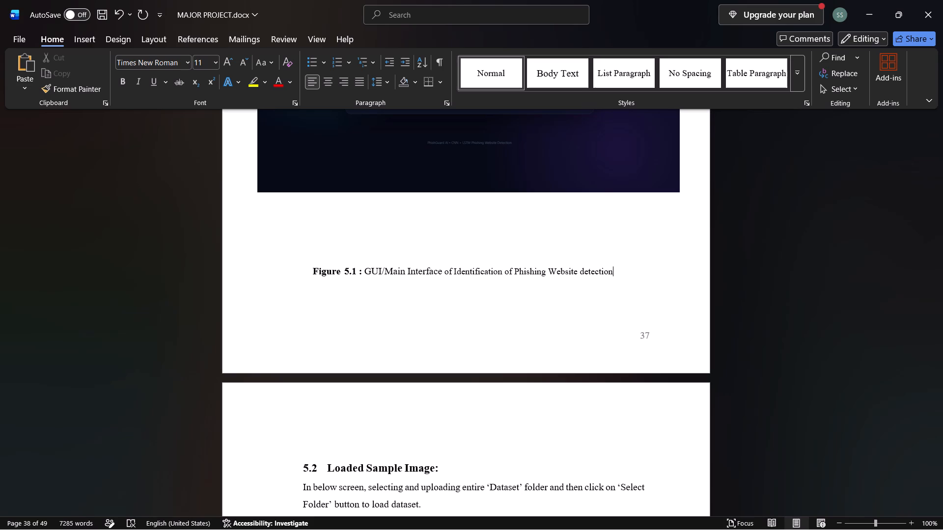
key(space)
text(using Deep)
key(space)
text(Learning)
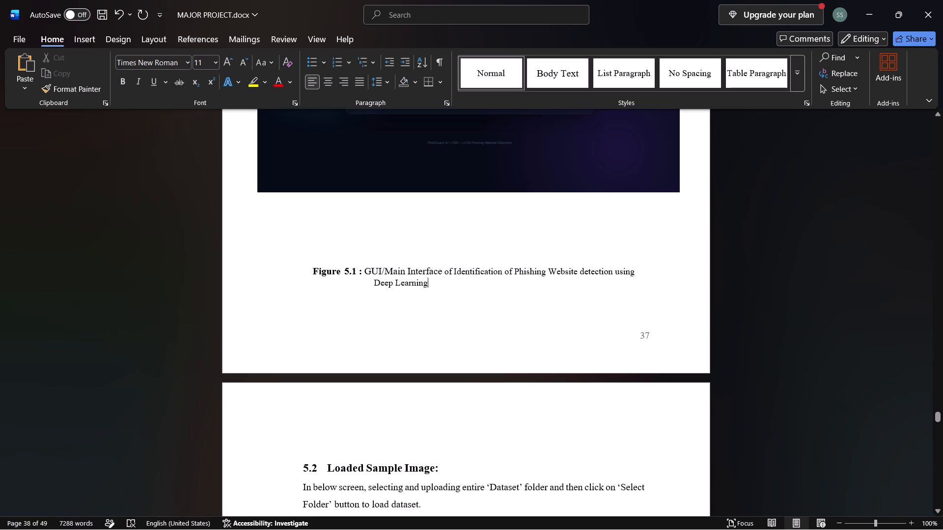
Review the descriptions, screenshots and captions of sections 5.1 to 5.3 for remaining outdated content.
scroll(374, 312, up, 11)
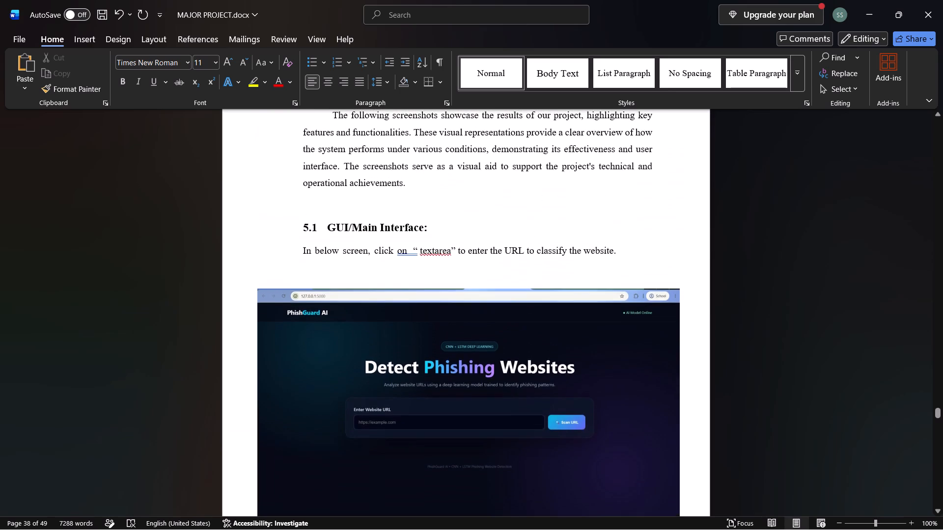
scroll(384, 304, down, 19)
scroll(396, 289, down, 2)
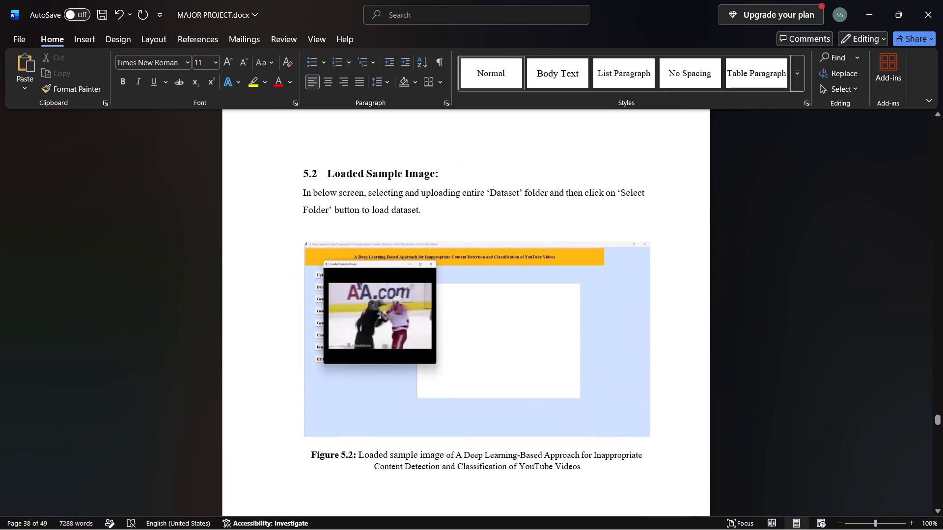
scroll(548, 185, down, 2)
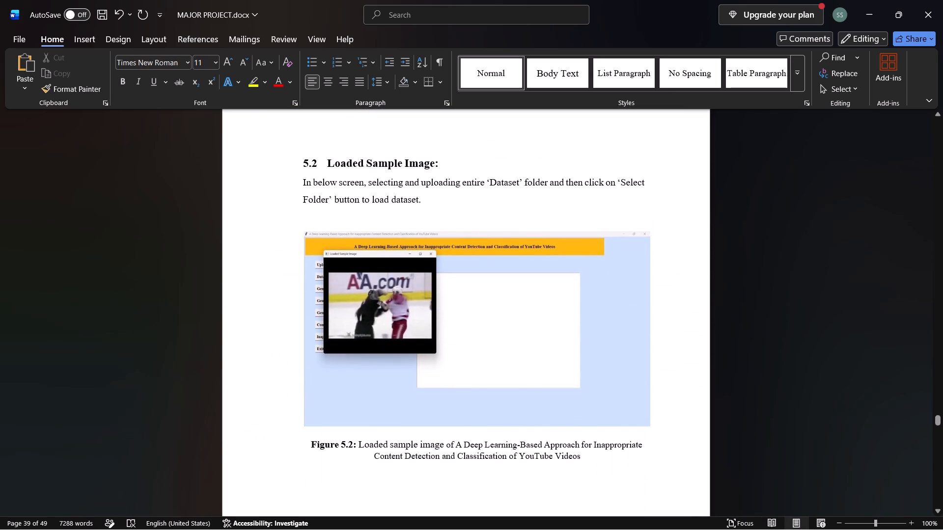
scroll(546, 188, down, 17)
scroll(544, 181, down, 11)
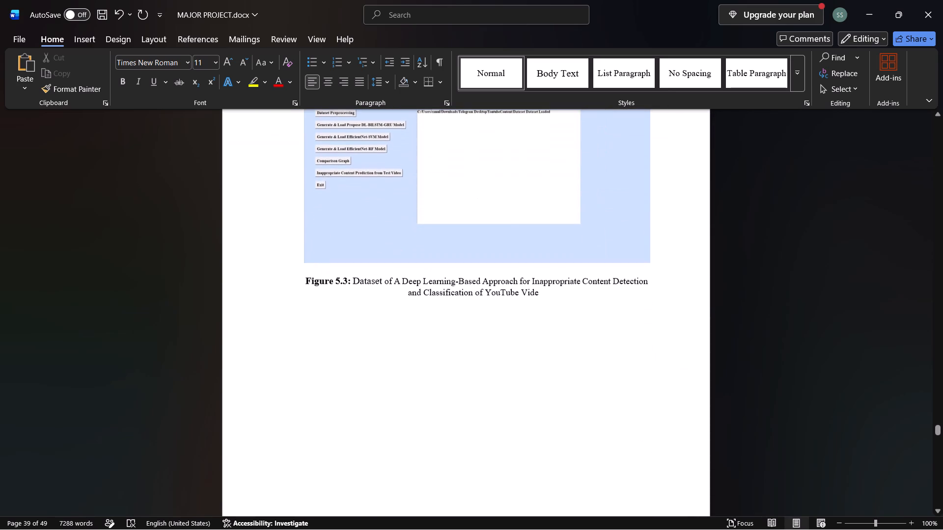
scroll(544, 180, up, 15)
scroll(544, 179, up, 13)
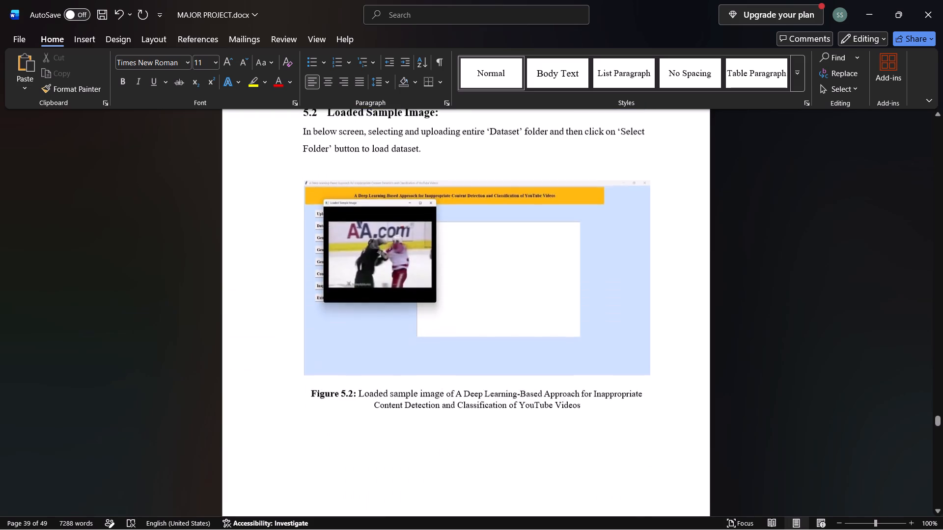
scroll(545, 175, up, 4)
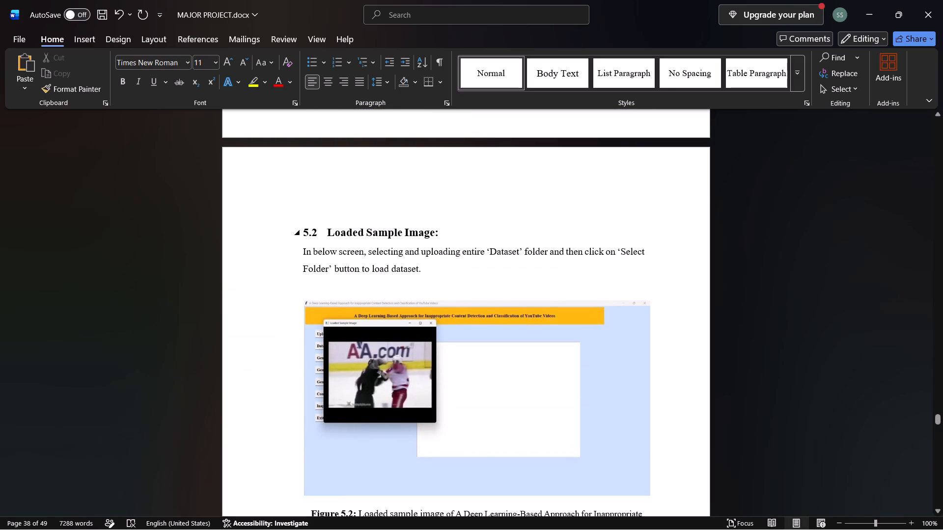
Reduce the PhishGuard AI screenshot in section 5.1 to a width of 17.9 cm.
scroll(344, 346, up, 8)
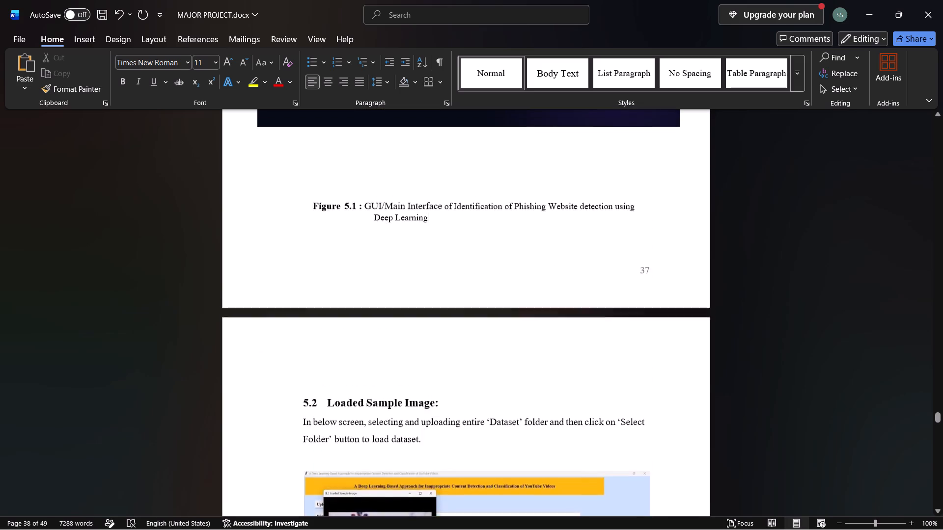
scroll(346, 331, up, 5)
scroll(361, 262, up, 1)
scroll(375, 389, up, 4)
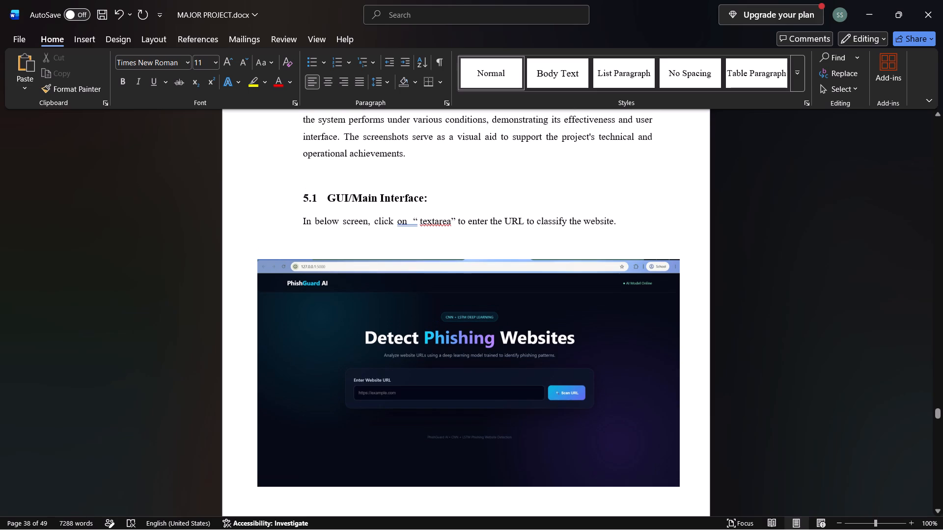
click(470, 352)
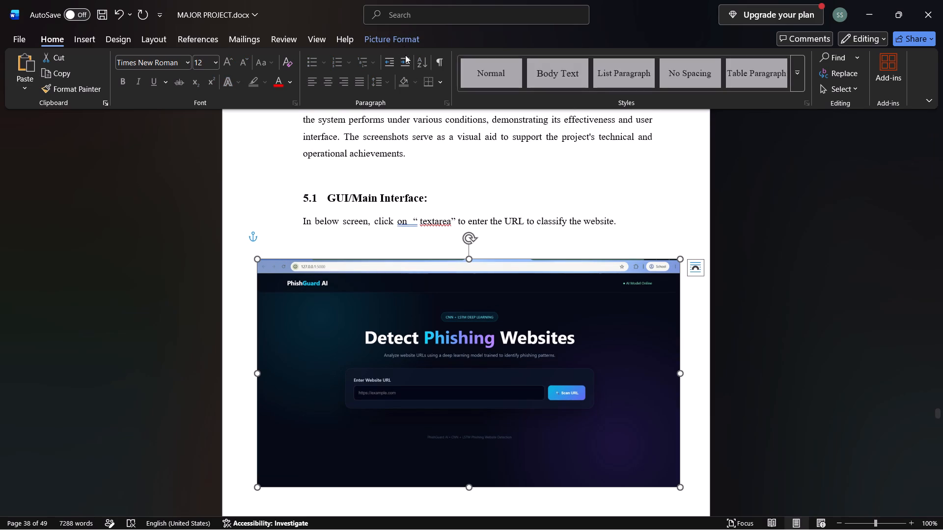
click(390, 35)
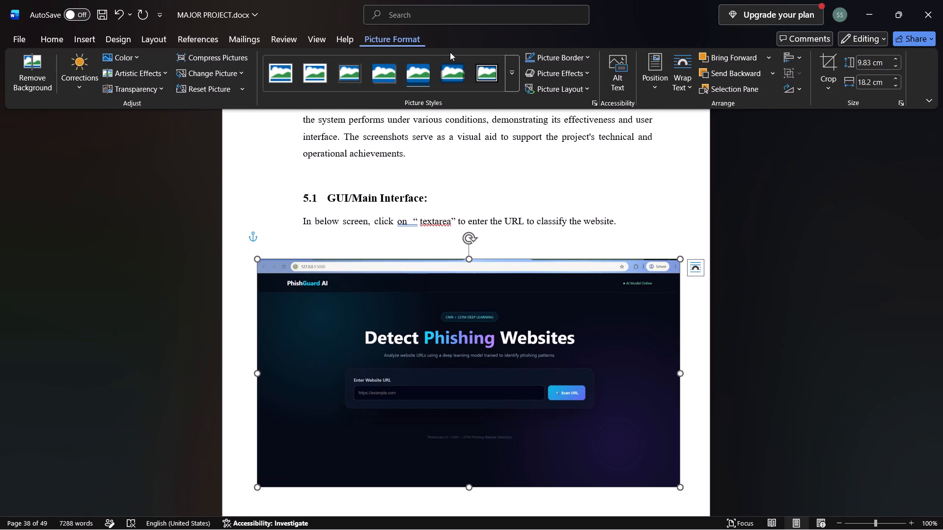
click(895, 85)
click(895, 85)
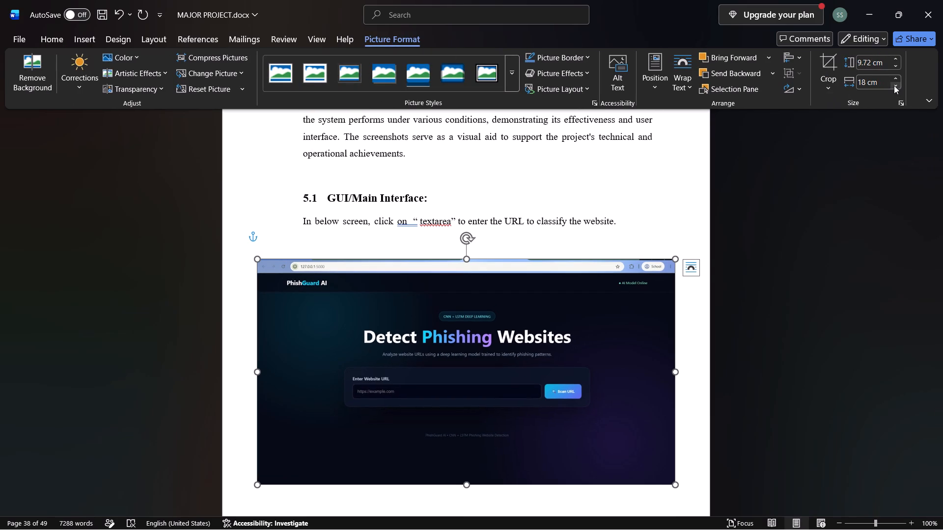
click(894, 86)
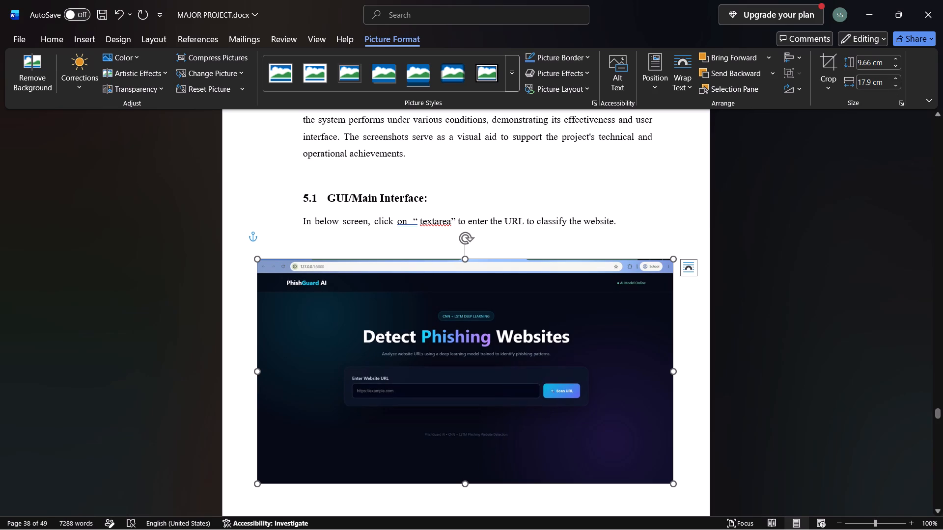
click(662, 220)
Remove the empty line between the section 5.1 screenshot and the Figure 5.1 caption.
scroll(659, 239, down, 6)
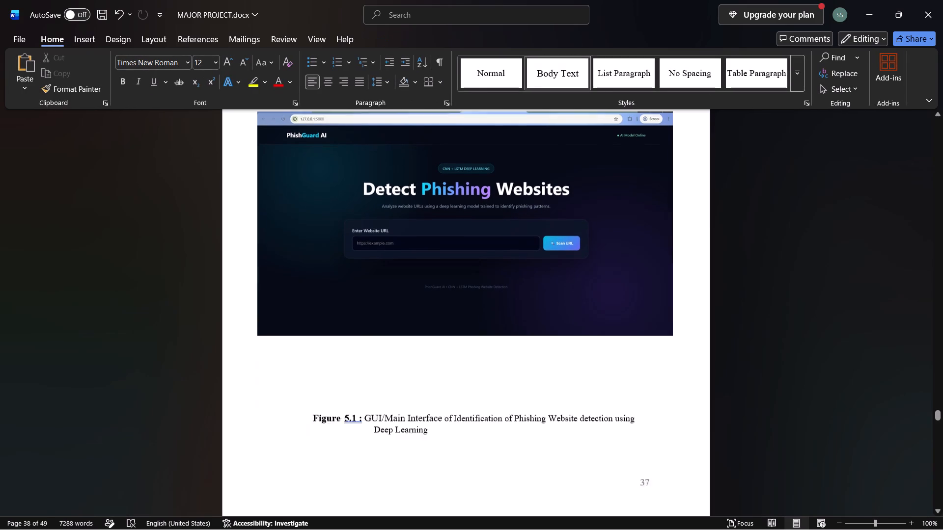
click(456, 358)
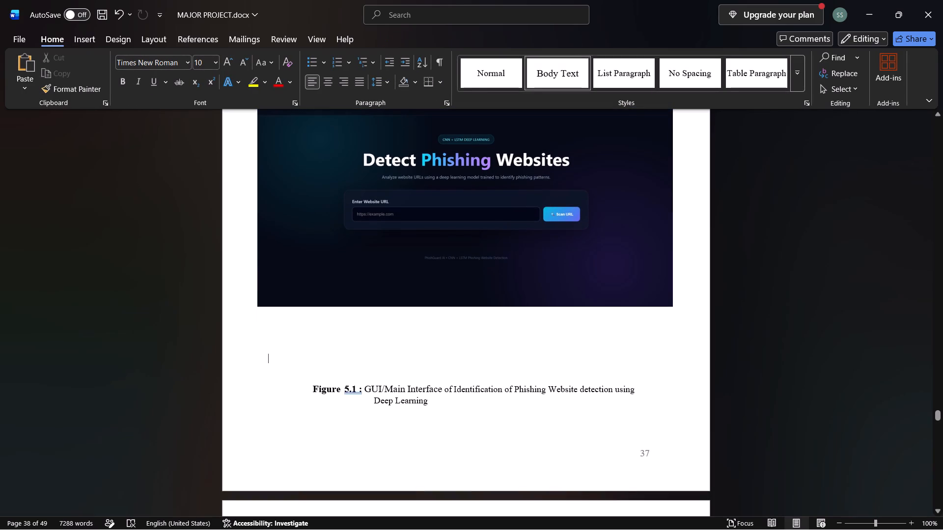
key(BackSpace)
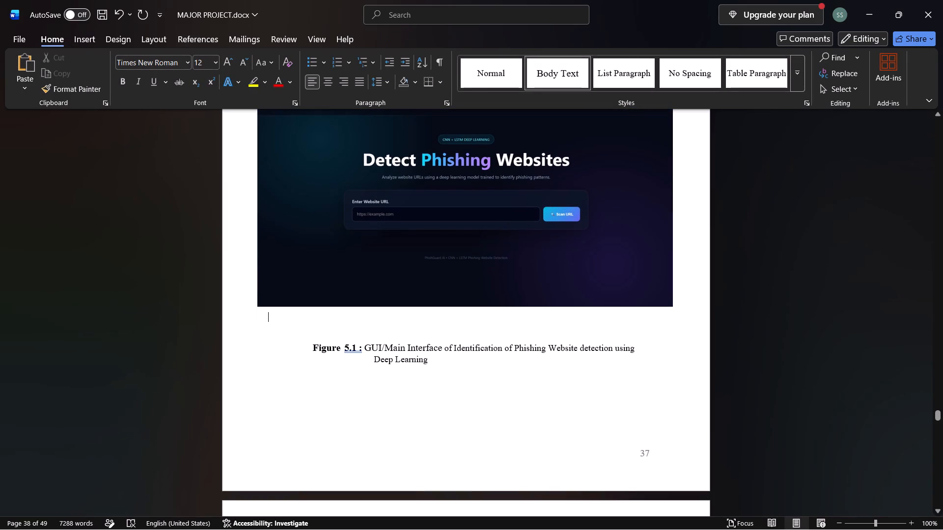
Check the layout of section 5.1 from the chapter heading down to the Figure 5.1 caption.
scroll(427, 356, up, 8)
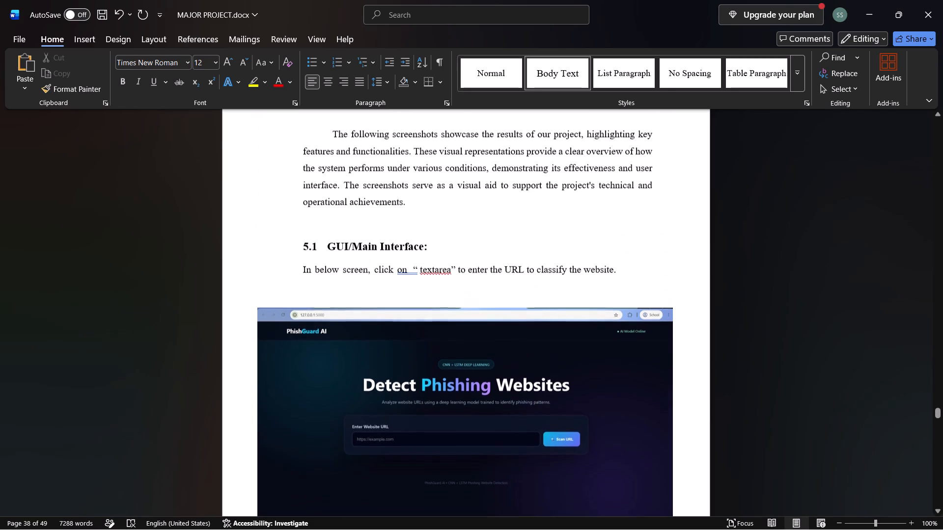
scroll(433, 328, up, 5)
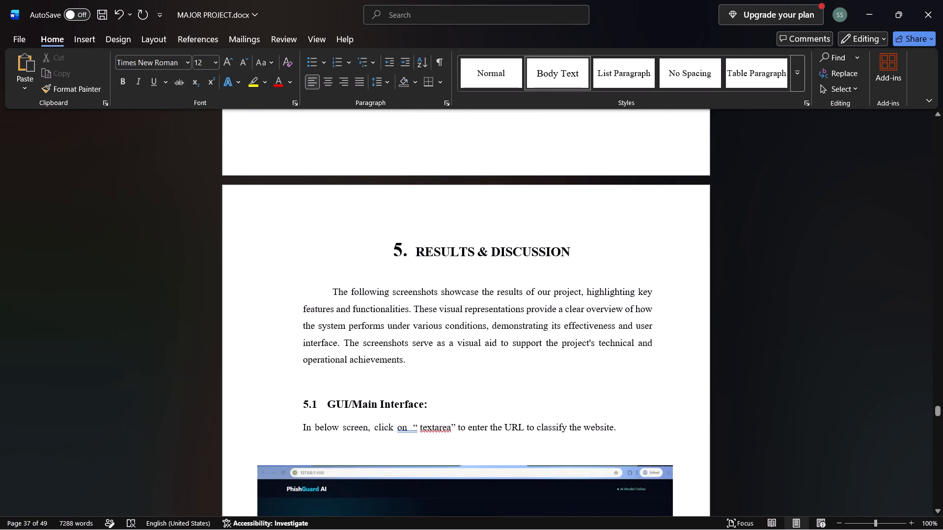
scroll(431, 308, down, 7)
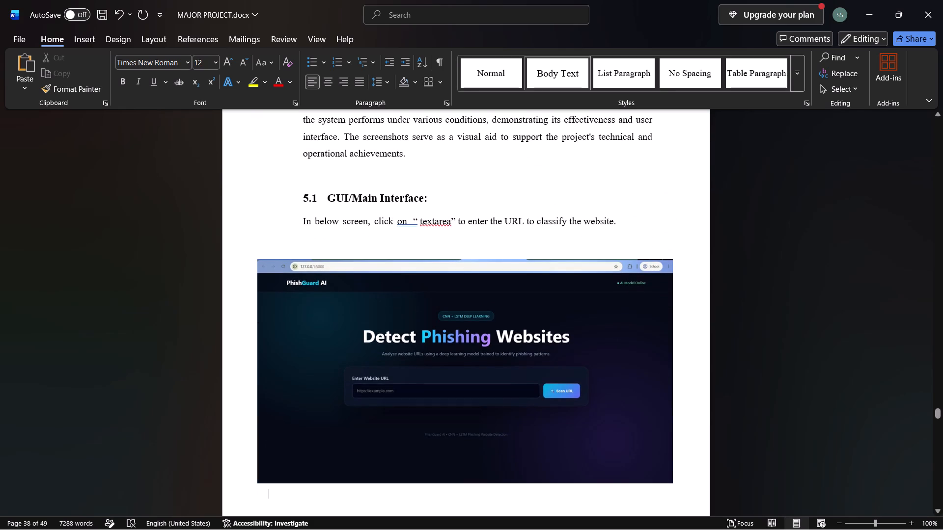
scroll(561, 322, up, 1)
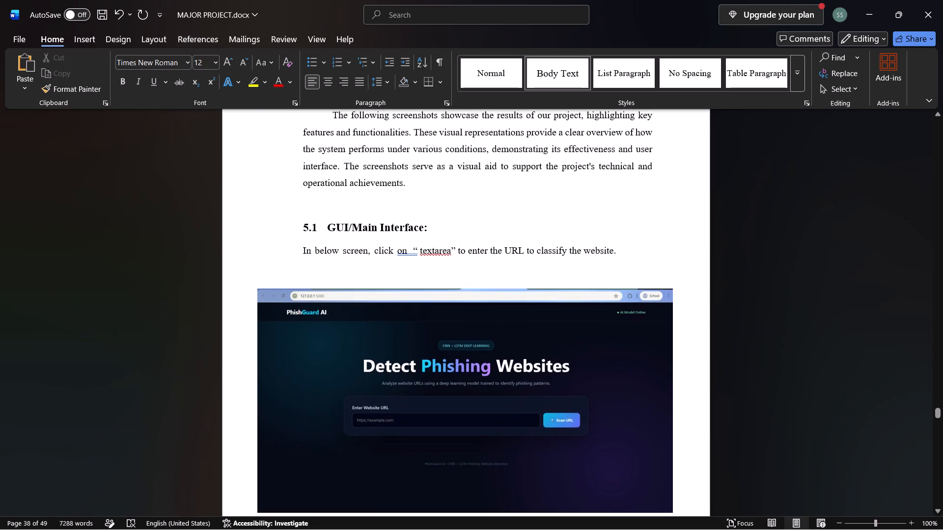
scroll(544, 301, down, 15)
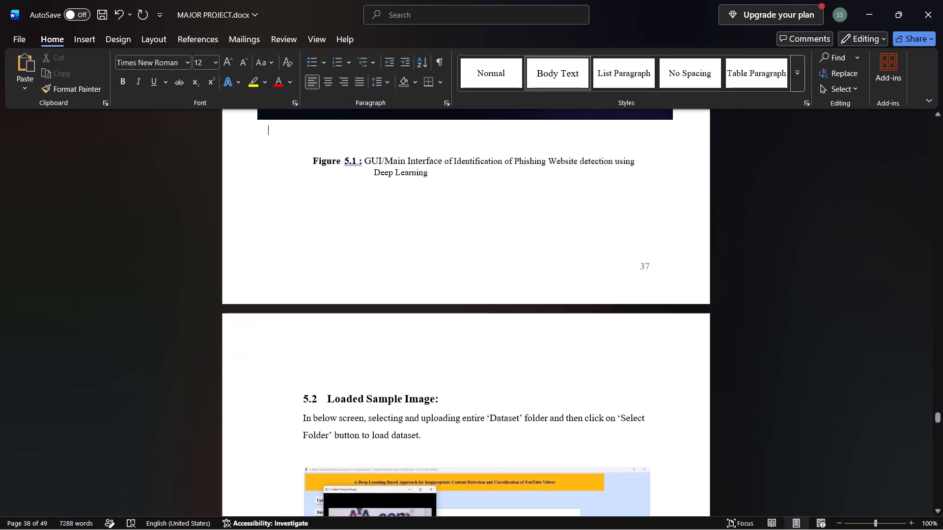
Replace the section 5.2 heading text "Loaded Sample Image" with "Legitimate Website", keeping the colon.
scroll(532, 315, down, 2)
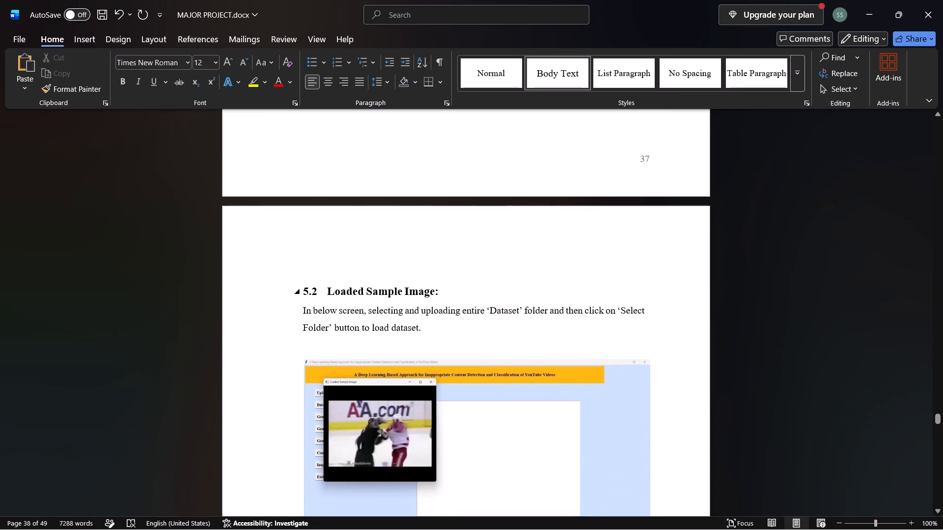
click(435, 289)
key(BackSpace)
key(BackSpace)
key(BackSpace)
key(BackSpace)
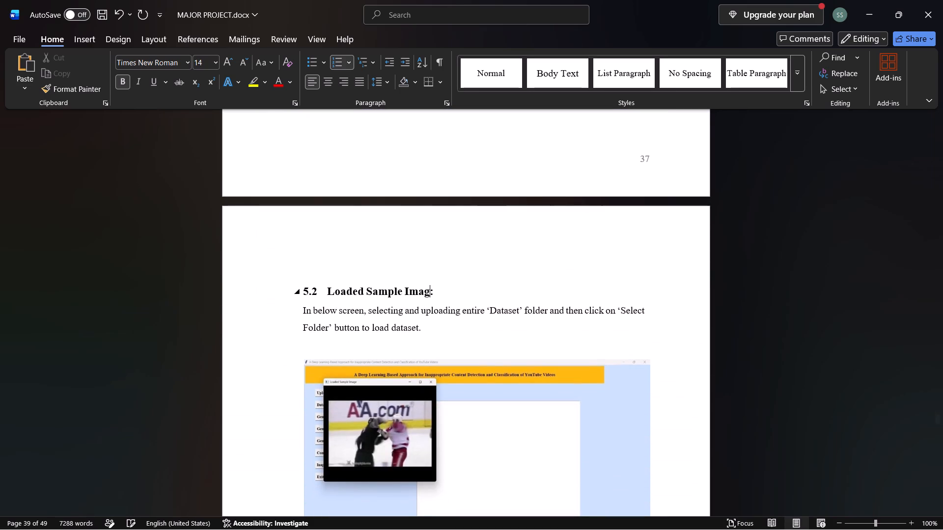
key(BackSpace)
key(BackSpace)
key(BackSpace)
key(BackSpace)
key(BackSpace)
key(BackSpace)
key(BackSpace)
key(BackSpace)
key(BackSpace)
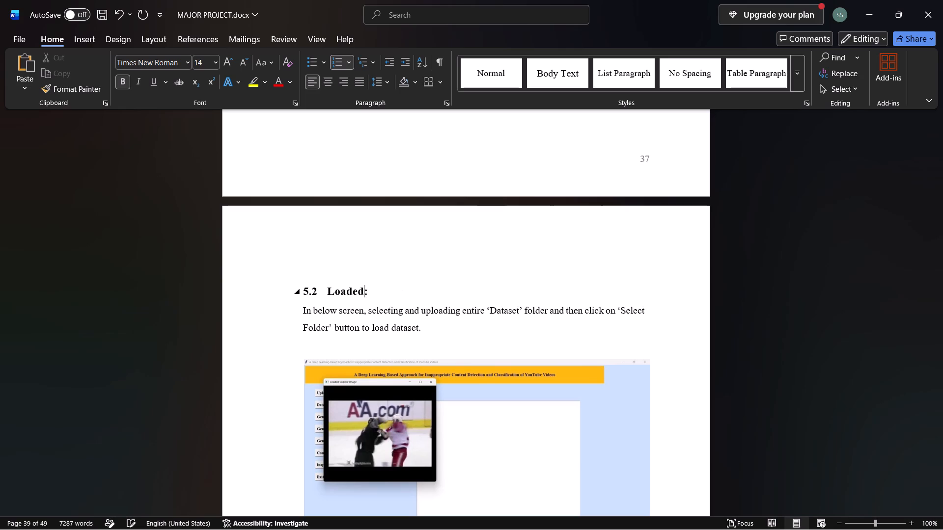
key(BackSpace)
key(BackSpace)
key(BackSpace)
key(BackSpace)
key(BackSpace)
key(BackSpace)
text(Legitimate)
key(space)
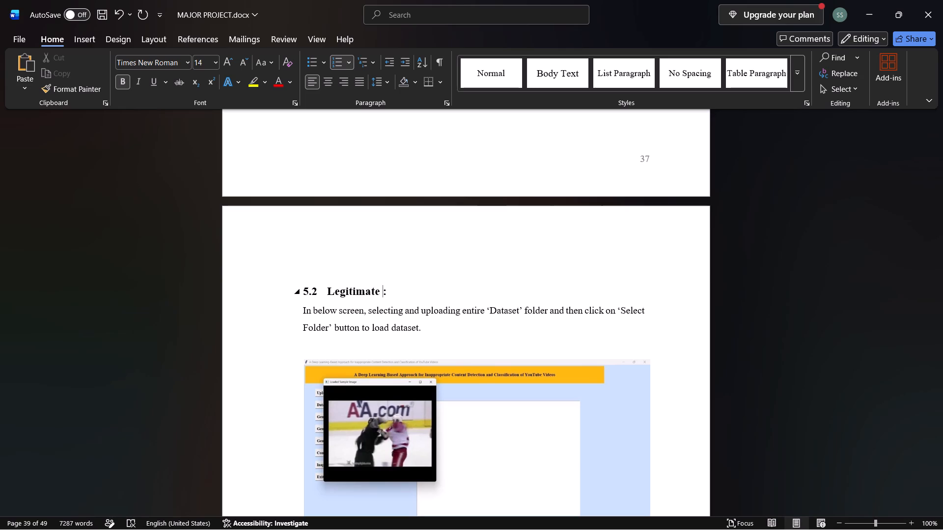
text(Webiste)
key(space)
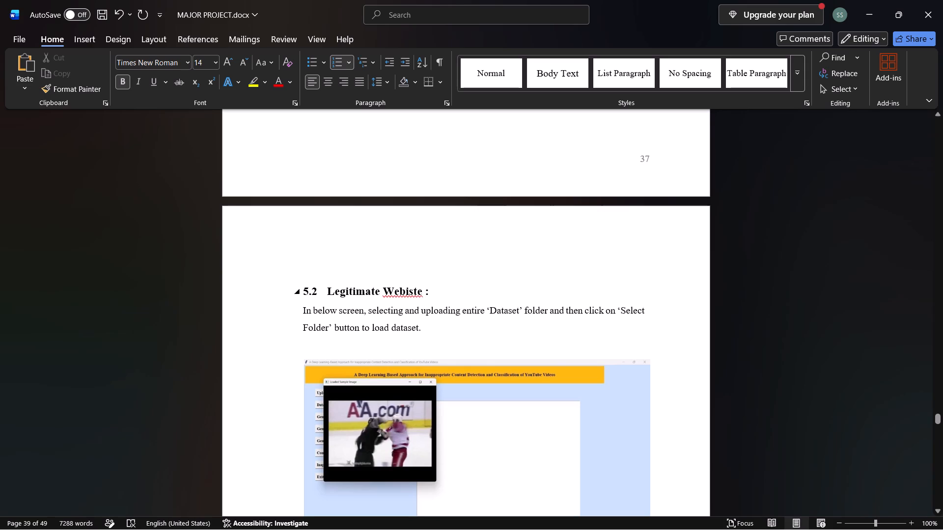
click(415, 294)
key(BackSpace)
key(BackSpace)
text(si)
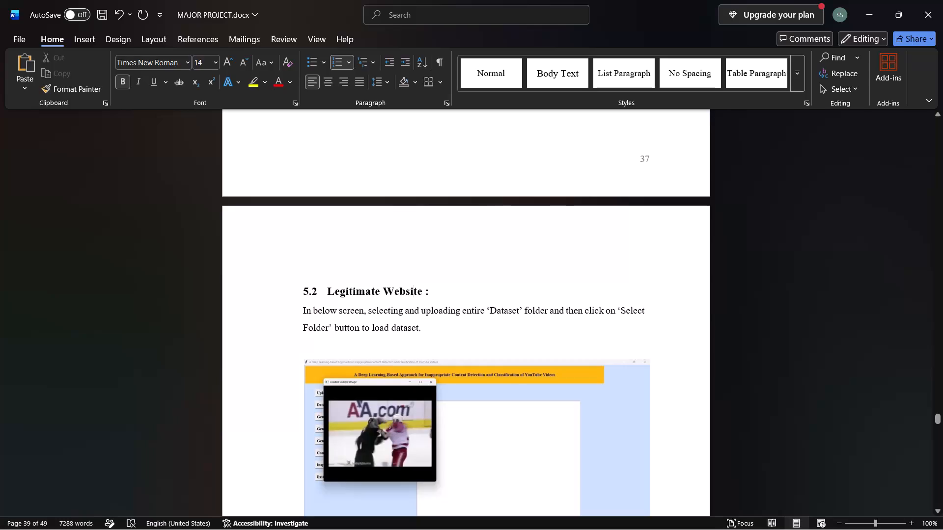
Delete the outdated YouTube video classification screenshot above the Figure 5.2 caption.
scroll(423, 330, down, 7)
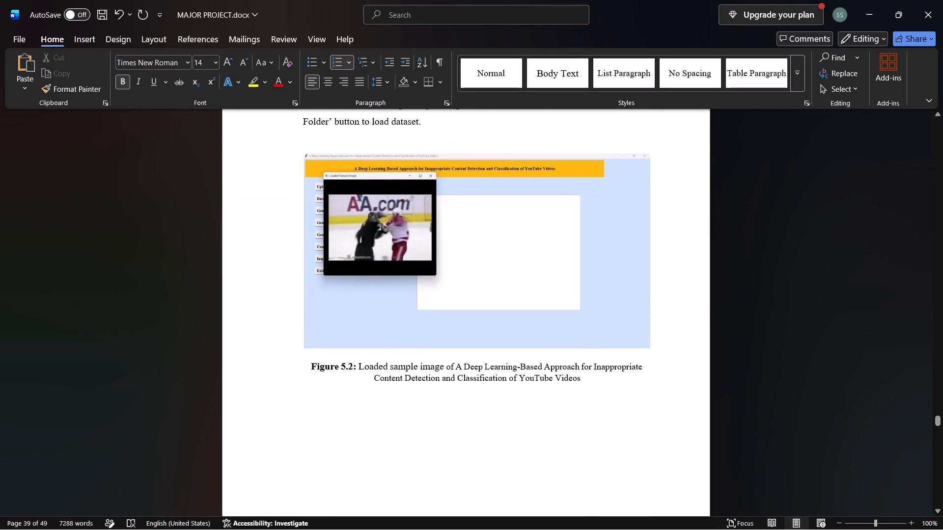
click(454, 272)
key(BackSpace)
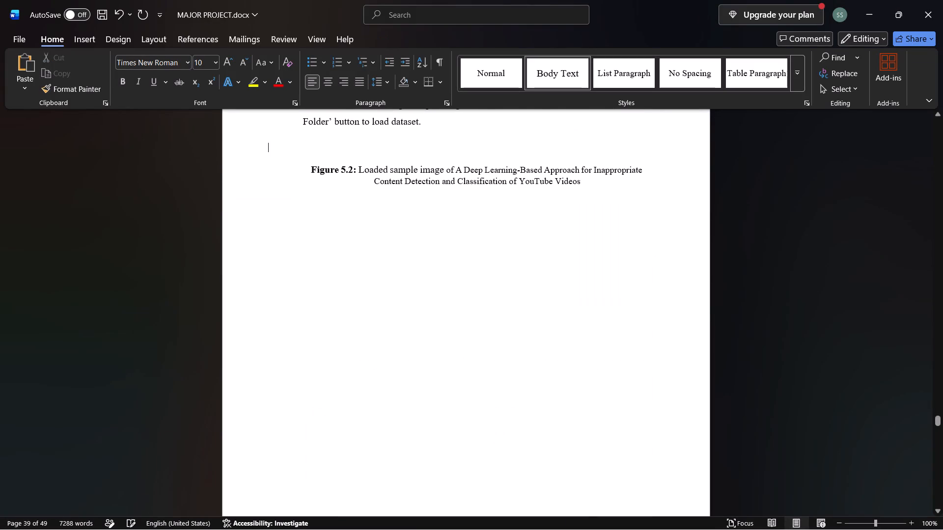
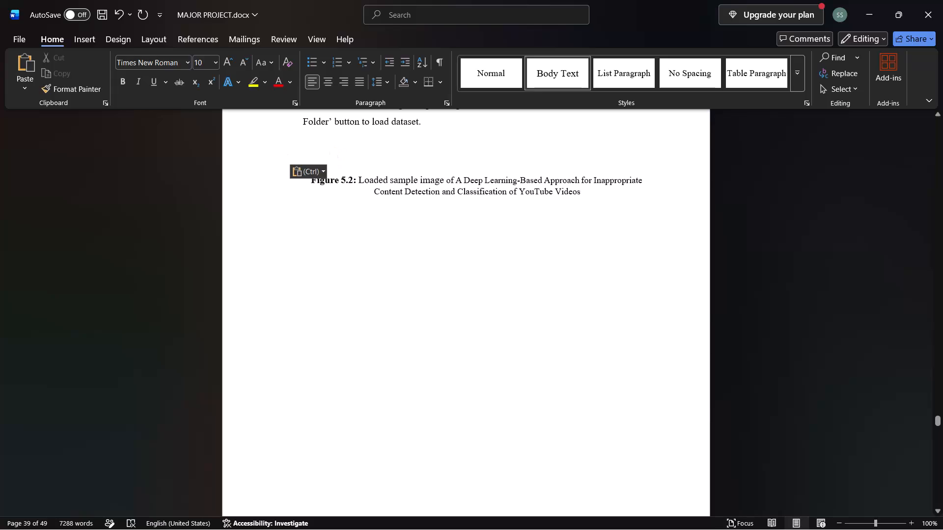
Paste the copied legitimate-website result screenshot as a picture above the Figure 5.2 caption.
click(320, 173)
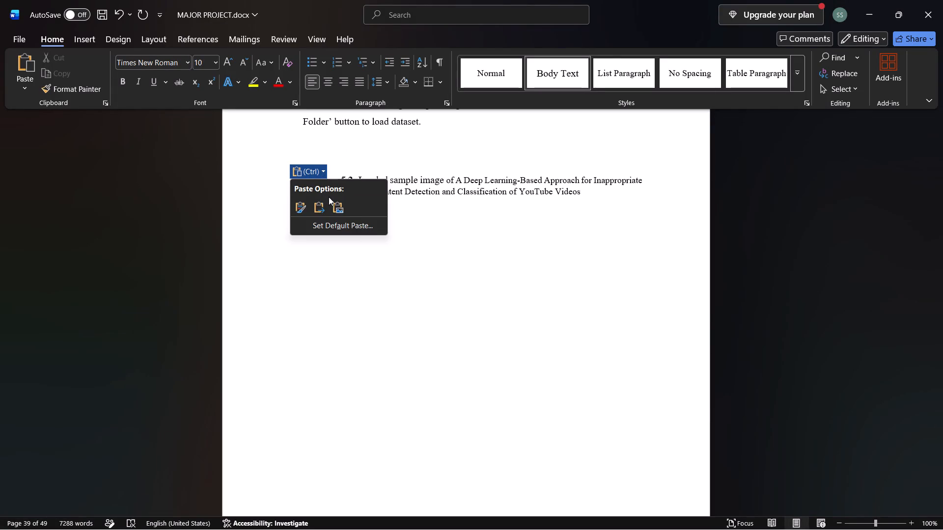
click(339, 209)
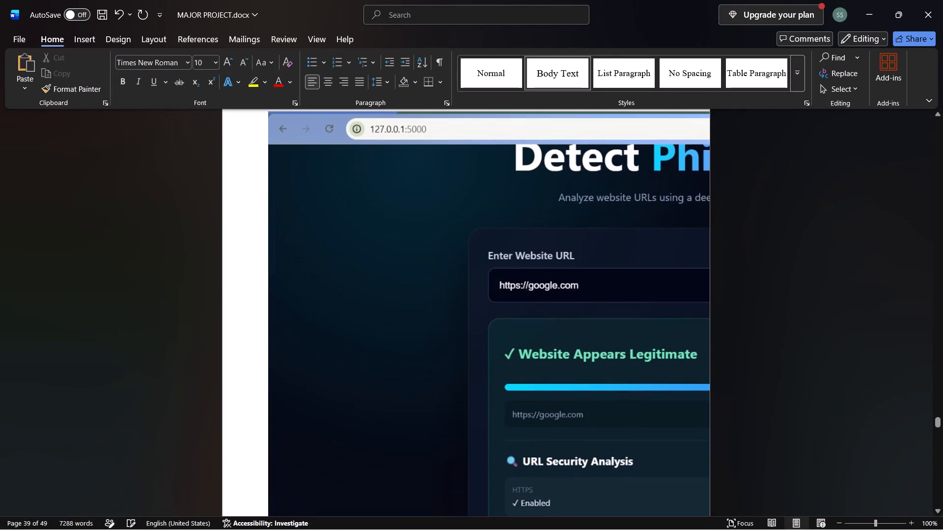
Set the height of the pasted legitimate-website screenshot to 9 cm.
click(391, 198)
click(382, 40)
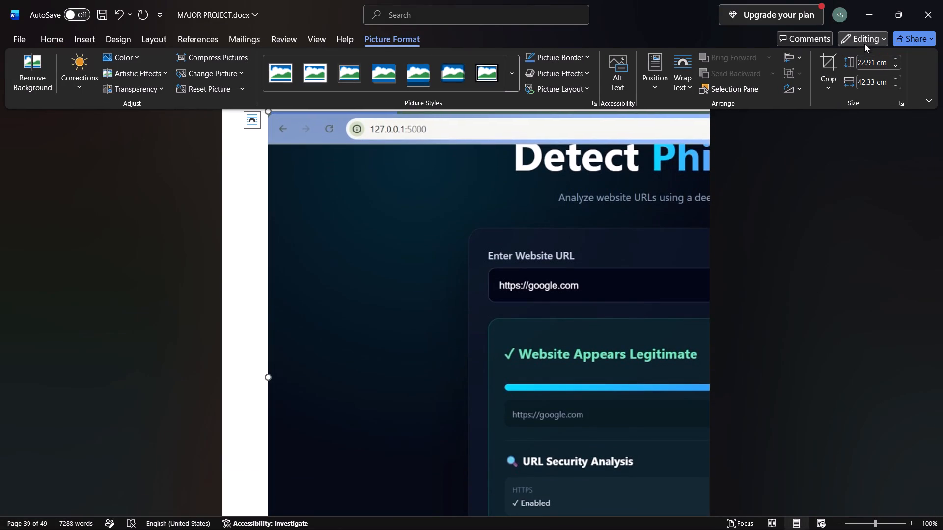
click(865, 62)
key(9)
key(Return)
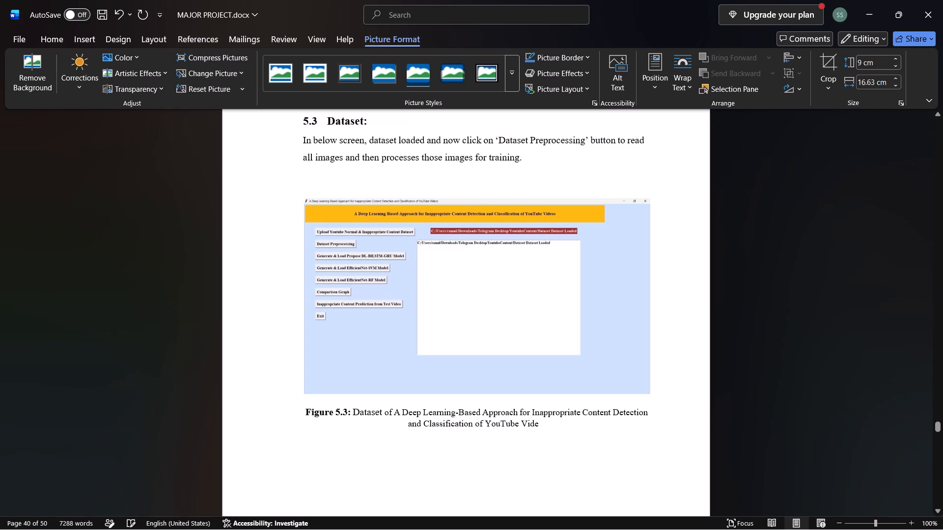
Give the section 5.2 screenshot Tight text wrapping and move it slightly down below the description paragraph.
scroll(467, 363, up, 8)
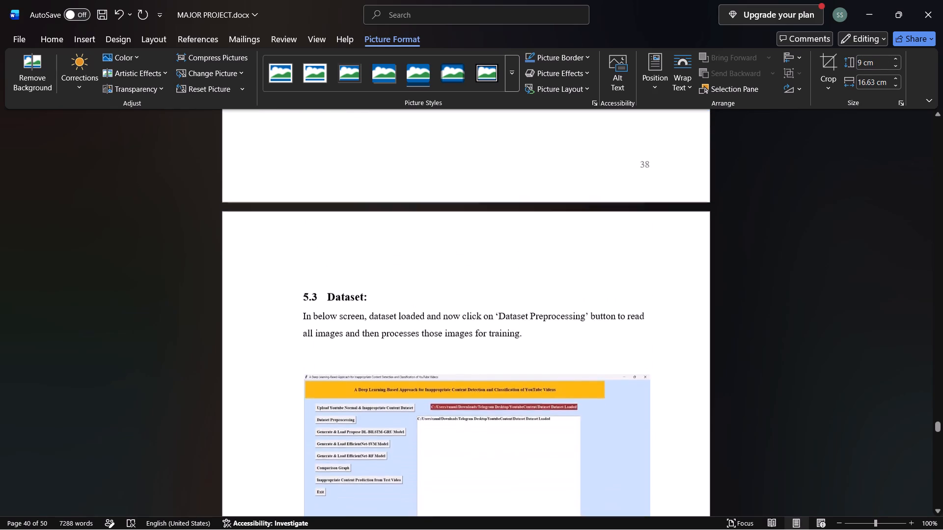
scroll(464, 349, up, 17)
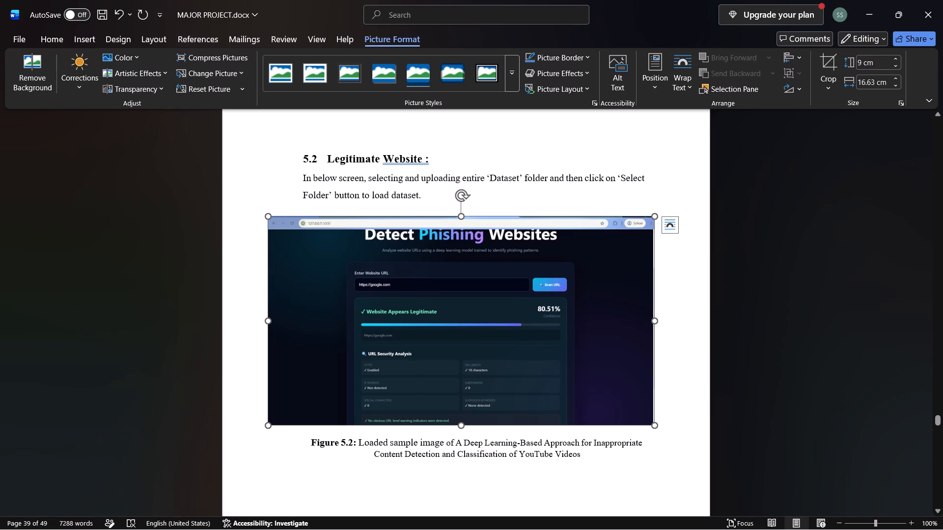
drag(474, 339, 474, 358)
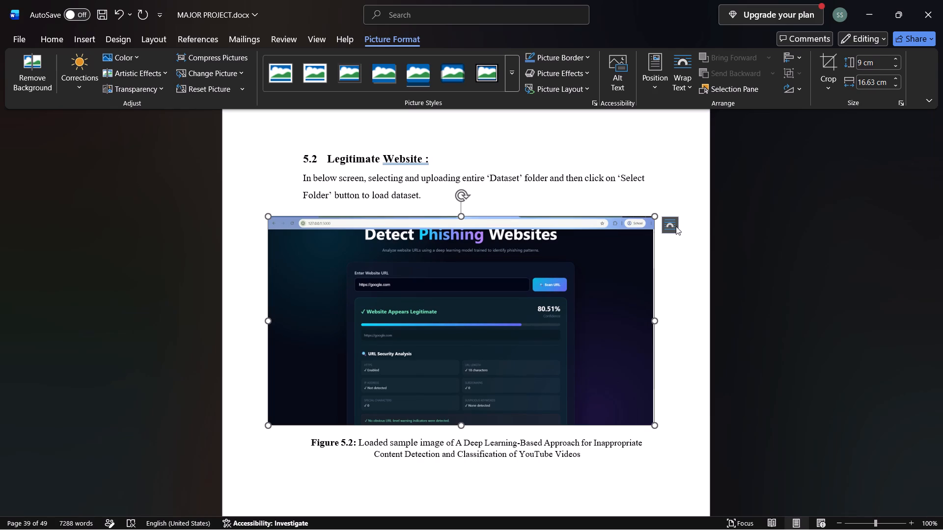
click(676, 226)
click(734, 303)
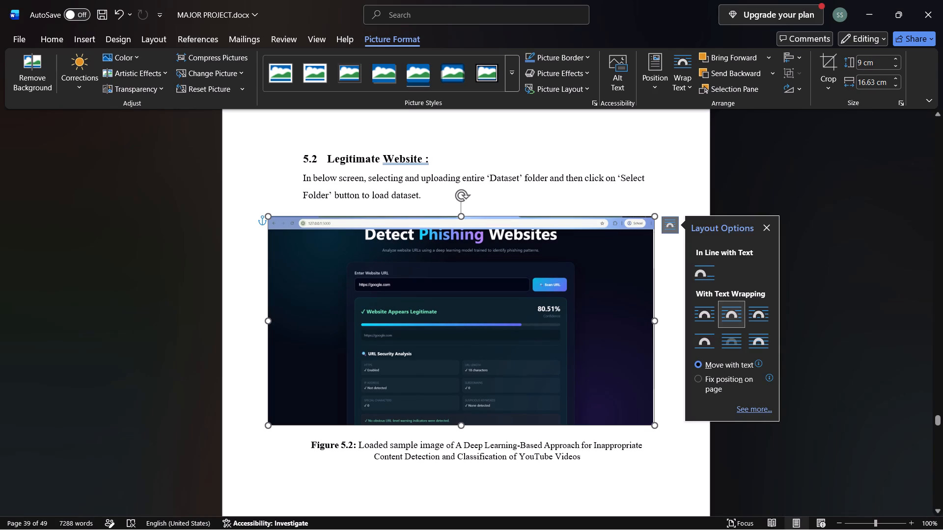
click(497, 319)
drag(496, 318, 499, 331)
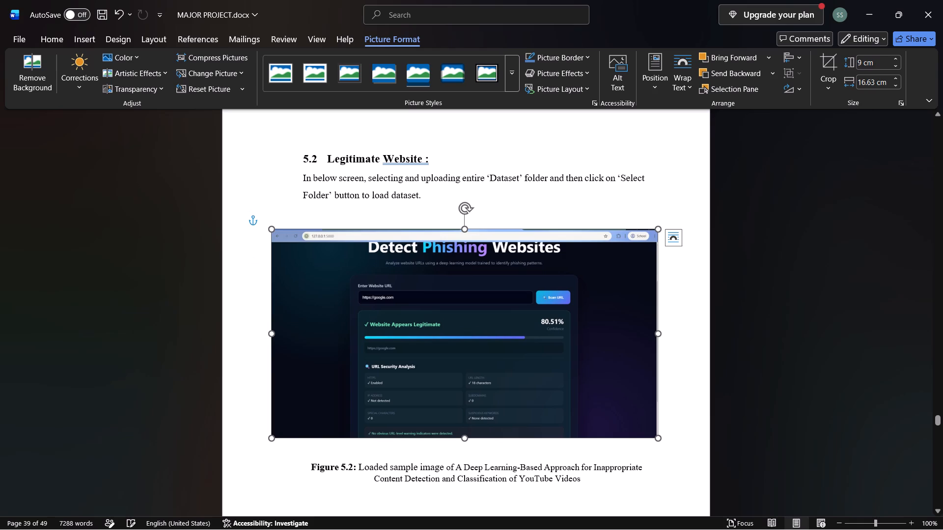
Insert an empty line between the section 5.2 screenshot and the Figure 5.2 caption.
click(494, 451)
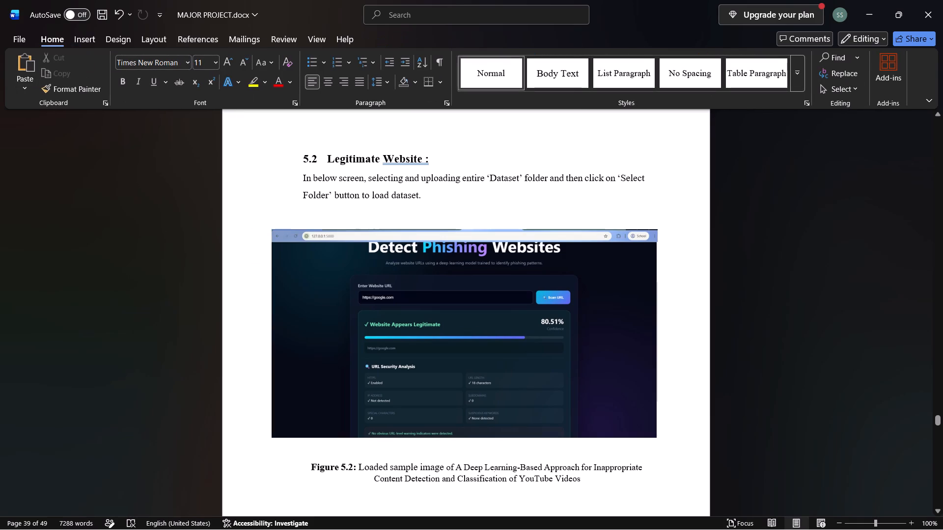
click(309, 471)
key(Return)
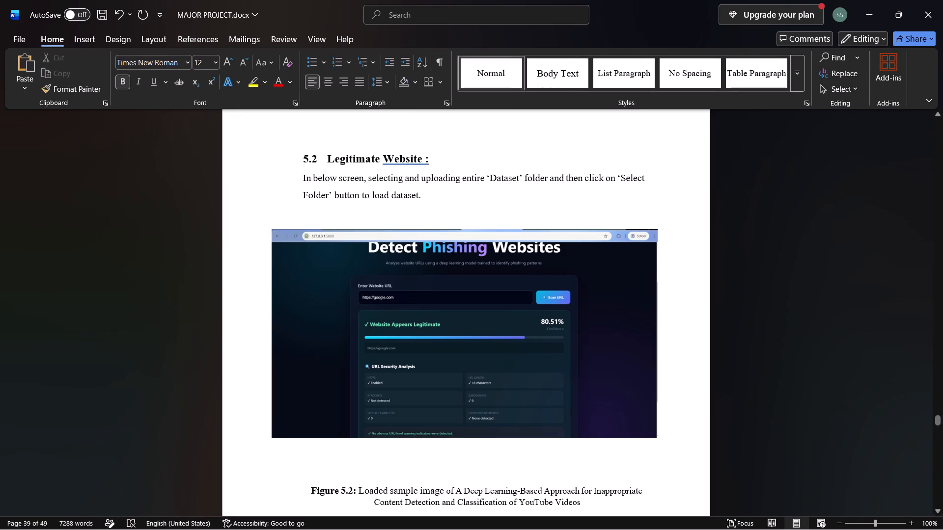
Insert an unnumbered empty line between the section 5.2 heading and its description.
click(445, 155)
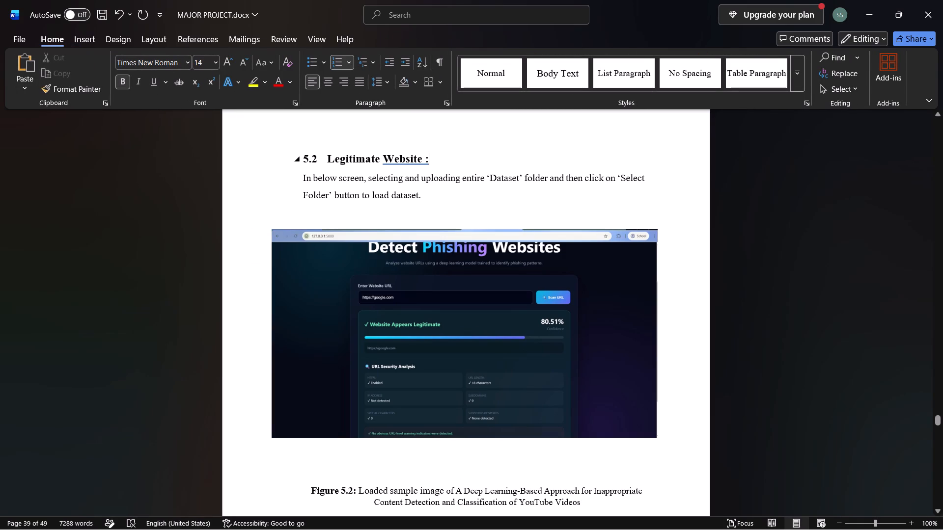
key(Return)
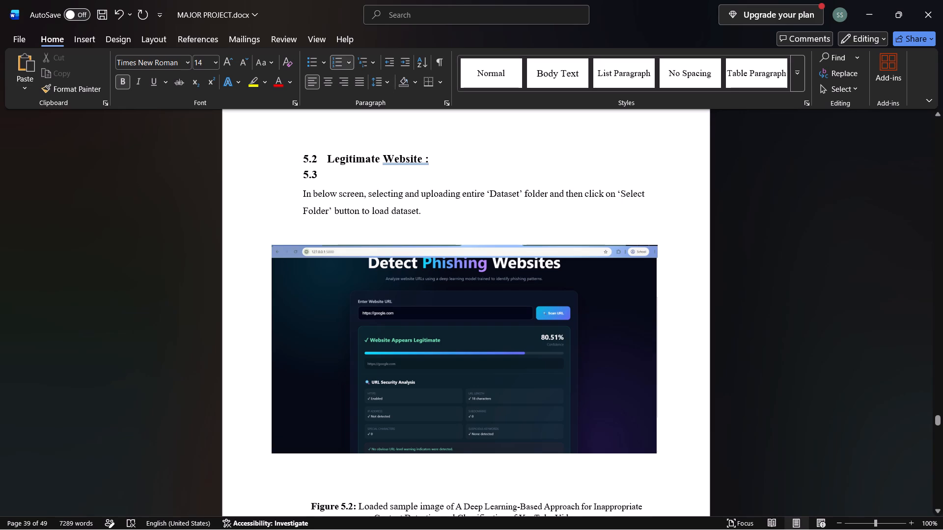
key(BackSpace)
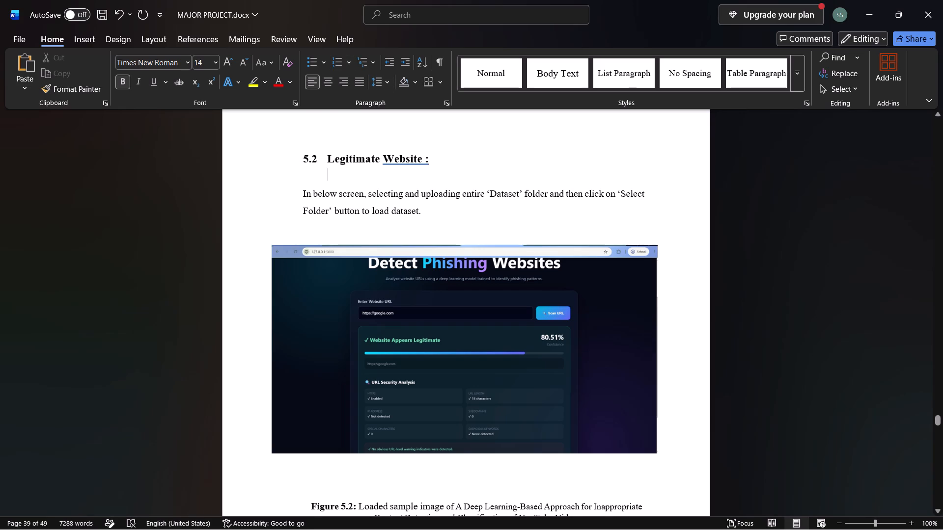
Replace the section 5.2 description after "In below screen," with "we can see that the user has been given an input".
scroll(383, 189, down, 16)
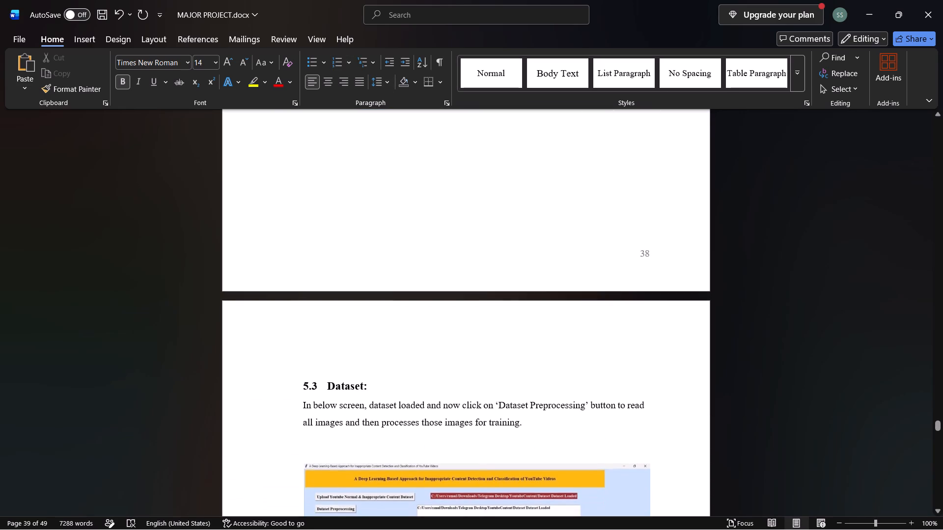
scroll(384, 187, up, 17)
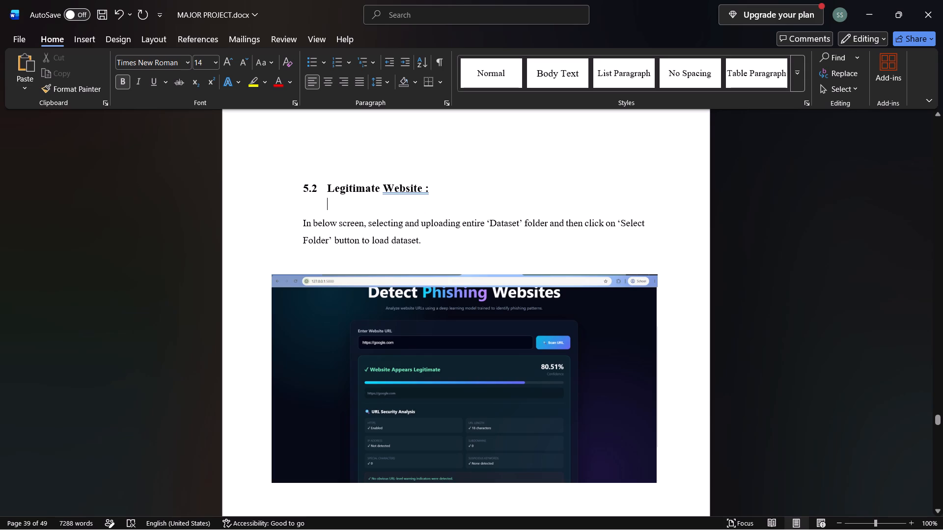
drag(424, 243, 369, 224)
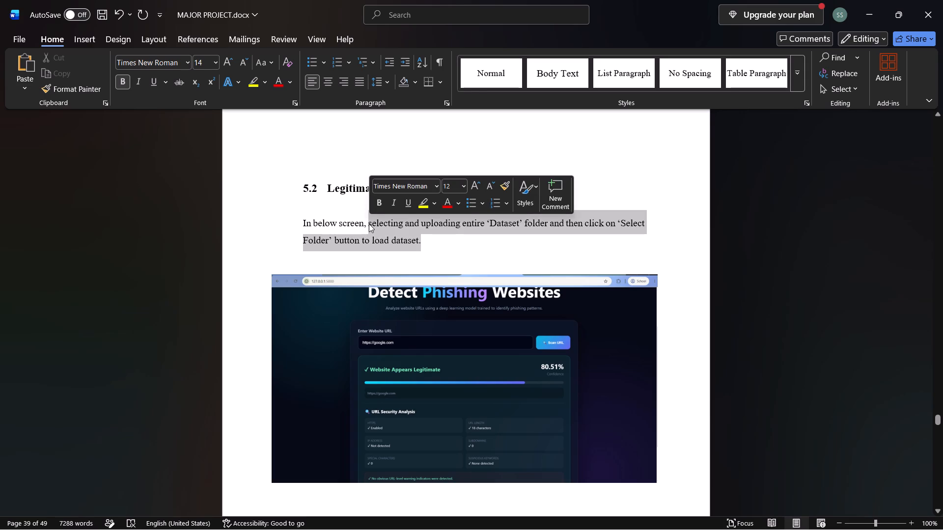
key(BackSpace)
text(we can see that)
key(space)
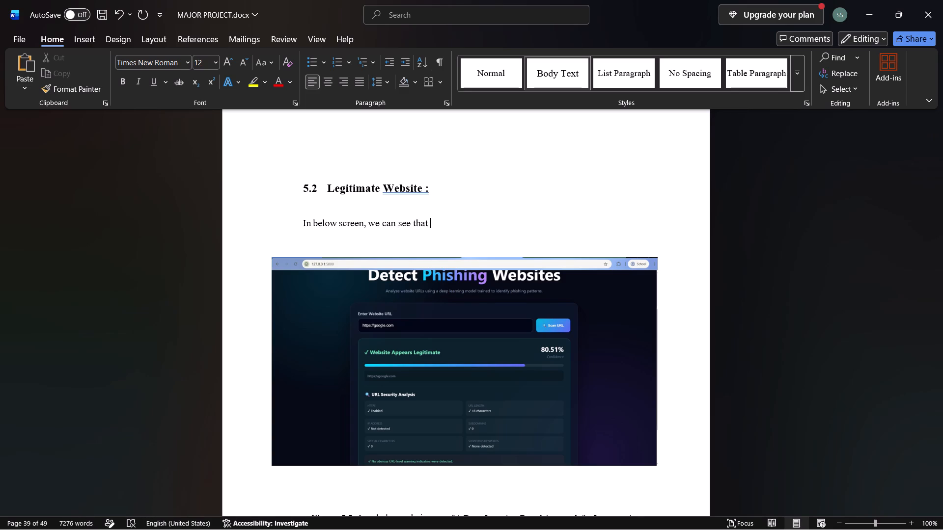
text(the user has been given a input)
key(space)
key(Left)
key(Left)
key(Left)
key(Left)
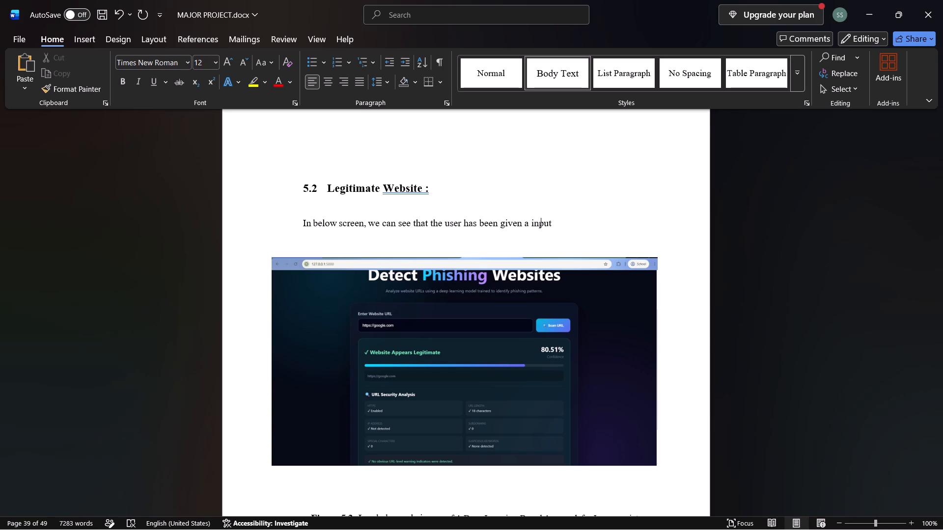
key(Left)
key(Left)
key(Left)
key(n)
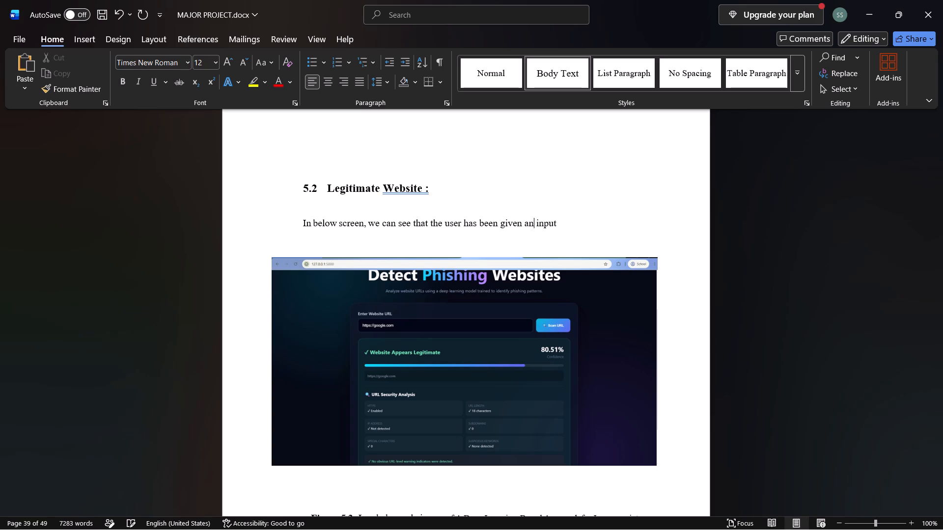
Complete the section 5.2 description sentence with "URL to the system and the output is shown.".
click(562, 221)
key(shift+u)
text(RL to the system)
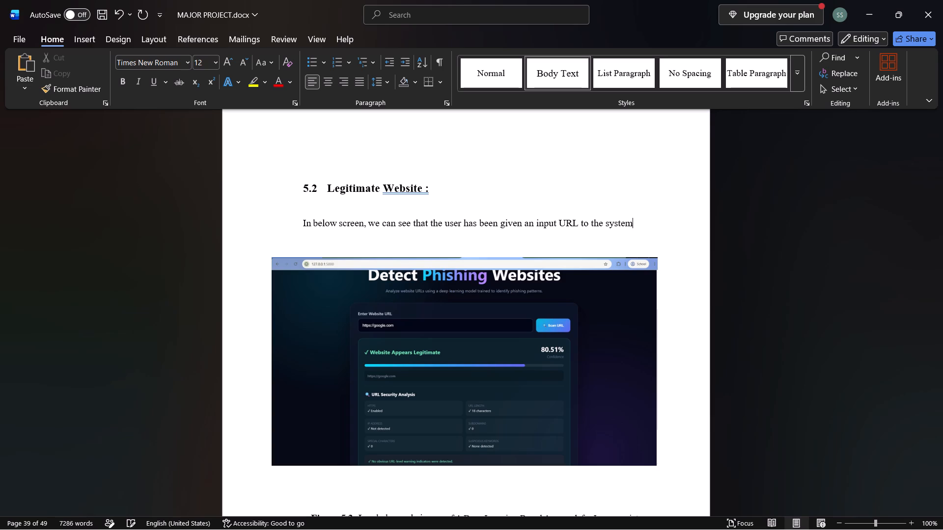
key(space)
text(and)
key(space)
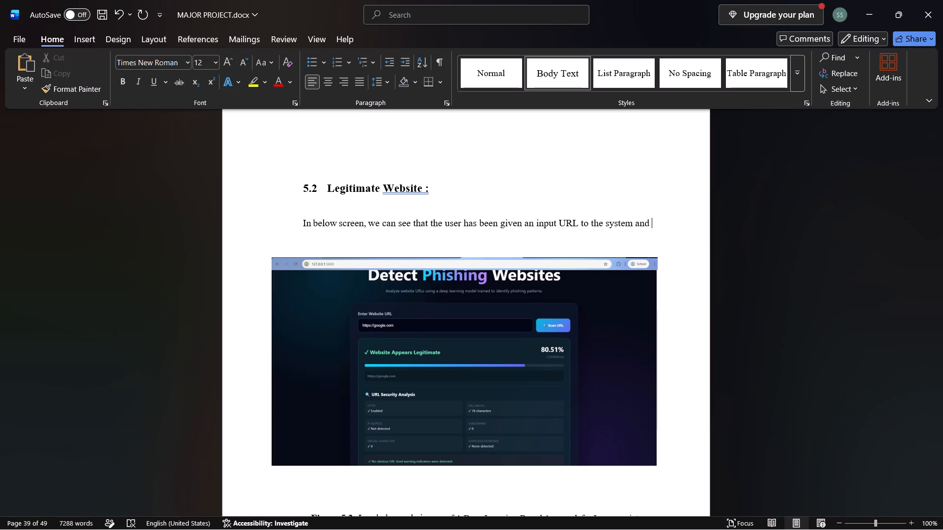
text(the)
key(space)
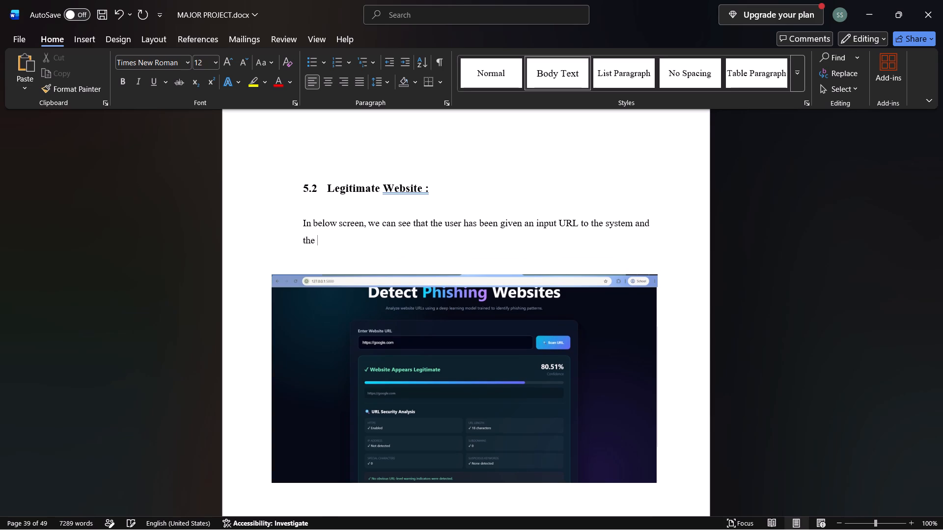
text(output)
key(space)
text(is shown)
key(period)
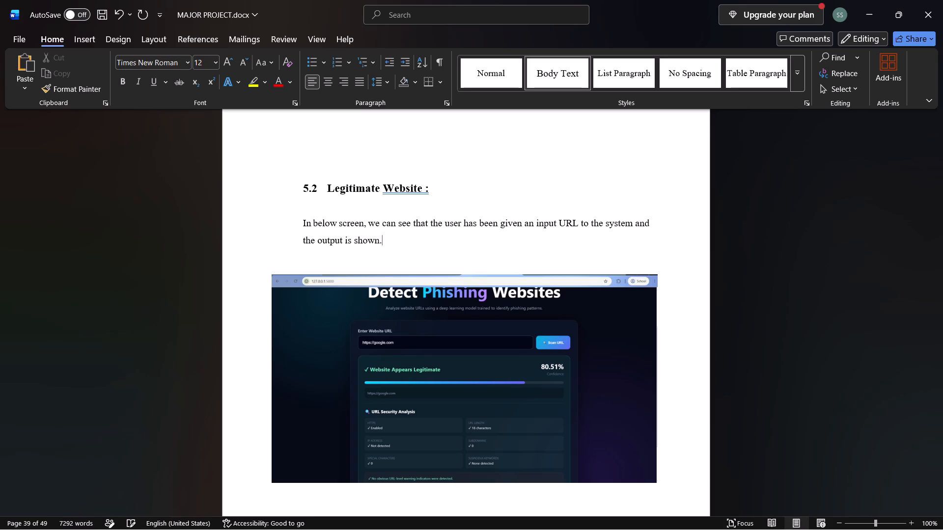
Replace the Figure 5.2 caption text after the figure label with "System classifying the given website as the Legitimate Website".
scroll(561, 361, down, 6)
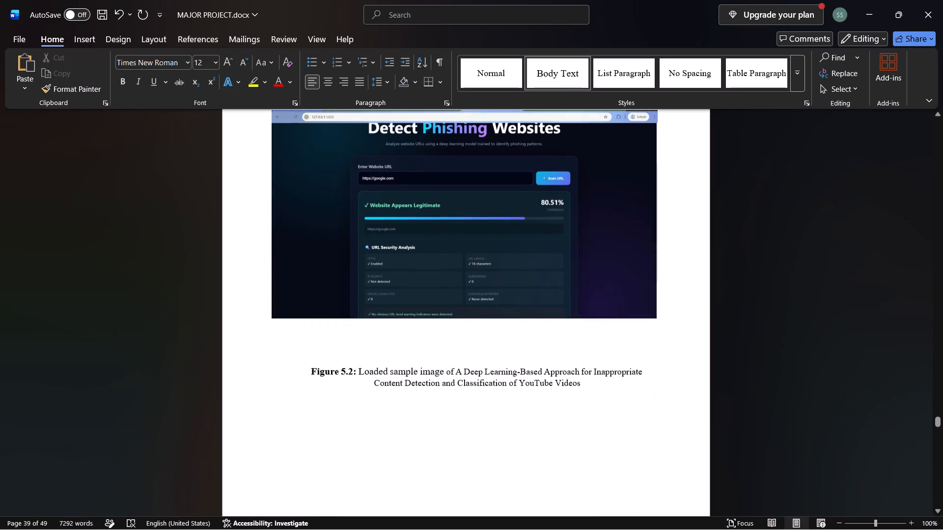
drag(585, 376, 483, 358)
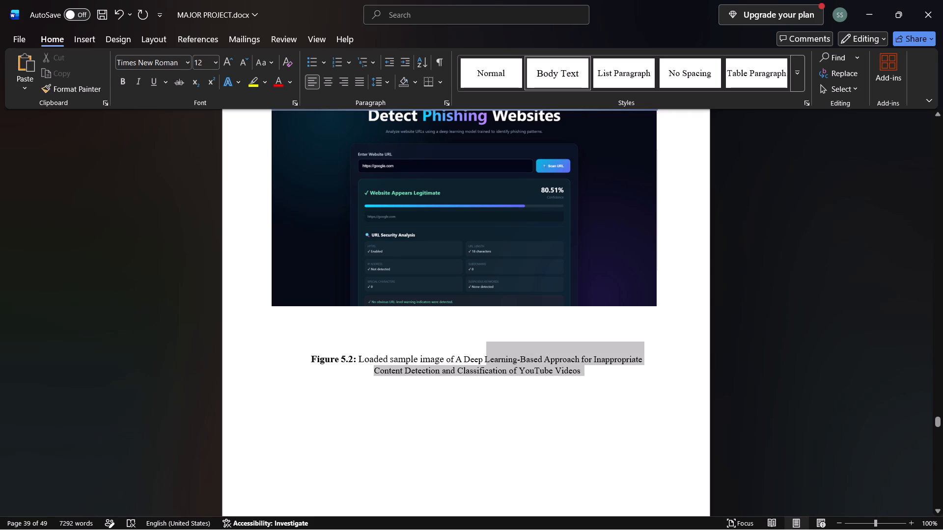
drag(483, 358, 357, 362)
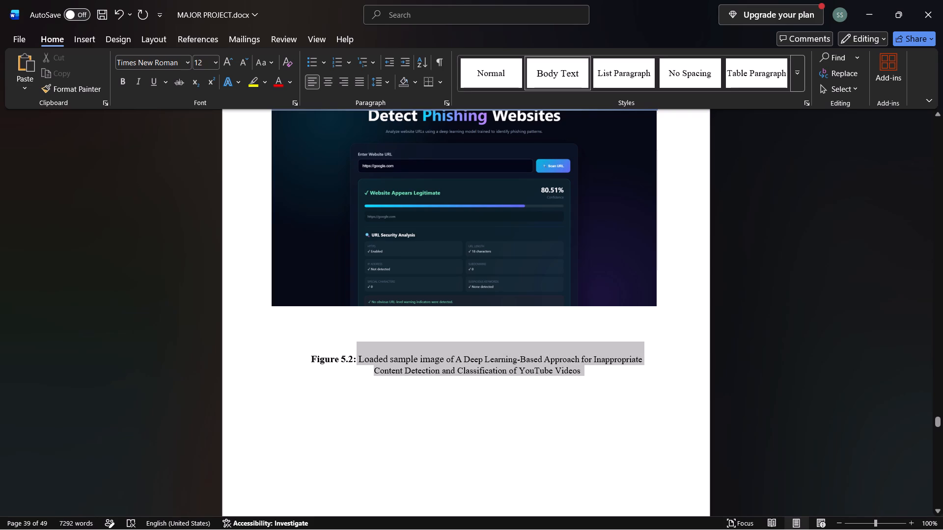
drag(357, 362, 361, 360)
key(BackSpace)
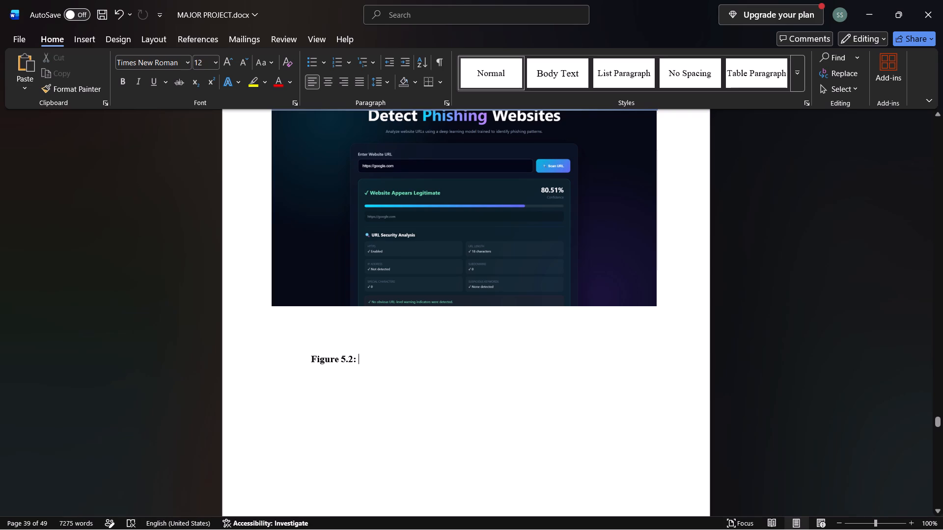
key(space)
text(System)
key(space)
text(classifying the given website as the)
key(space)
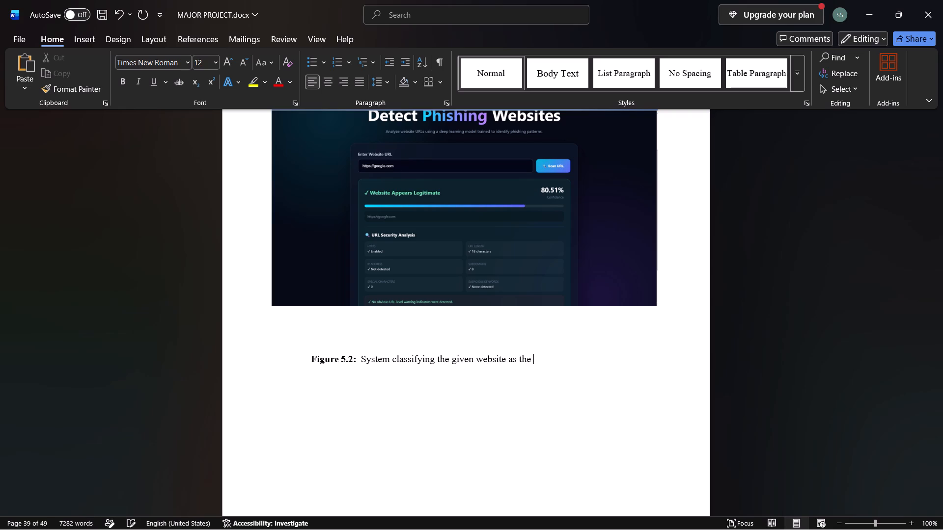
text(Legitimate Website)
Replace the section 5.3 heading text "Dataset" with "Phishing Website", keeping the colon.
scroll(354, 406, down, 1)
scroll(408, 382, up, 3)
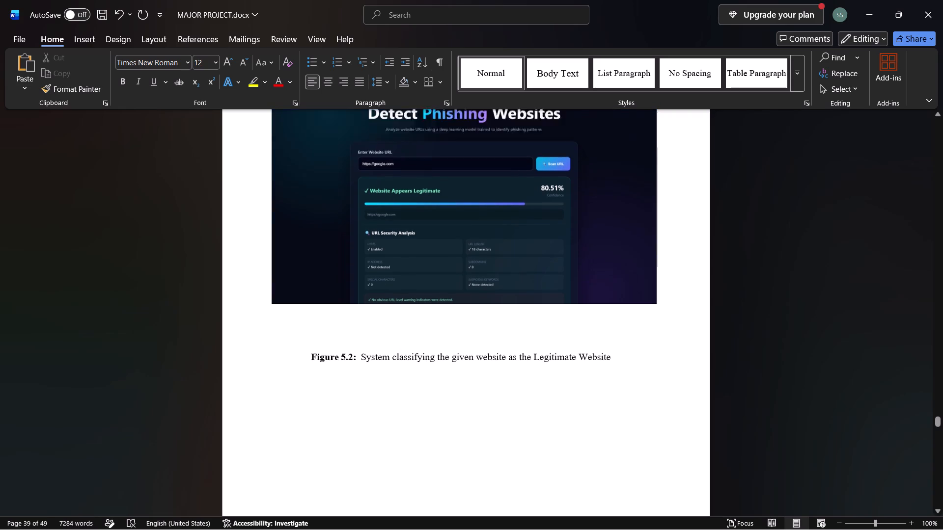
scroll(408, 382, up, 7)
scroll(408, 381, down, 6)
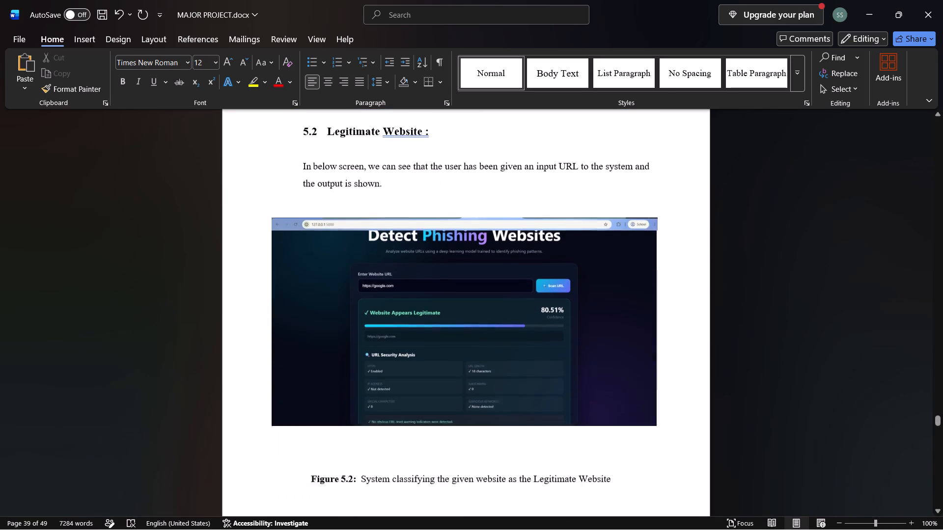
scroll(409, 379, down, 15)
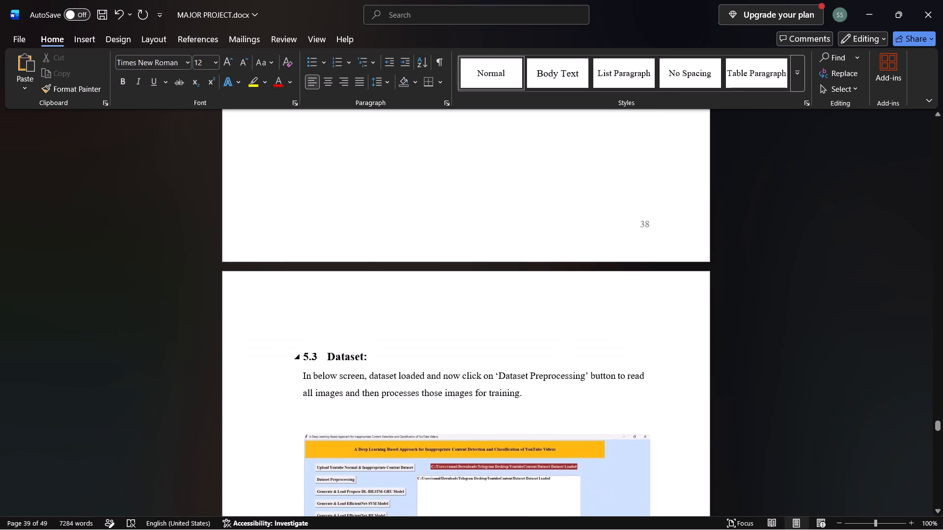
click(365, 358)
key(Left)
key(BackSpace)
key(BackSpace)
key(BackSpace)
key(BackSpace)
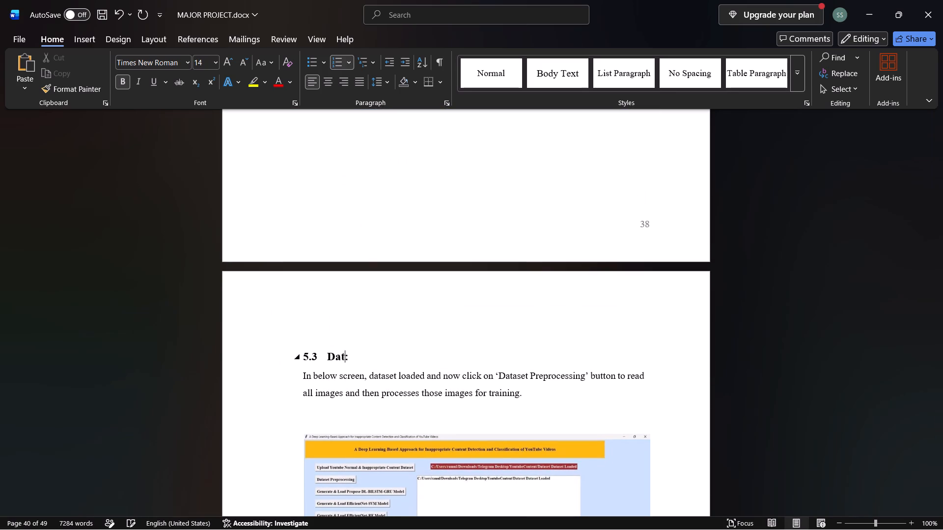
key(BackSpace)
key(BackSpace)
key(BackSpace)
text(Phishing)
key(space)
text(Webi)
key(BackSpace)
text(site)
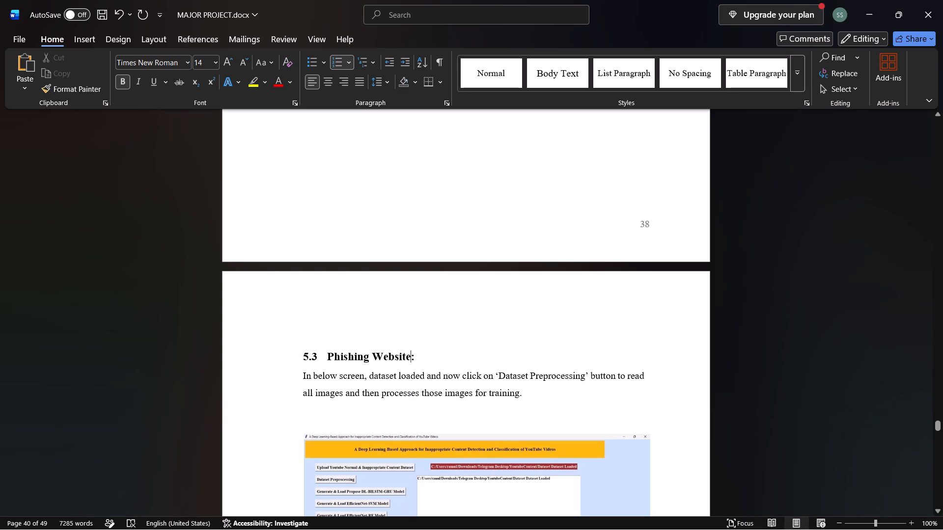
Replace the section 5.3 dataset description with a copy of the section 5.2 description paragraph.
scroll(473, 395, up, 16)
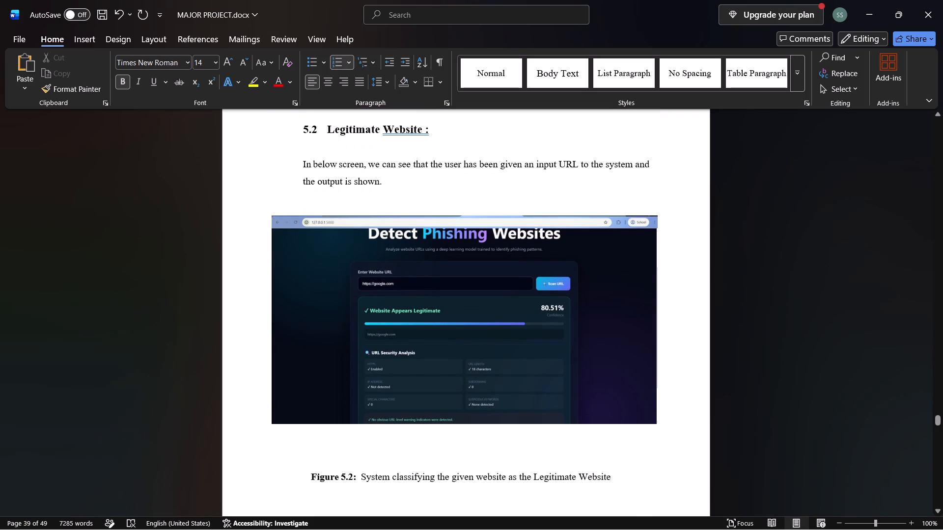
drag(400, 183, 301, 173)
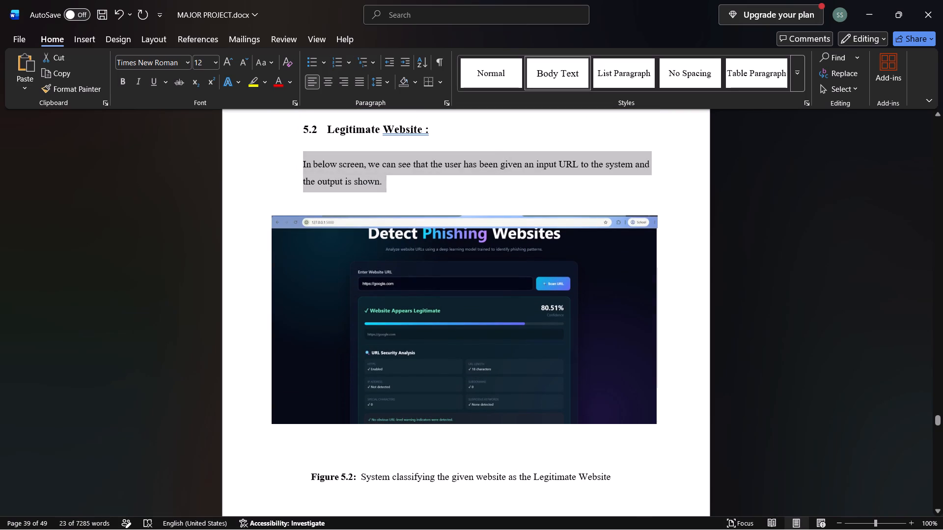
key(ctrl+c)
scroll(588, 237, down, 17)
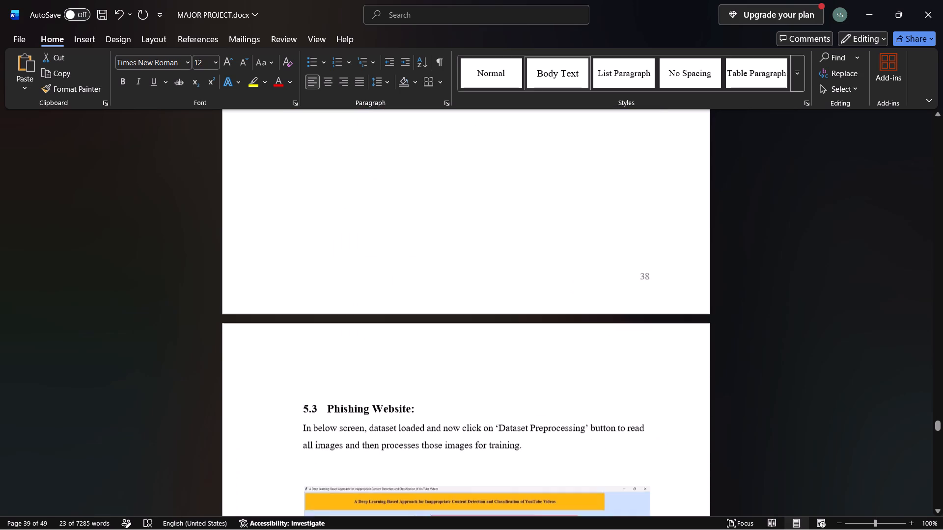
scroll(565, 252, down, 2)
click(532, 306)
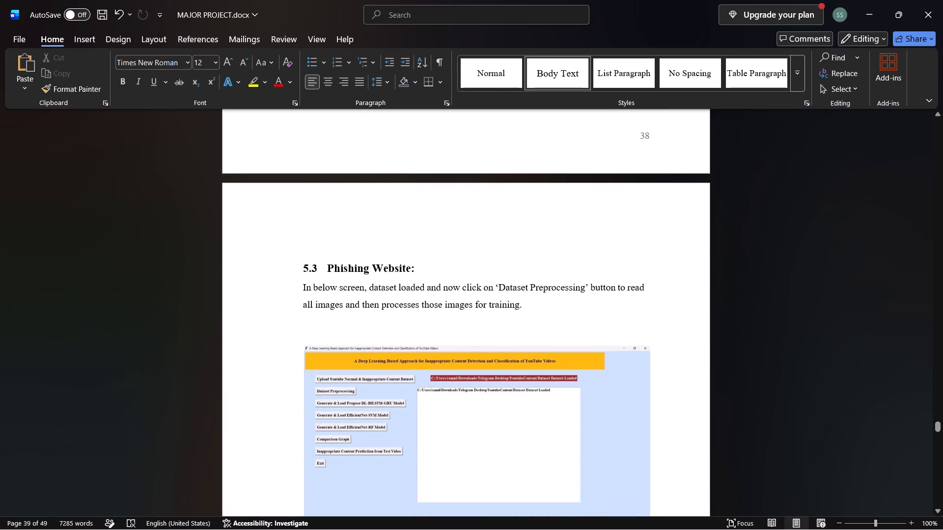
key(Return)
key(ctrl+v)
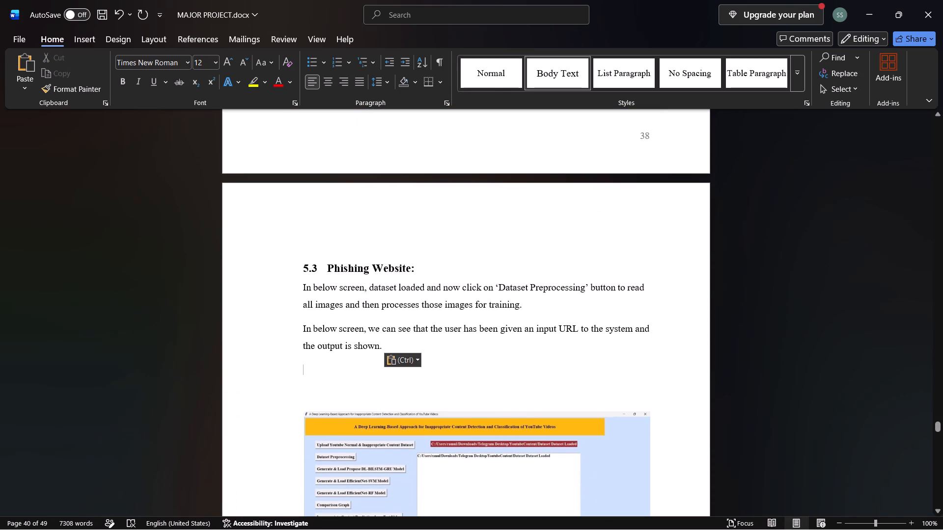
drag(541, 306, 310, 280)
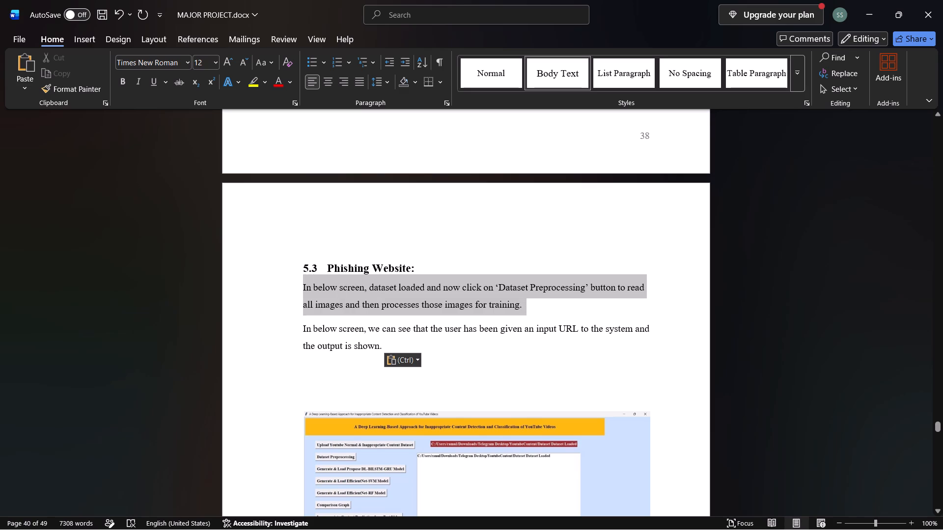
drag(310, 280, 308, 280)
key(BackSpace)
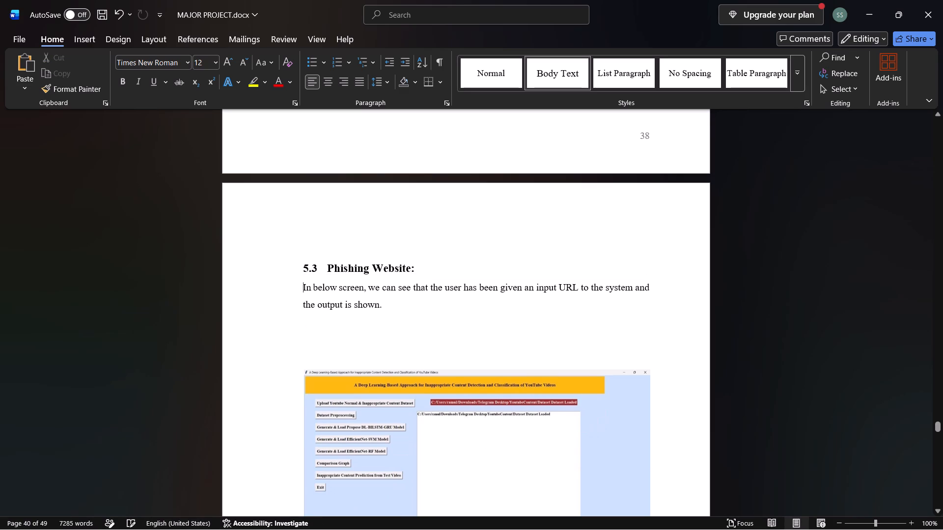
Insert an empty line between the section 5.3 heading and its description, matching the section 5.2 layout.
scroll(308, 280, up, 18)
scroll(308, 279, up, 5)
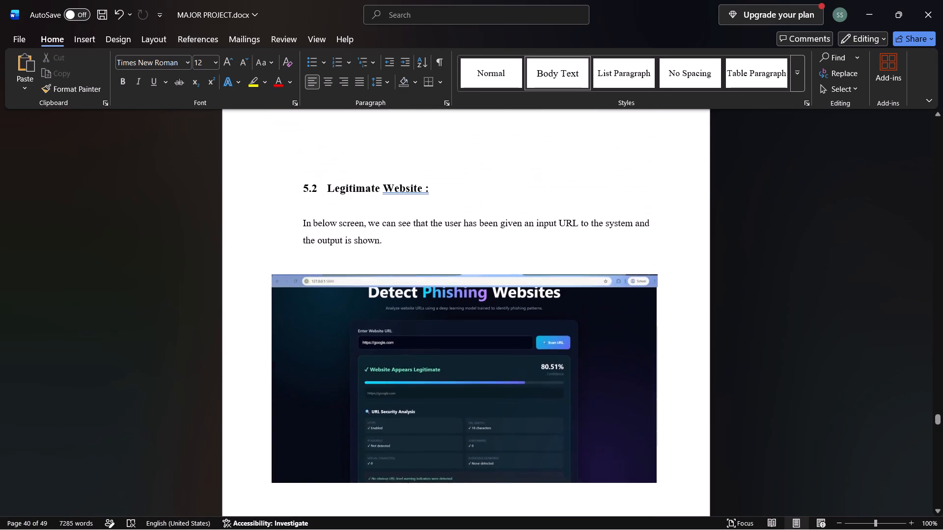
scroll(308, 279, down, 20)
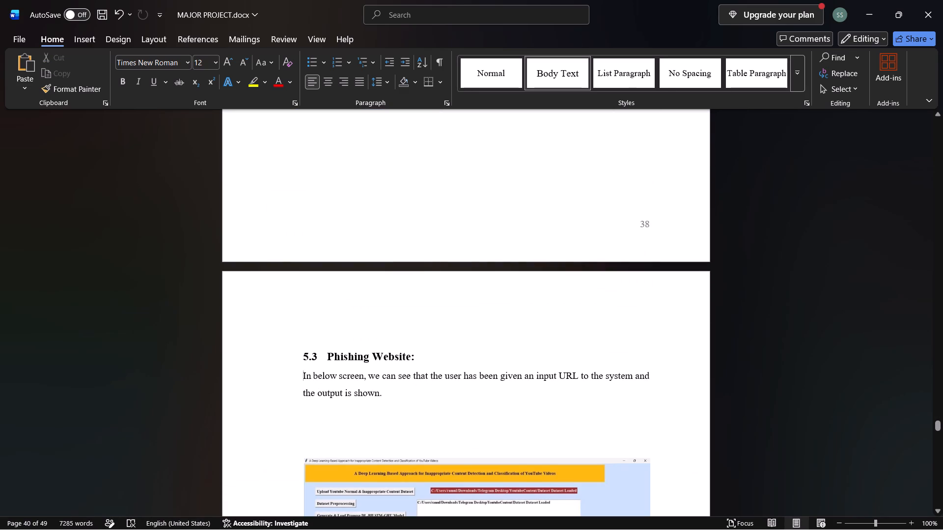
key(Return)
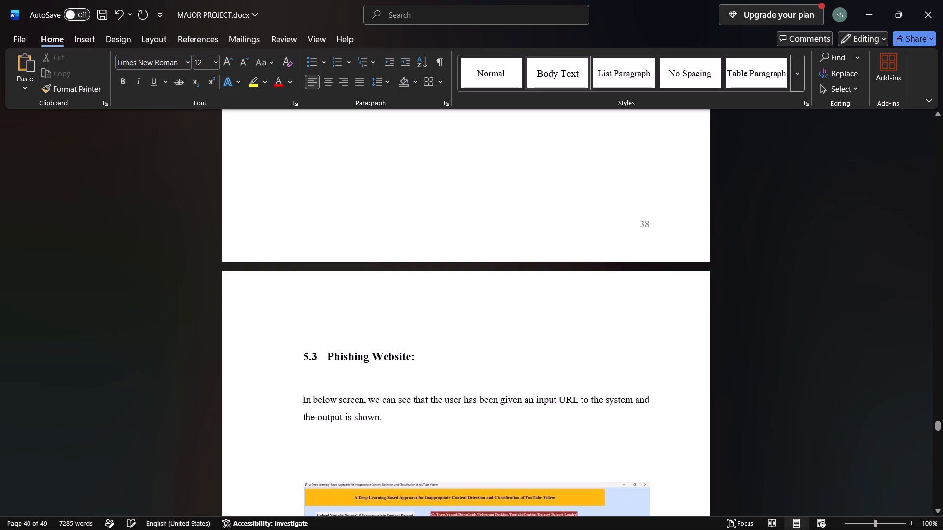
Delete the outdated YouTube content detection screenshot above the Figure 5.3 caption.
scroll(339, 302, down, 10)
click(437, 314)
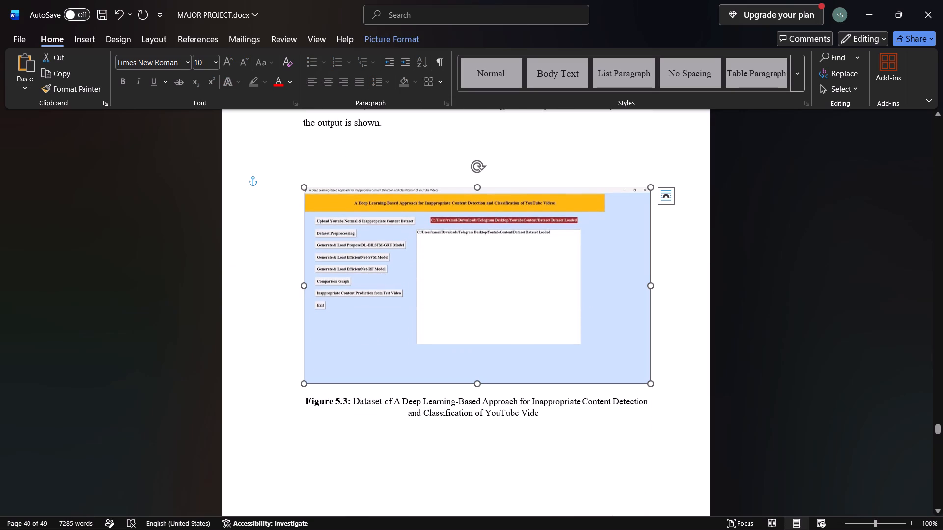
key(Delete)
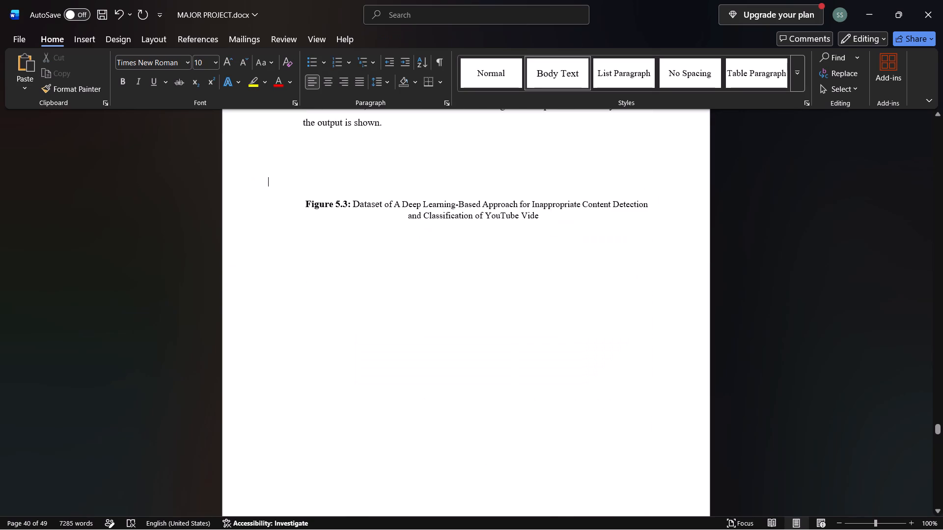
scroll(464, 480, up, 5)
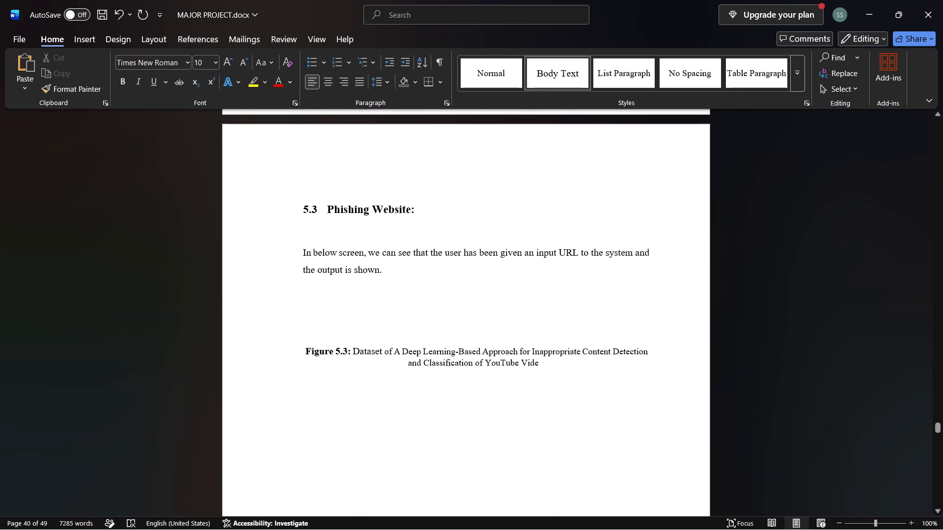
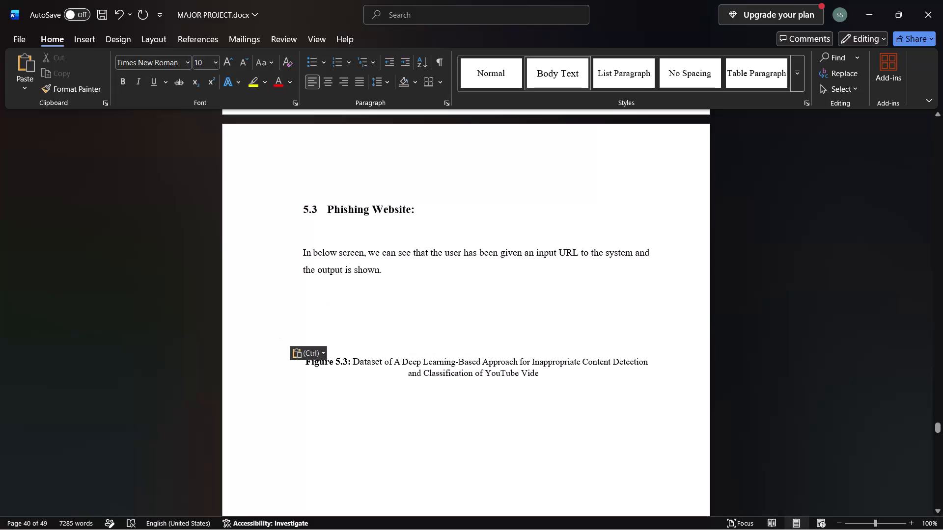
Insert the copied "Potential Phishing Website" result screenshot as a picture above the Figure 5.3 caption.
click(309, 356)
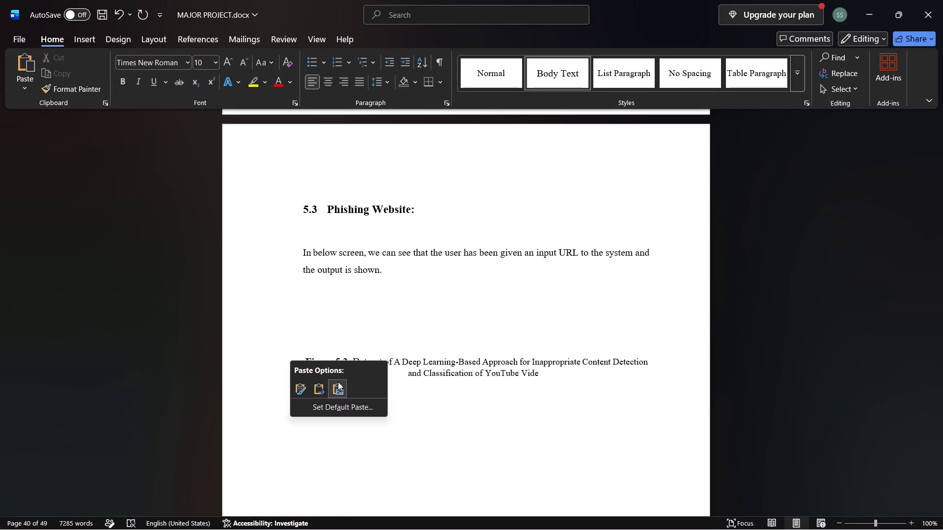
click(338, 382)
Set the height of the new section 5.3 screenshot to 9 cm.
click(503, 316)
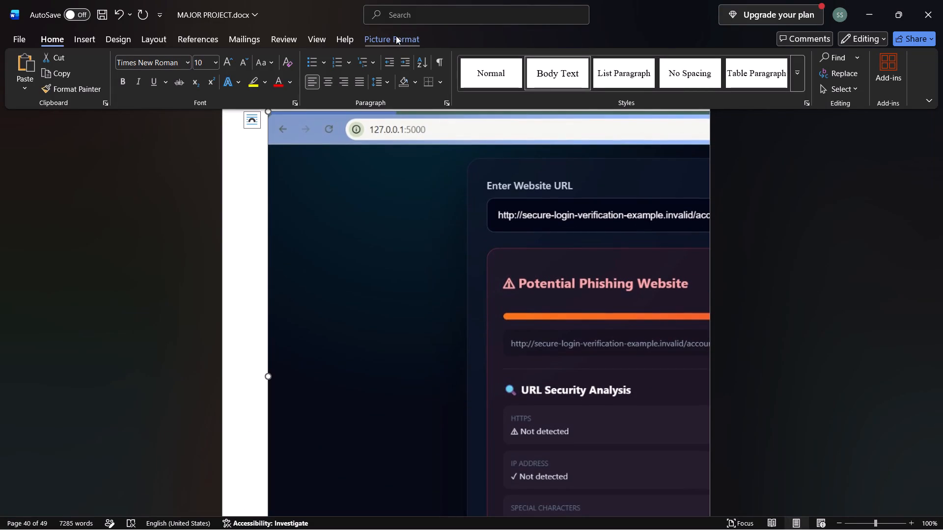
click(396, 36)
click(868, 55)
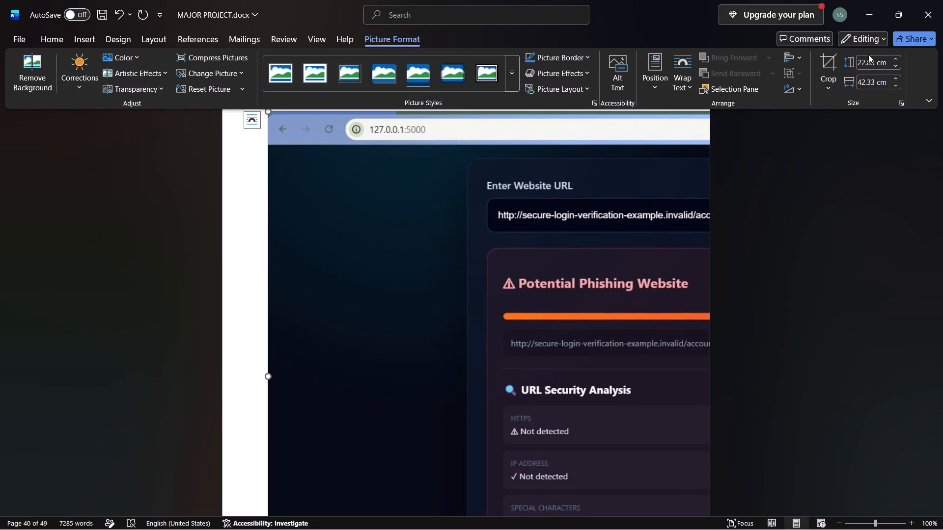
click(869, 62)
key(9)
key(Return)
Insert an empty line between the section 5.3 screenshot and the Figure 5.3 caption.
scroll(549, 319, up, 17)
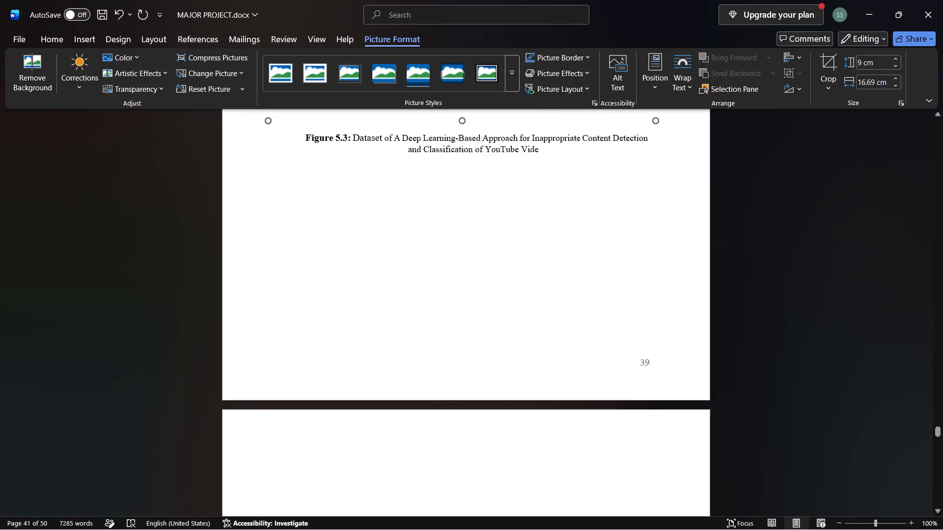
scroll(549, 303, up, 11)
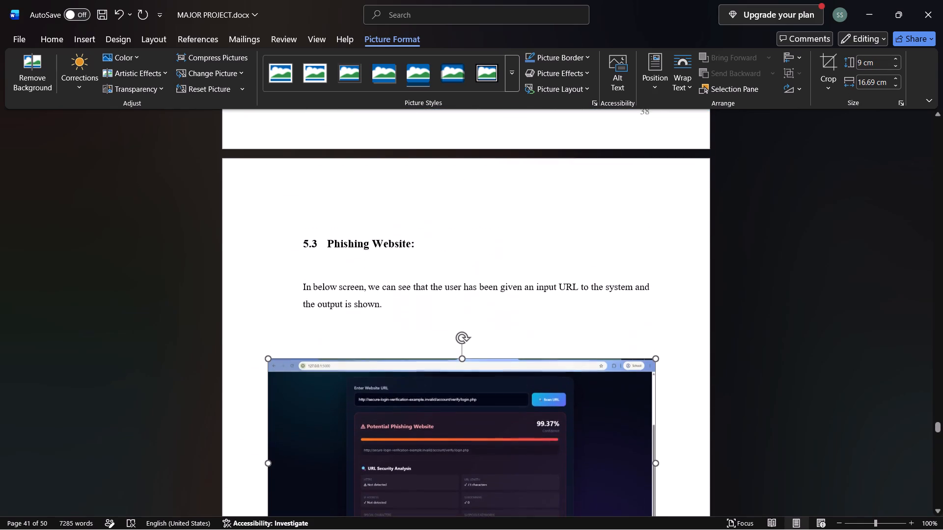
scroll(431, 304, down, 9)
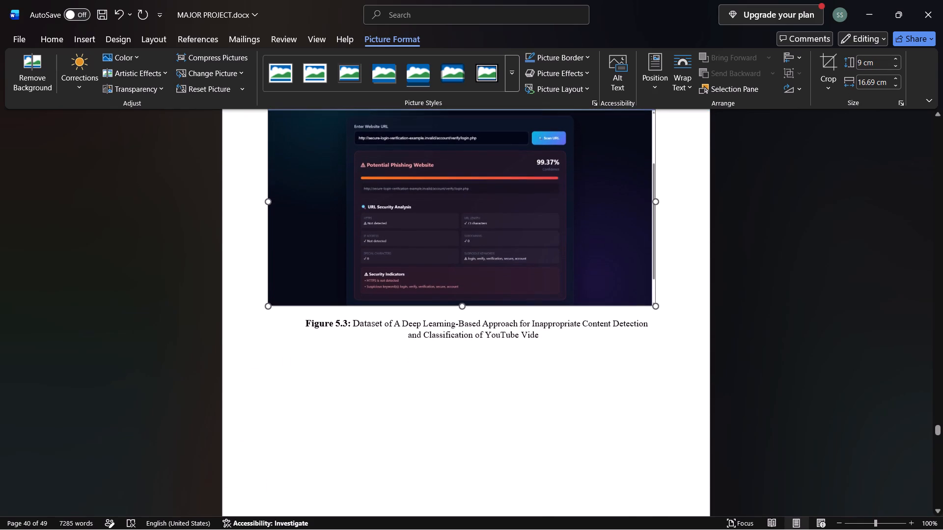
click(302, 321)
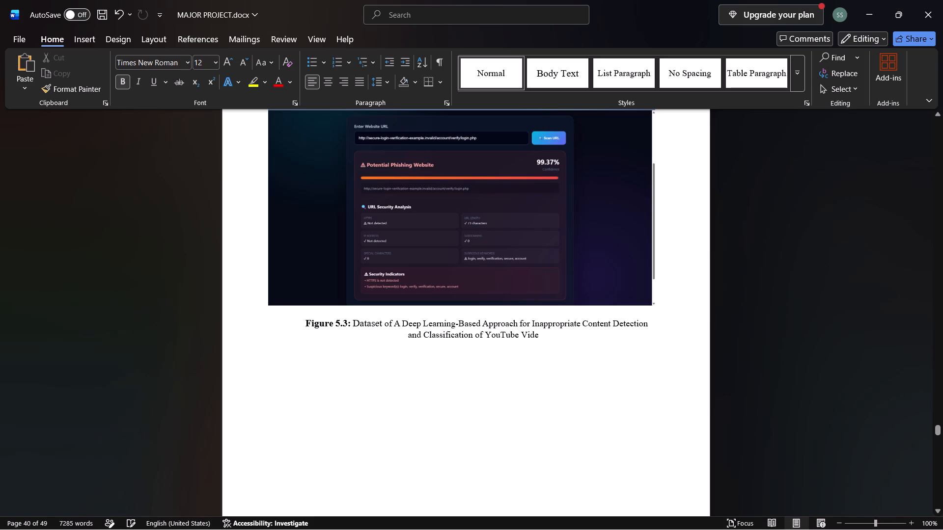
key(Return)
Set the height of the Figure 5.1 PhishGuard AI main interface screenshot to 9 cm.
scroll(427, 316, up, 6)
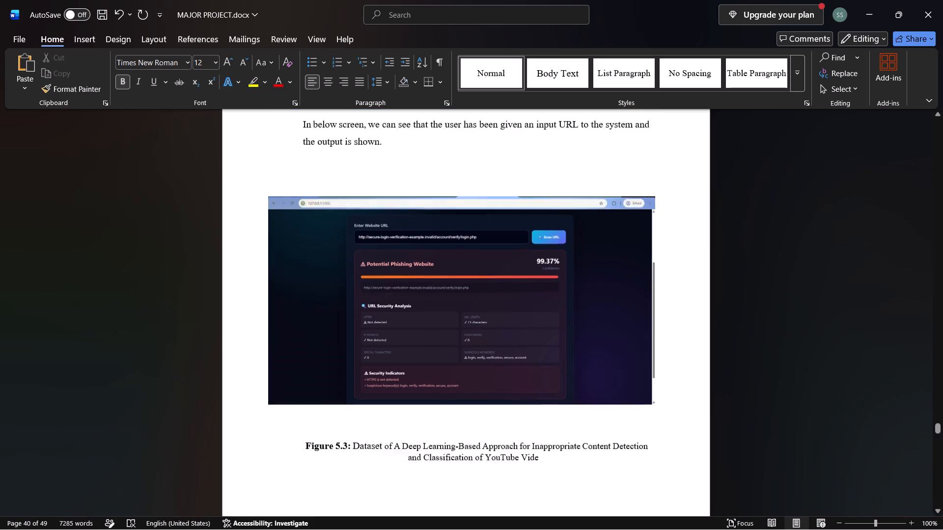
scroll(517, 329, up, 20)
scroll(517, 329, up, 4)
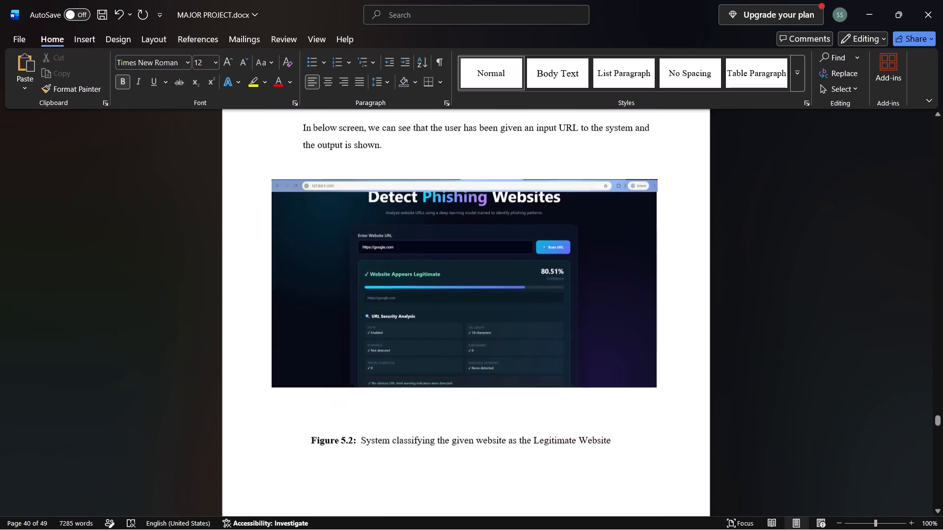
scroll(519, 326, up, 17)
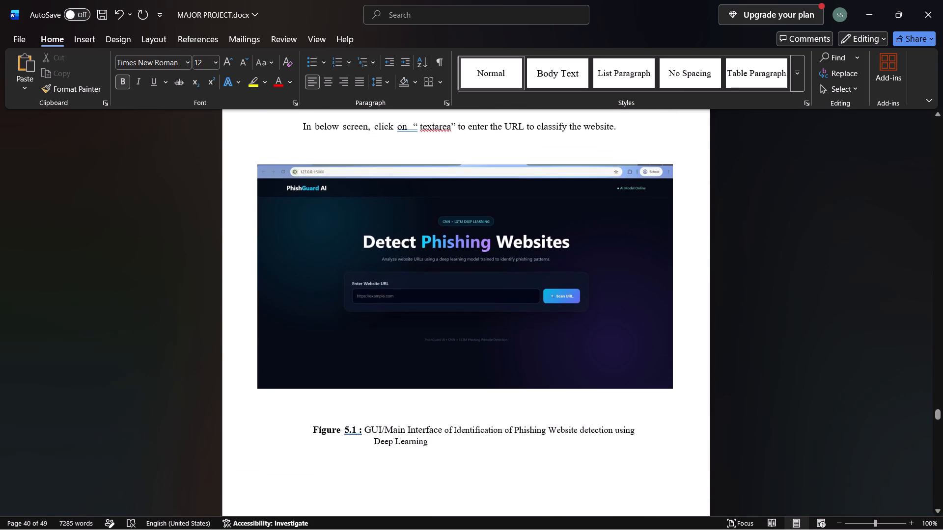
click(577, 274)
click(380, 42)
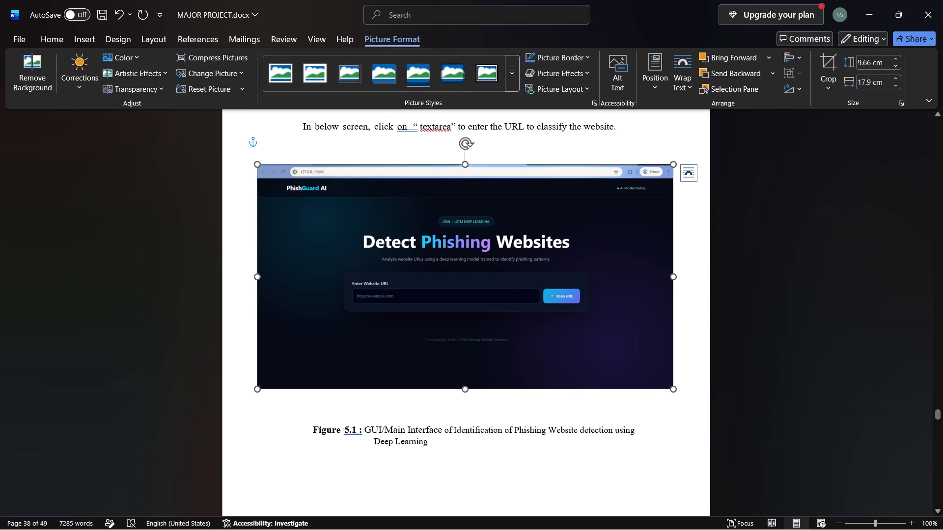
click(871, 59)
key(BackSpace)
key(9)
key(Return)
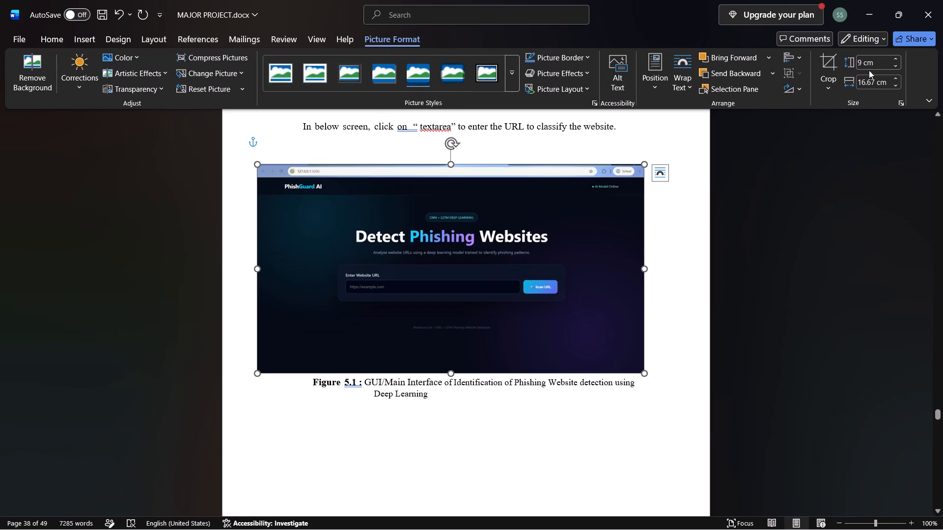
Insert three empty lines between the main interface screenshot and the Figure 5.1 caption.
click(302, 377)
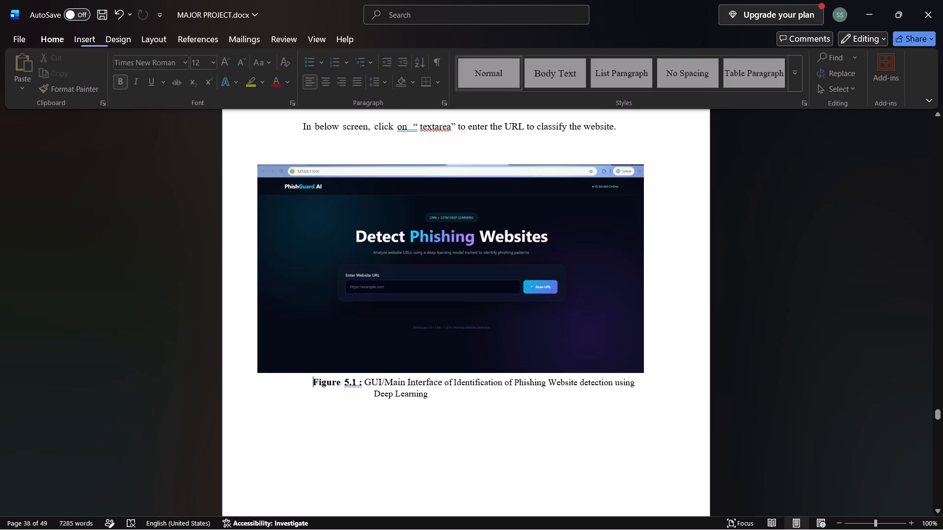
key(Return)
key(Return)
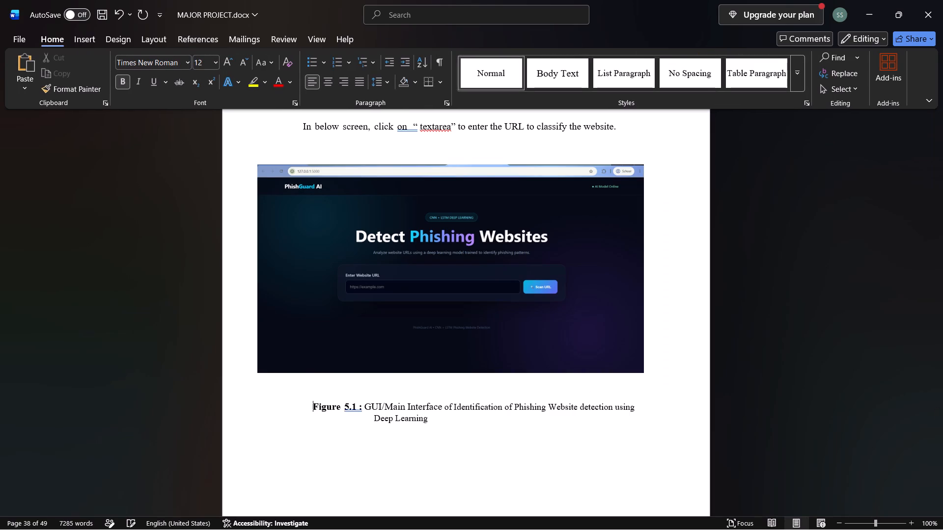
key(Return)
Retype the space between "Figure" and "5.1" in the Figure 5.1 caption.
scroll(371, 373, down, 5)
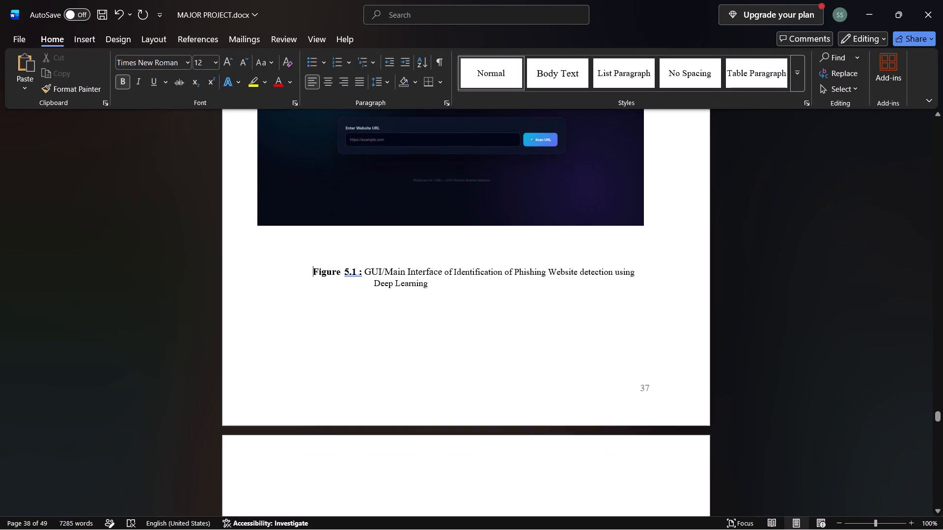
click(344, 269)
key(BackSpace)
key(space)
Replace the outdated Figure 5.3 caption text with a copy of the Figure 5.2 caption text, keeping the "Figure 5.3:" label.
scroll(378, 307, down, 4)
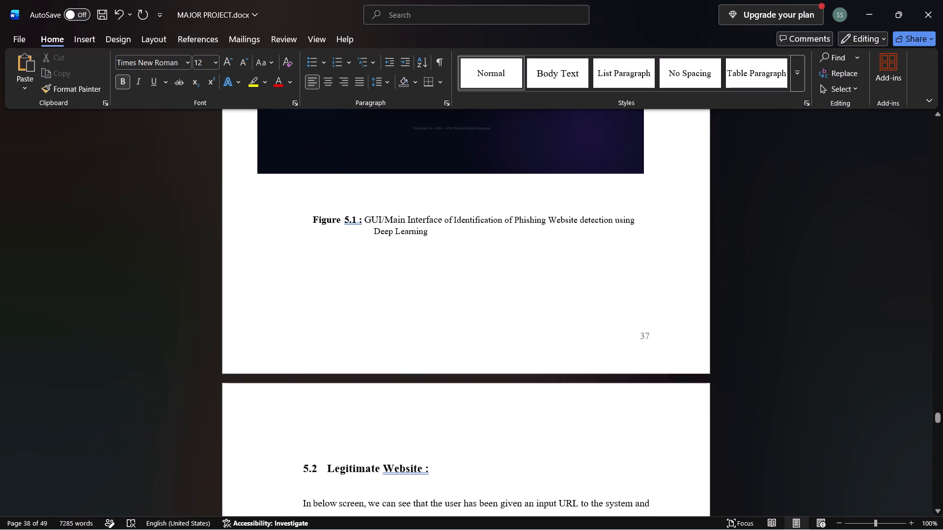
scroll(378, 306, down, 14)
scroll(380, 293, down, 9)
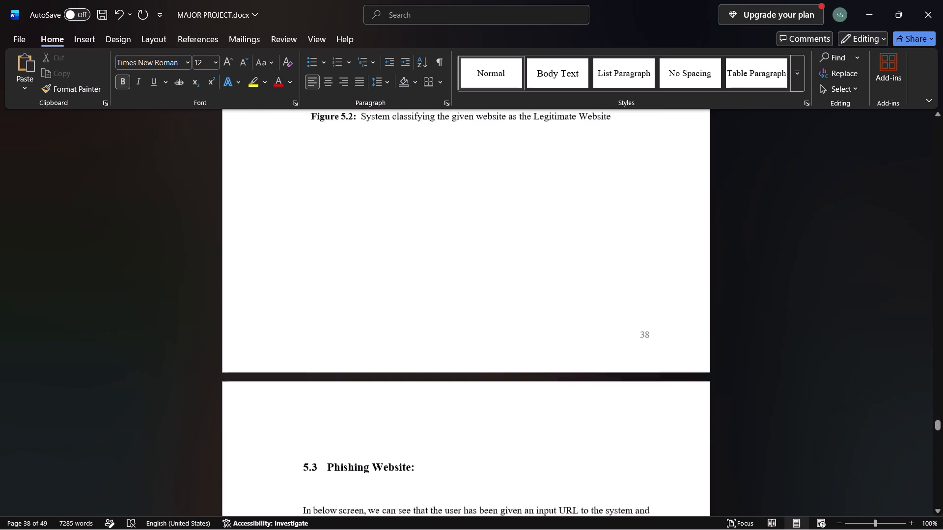
scroll(381, 293, down, 14)
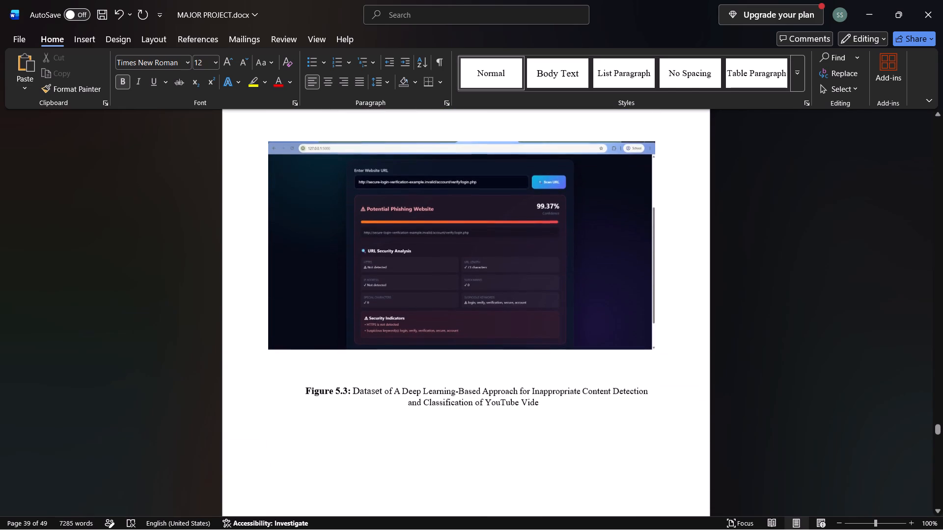
scroll(434, 311, up, 20)
scroll(434, 311, up, 2)
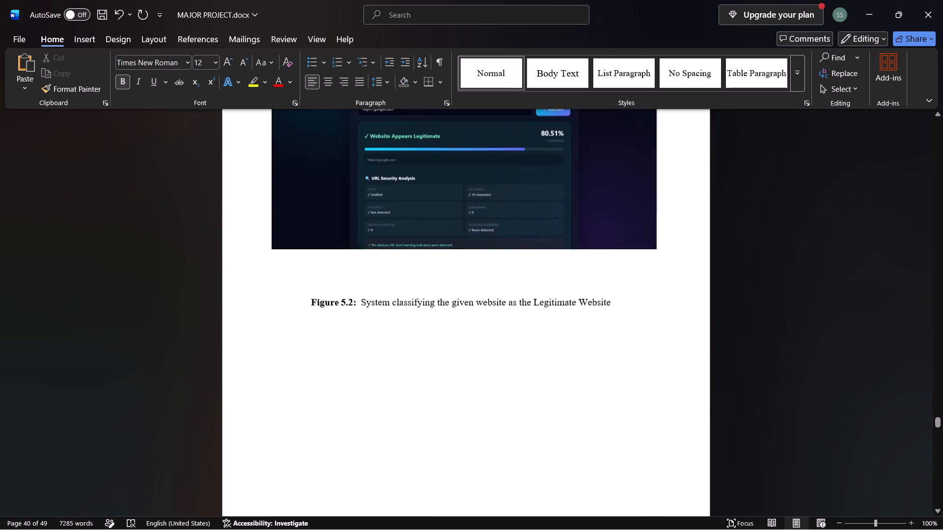
drag(614, 307, 440, 325)
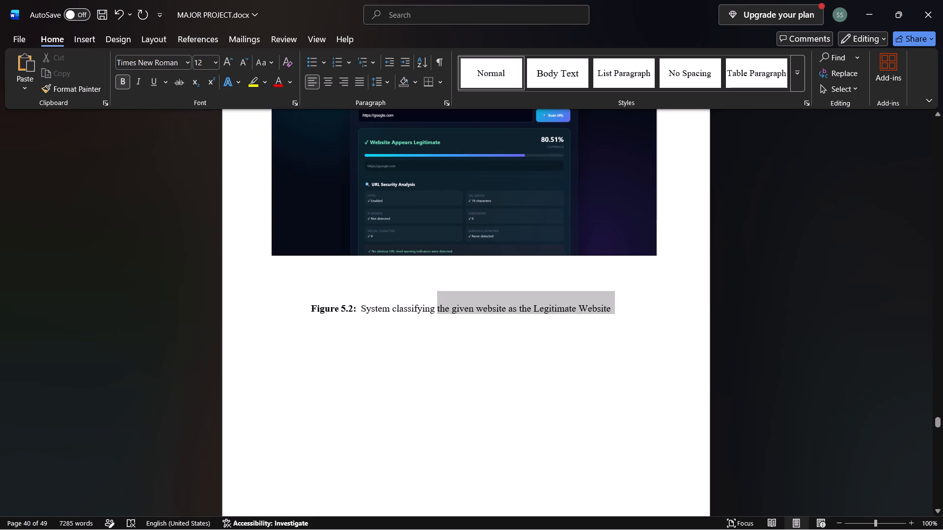
drag(440, 325, 366, 319)
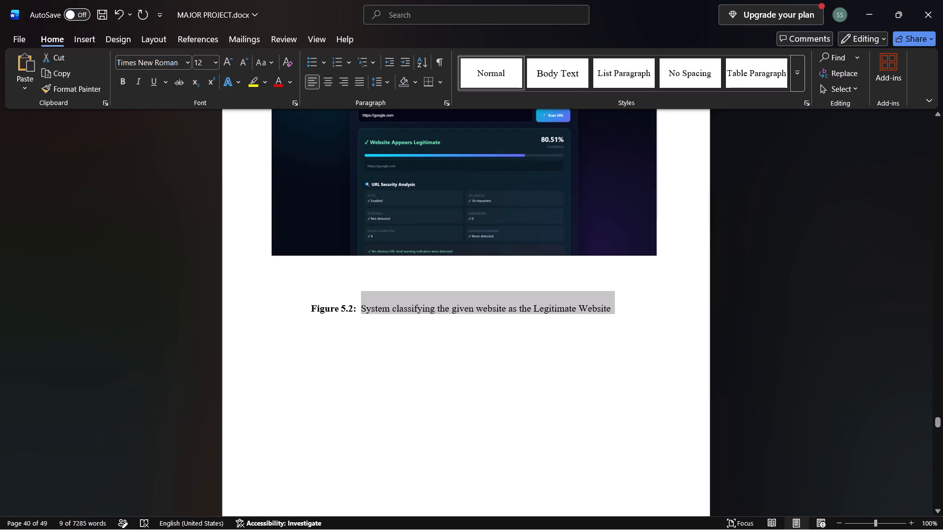
key(ctrl+c)
scroll(419, 330, down, 17)
scroll(485, 266, down, 7)
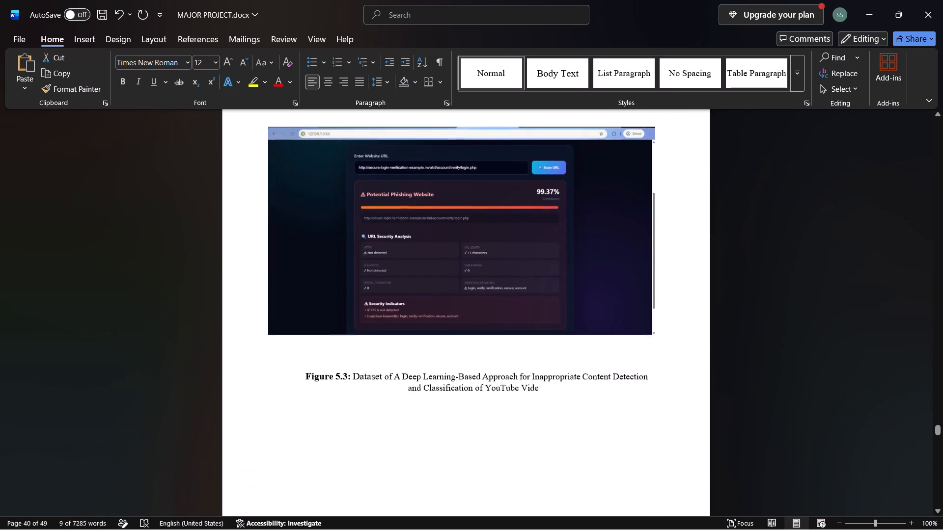
scroll(485, 265, down, 3)
drag(546, 244, 366, 226)
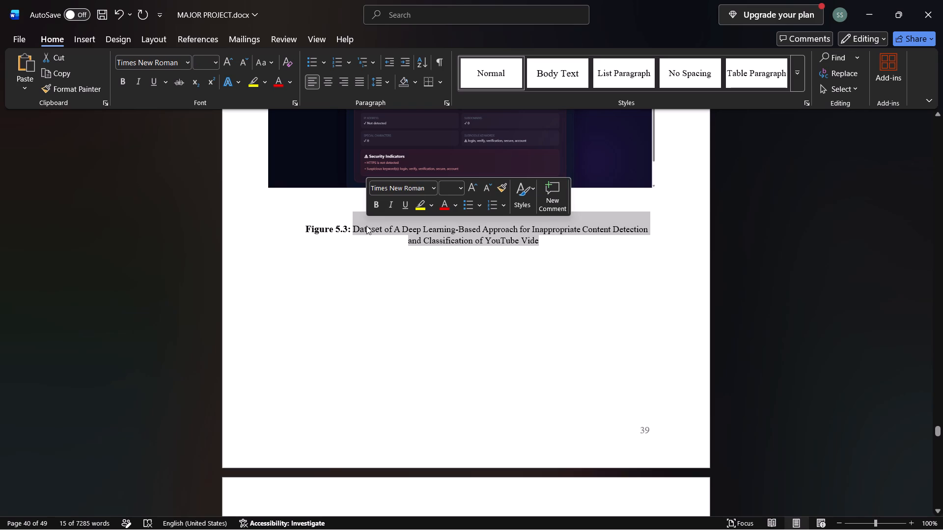
key(ctrl+v)
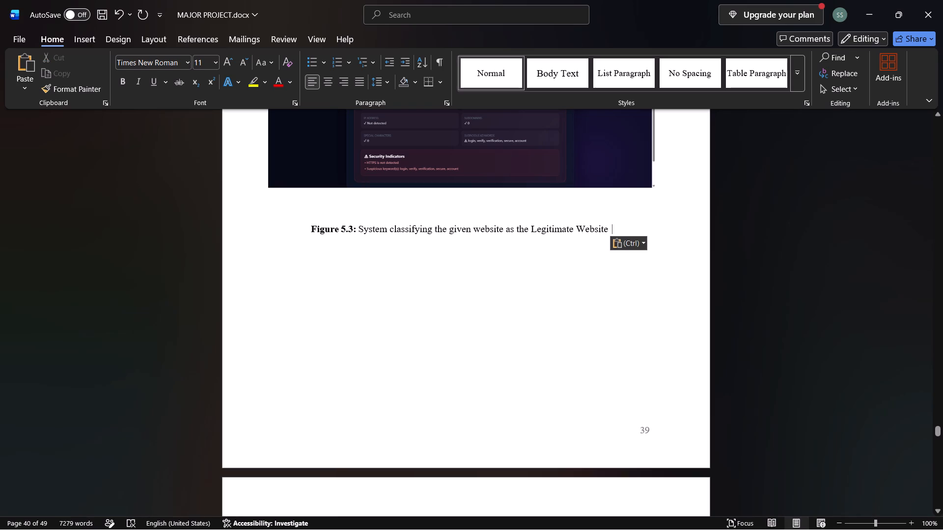
Replace "Legitimate" with "Phishing" in the Figure 5.3 caption.
click(571, 228)
key(Right)
key(BackSpace)
key(BackSpace)
key(BackSpace)
key(BackSpace)
key(BackSpace)
key(BackSpace)
key(BackSpace)
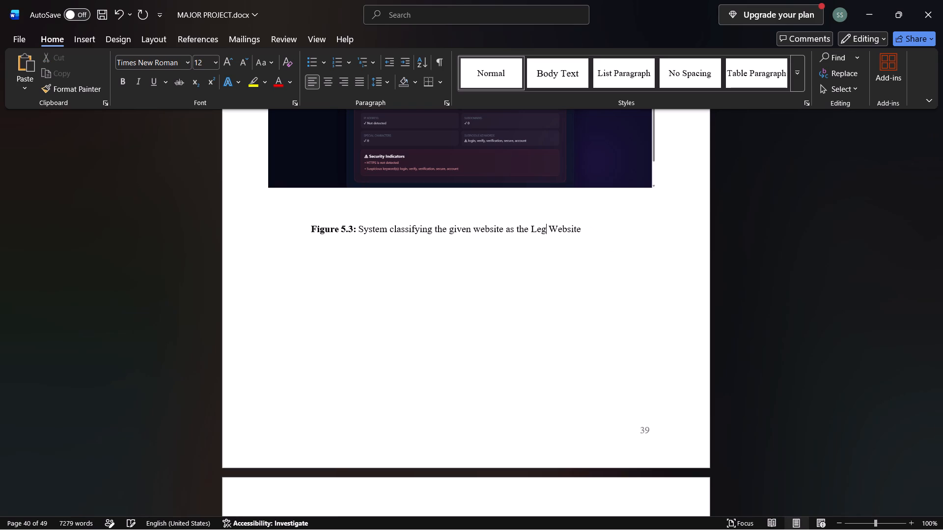
key(BackSpace)
key(BackSpace)
key(BackSpace)
text(Phid)
key(BackSpace)
text(shing)
key(space)
key(shift+w)
key(BackSpace)
Review the layout of section 5.3, including its heading, description, screenshot and caption.
scroll(459, 229, down, 3)
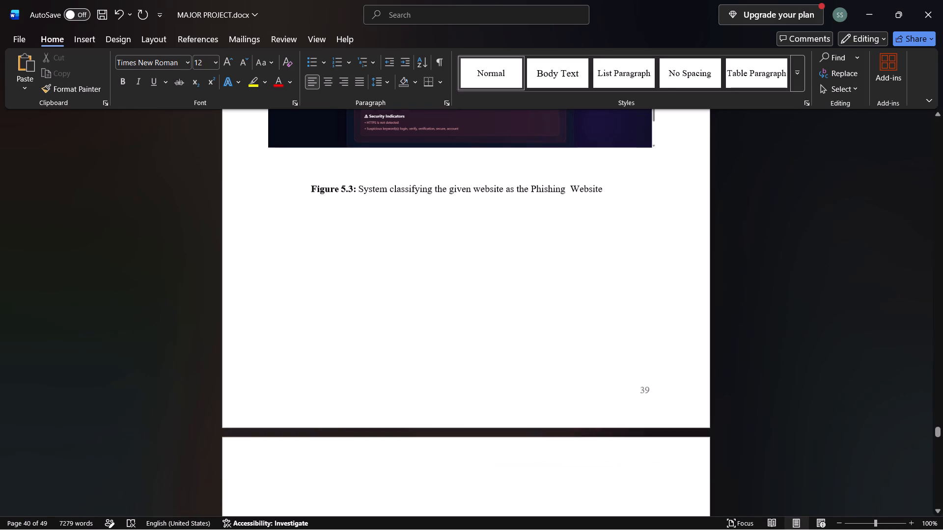
scroll(456, 241, up, 7)
scroll(458, 240, down, 2)
scroll(458, 240, up, 3)
scroll(459, 240, down, 3)
scroll(461, 239, up, 16)
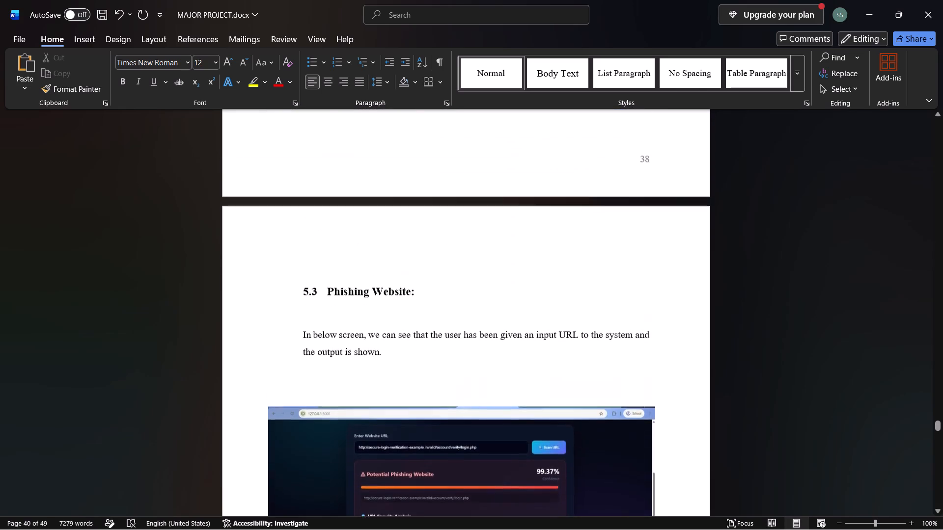
scroll(463, 239, up, 3)
scroll(465, 236, down, 16)
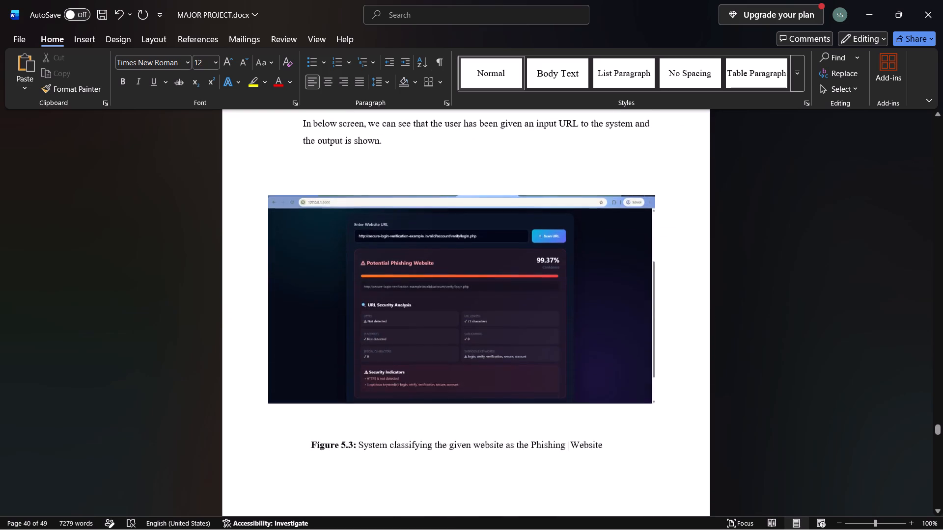
Review the Validation, Conclusion & Future Aspects and Bibliography chapters through to the end of the report.
scroll(468, 230, down, 17)
scroll(468, 230, down, 11)
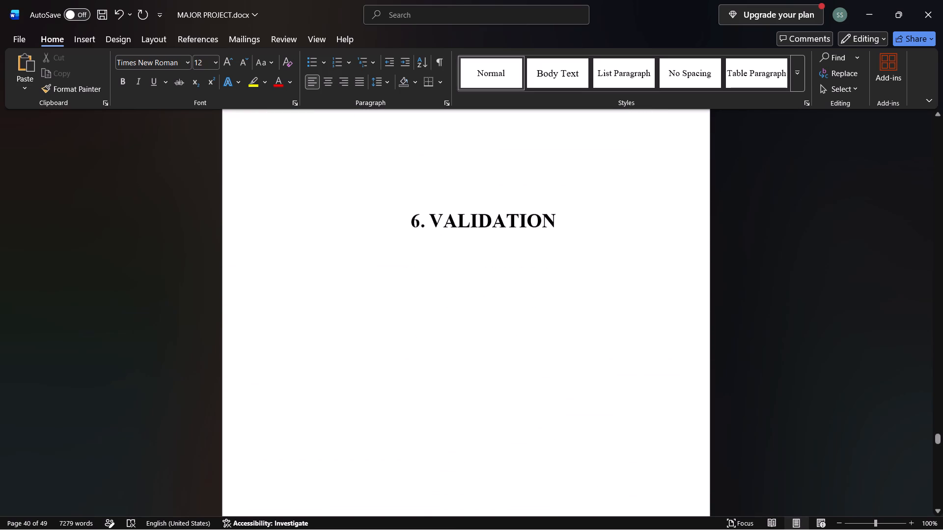
scroll(467, 235, down, 6)
scroll(466, 237, down, 15)
scroll(466, 236, down, 6)
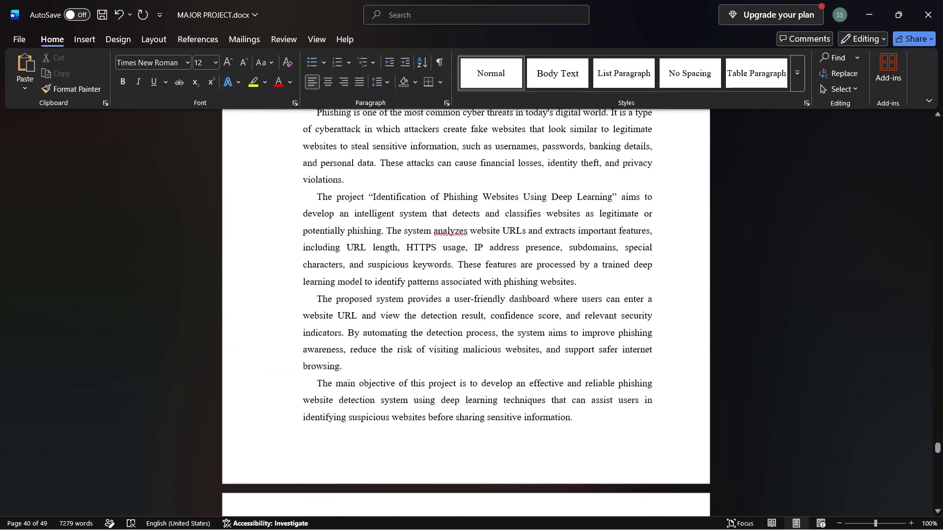
scroll(466, 237, down, 9)
scroll(466, 237, down, 15)
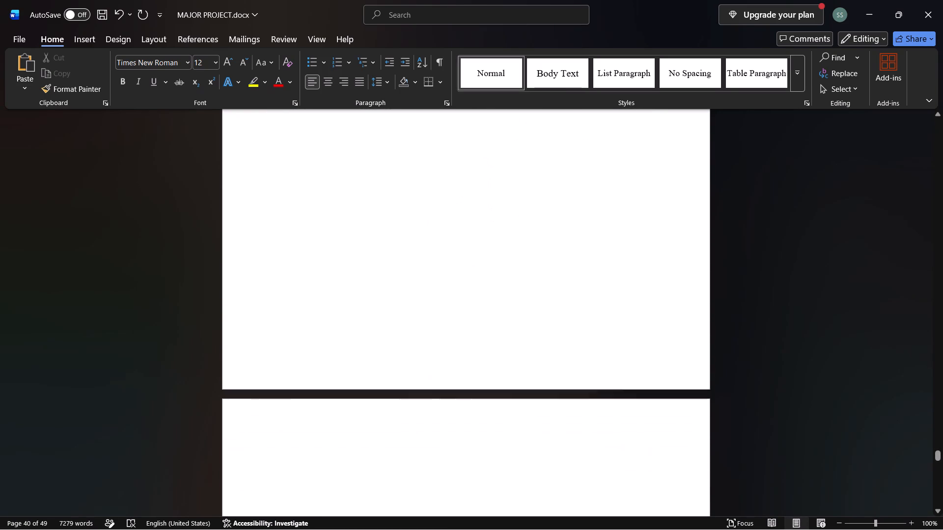
ctrl+scroll(467, 235, down, 5)
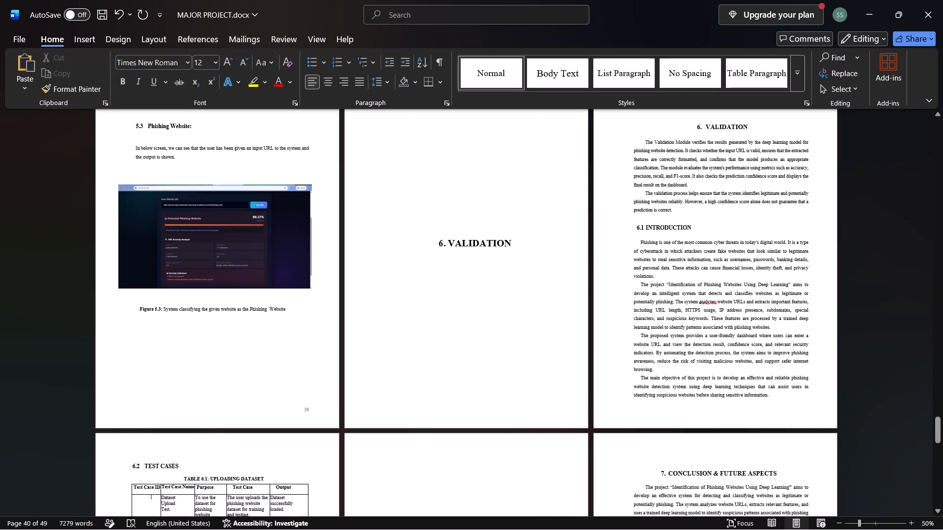
scroll(462, 216, down, 7)
scroll(469, 175, down, 6)
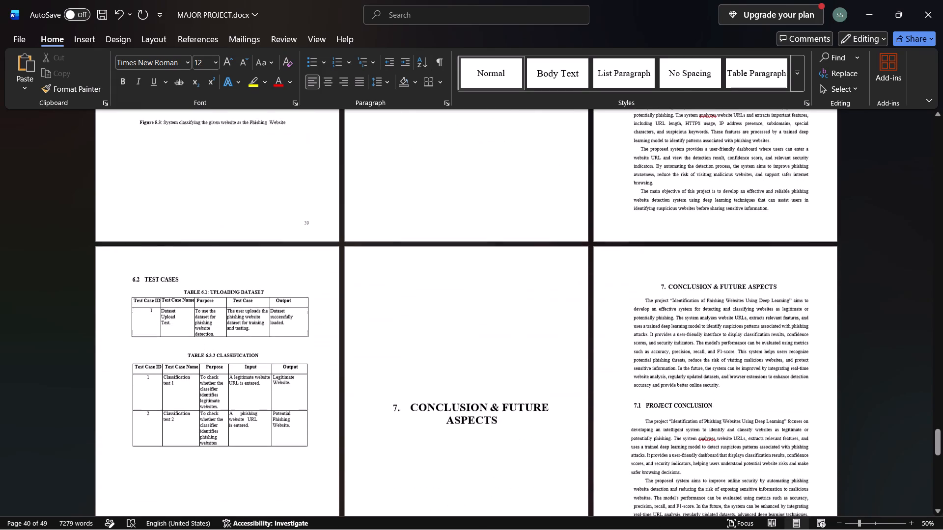
scroll(473, 163, down, 7)
scroll(478, 156, down, 20)
scroll(478, 156, down, 2)
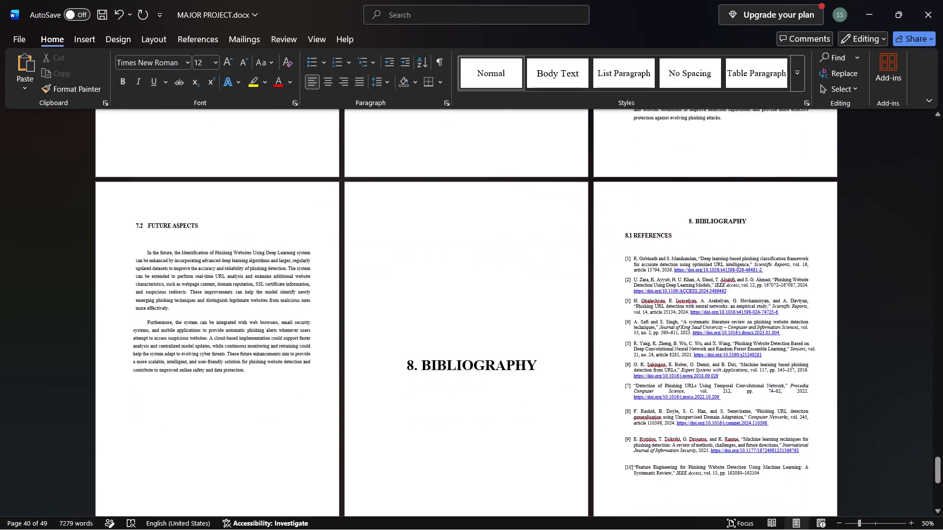
scroll(480, 150, down, 20)
scroll(480, 150, down, 4)
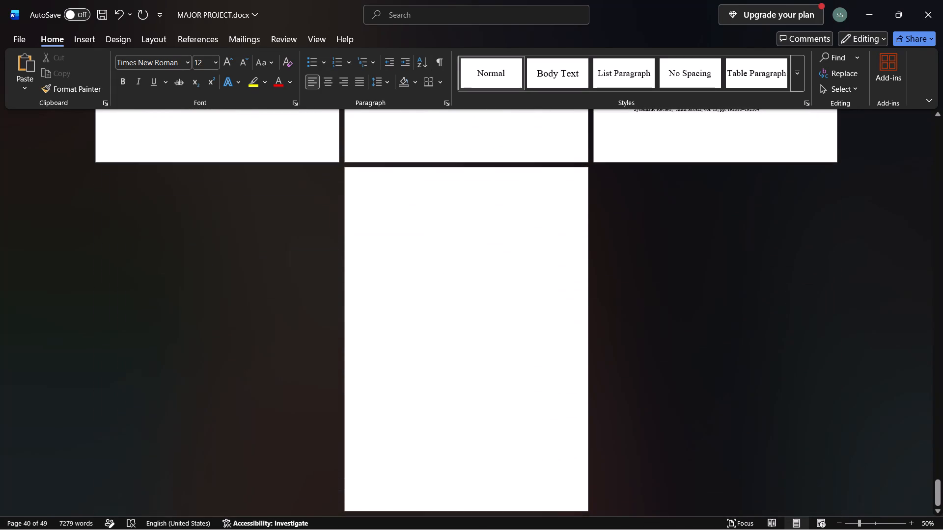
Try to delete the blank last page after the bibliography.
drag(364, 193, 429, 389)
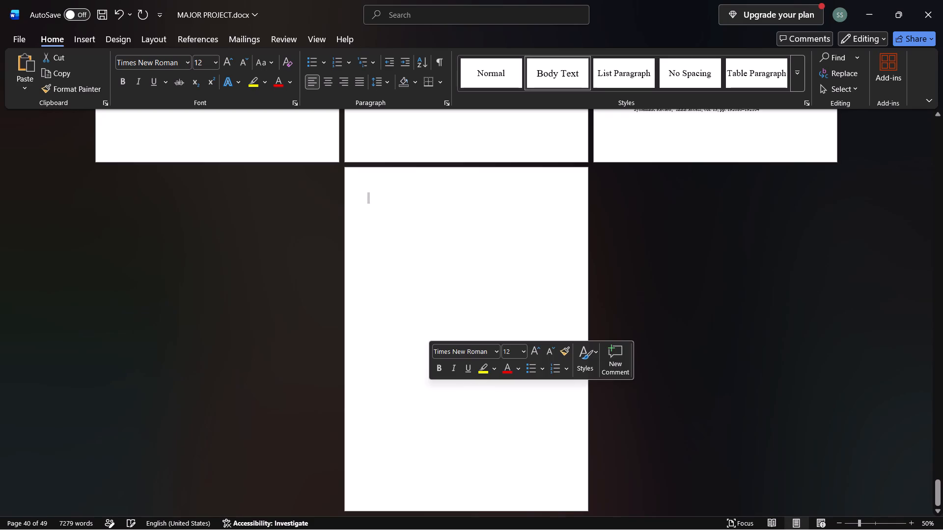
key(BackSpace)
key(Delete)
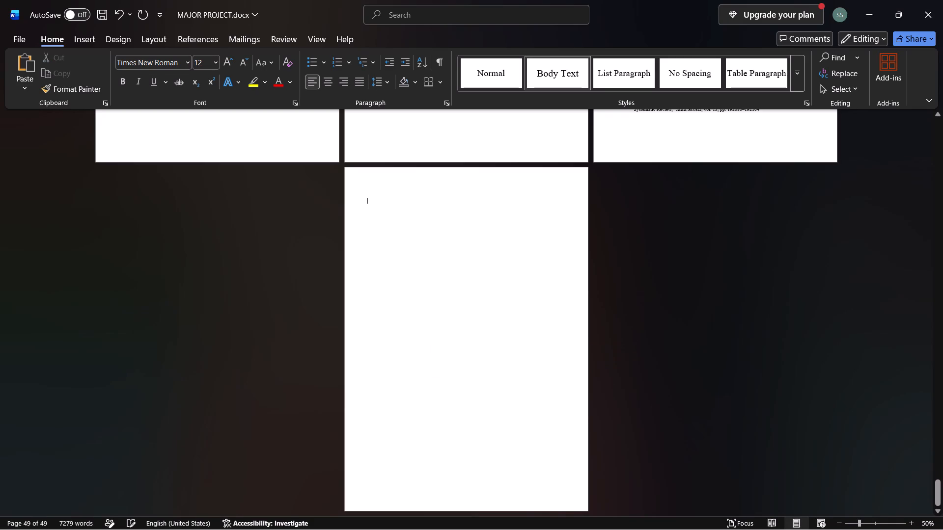
Check the page layout and figures from the Bibliography back to the System Architecture & Design chapter.
scroll(404, 352, up, 16)
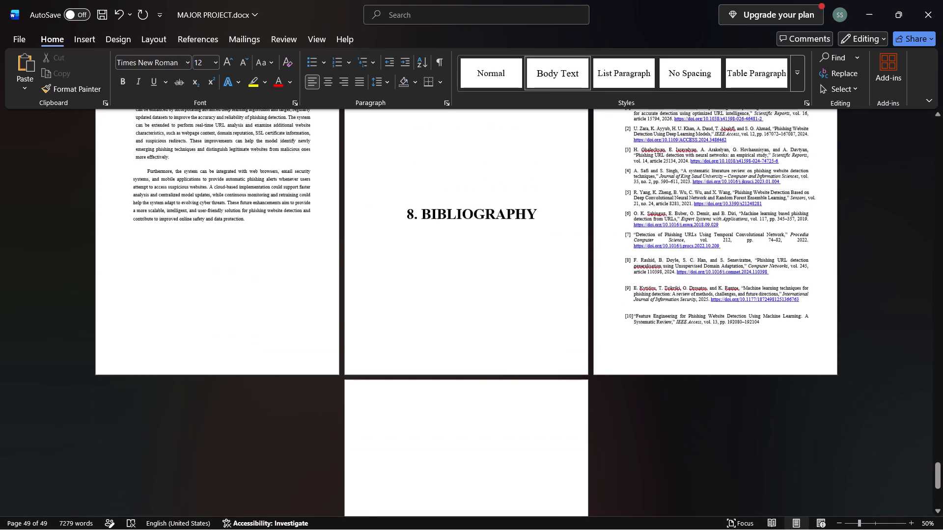
scroll(404, 332, up, 20)
scroll(404, 332, up, 8)
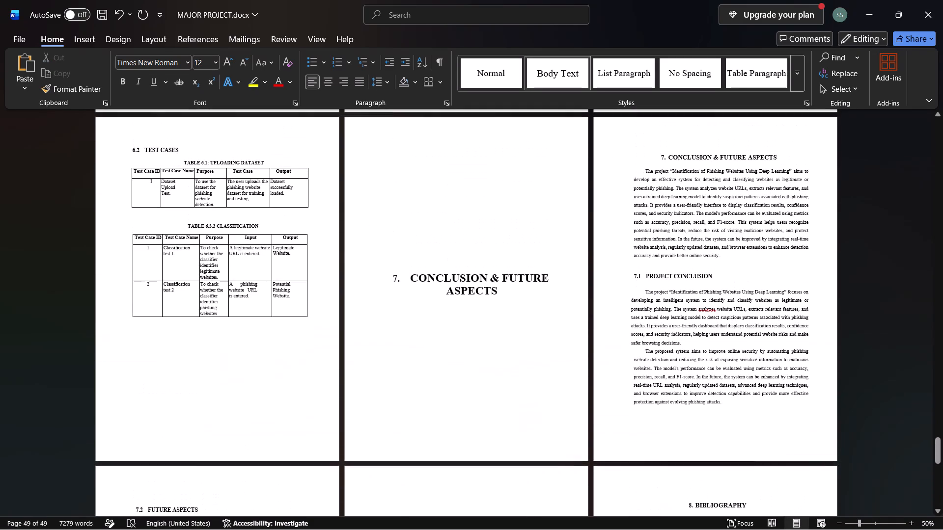
scroll(239, 387, up, 20)
scroll(239, 387, up, 8)
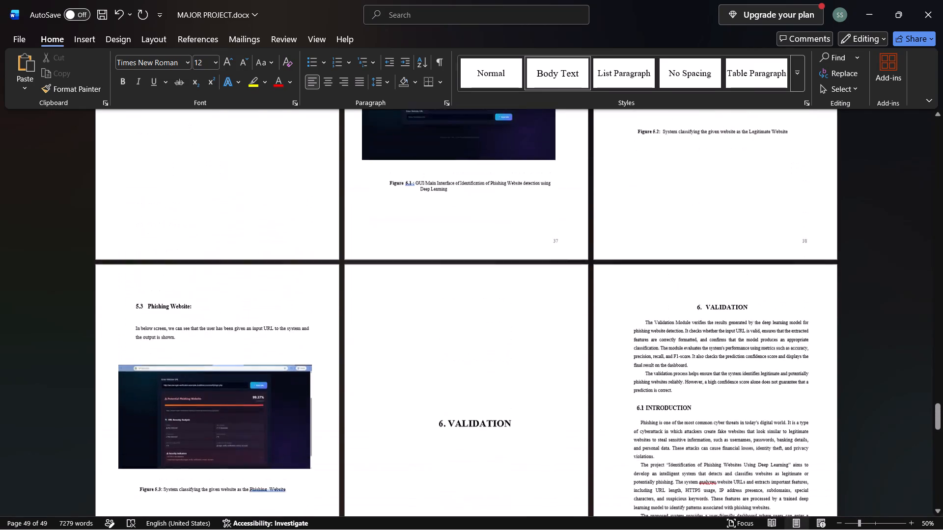
scroll(247, 367, up, 20)
scroll(247, 367, up, 16)
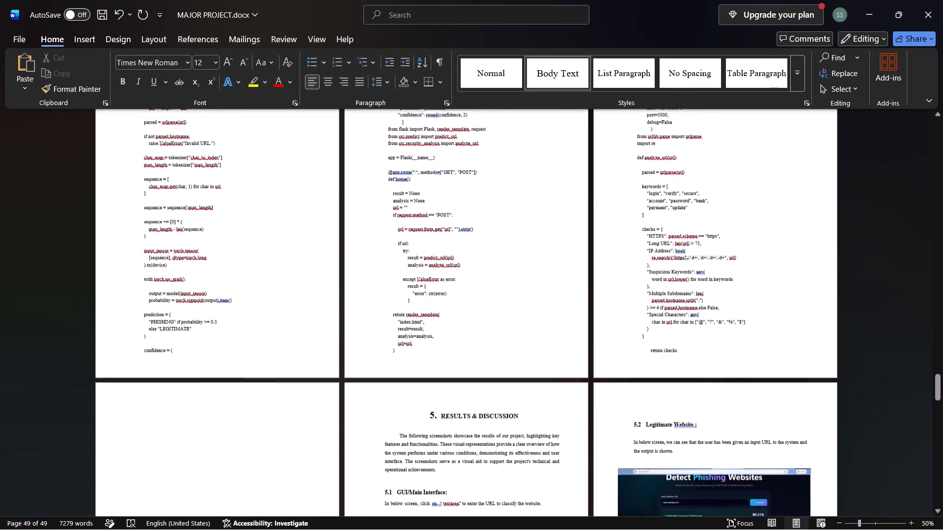
scroll(250, 363, up, 20)
scroll(250, 363, up, 15)
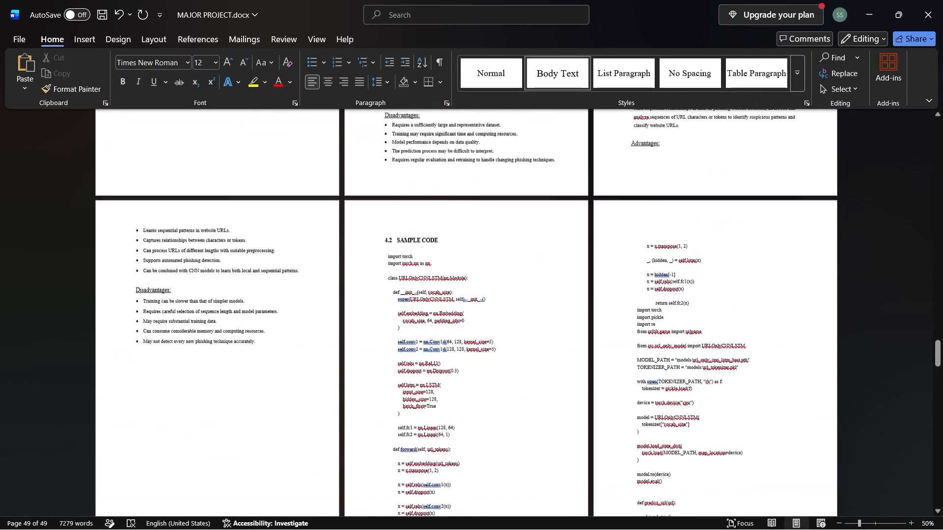
scroll(250, 363, up, 8)
scroll(250, 363, up, 14)
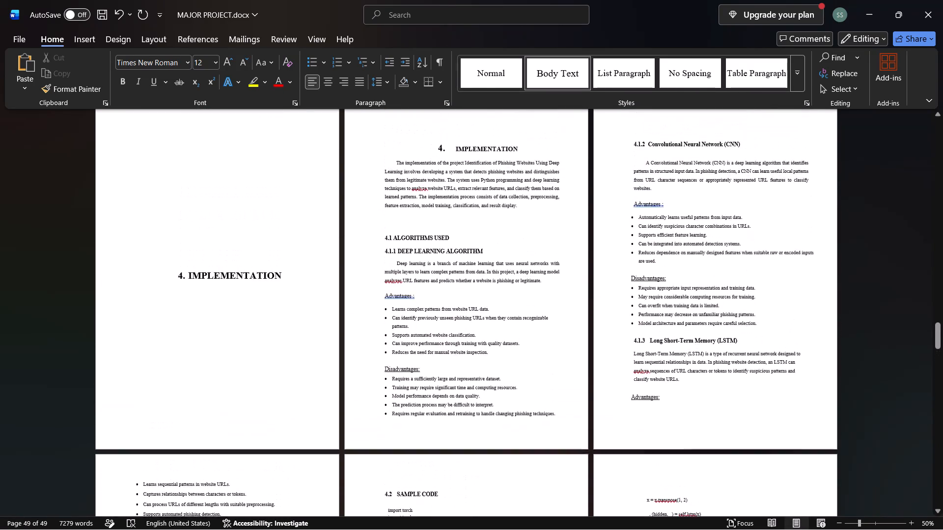
scroll(250, 363, up, 20)
scroll(250, 363, up, 6)
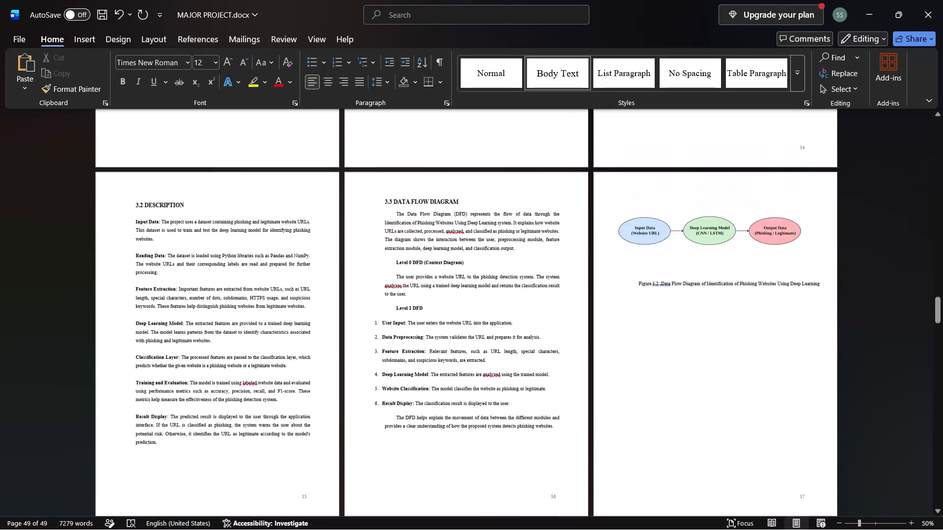
scroll(250, 363, up, 6)
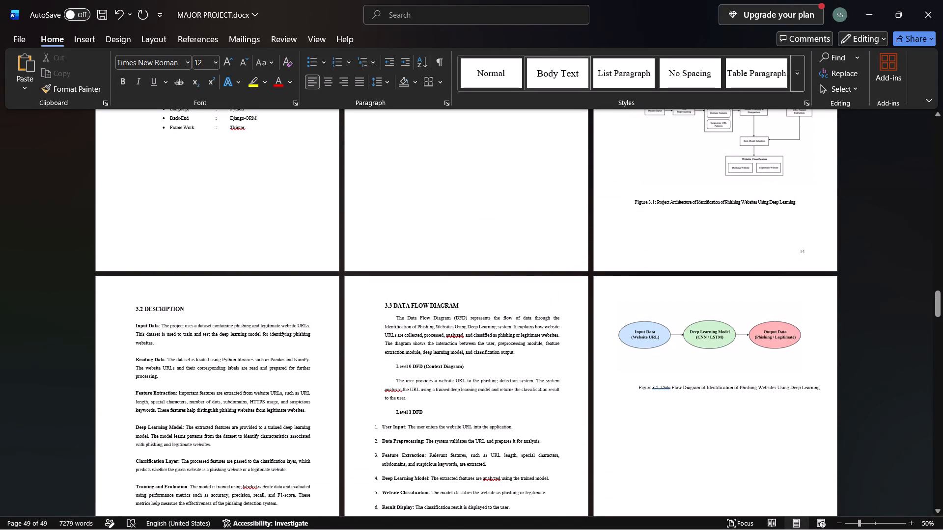
Add a black picture border to the Figure 3.2 data flow diagram.
click(665, 339)
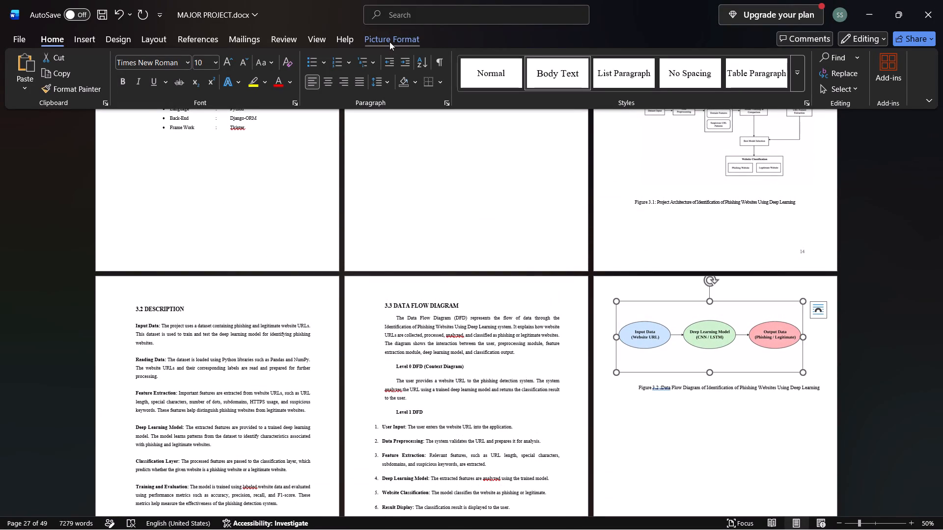
click(389, 40)
click(565, 60)
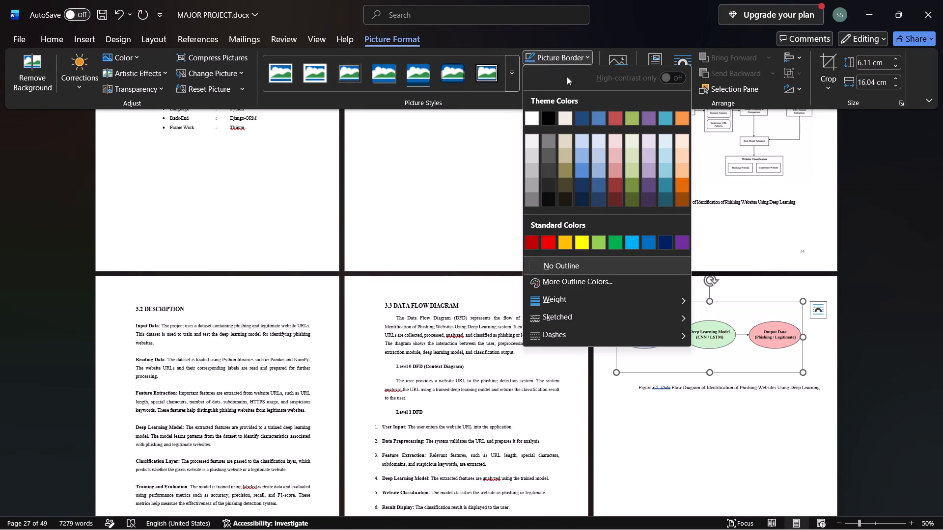
click(555, 115)
Add a black picture border to the Figure 3.1 project architecture diagram.
scroll(678, 212, up, 4)
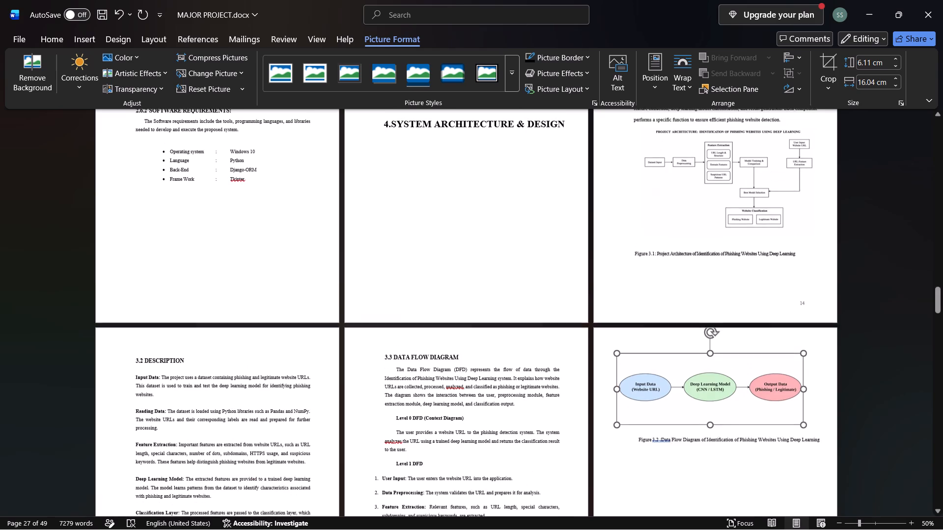
click(720, 195)
scroll(719, 190, up, 1)
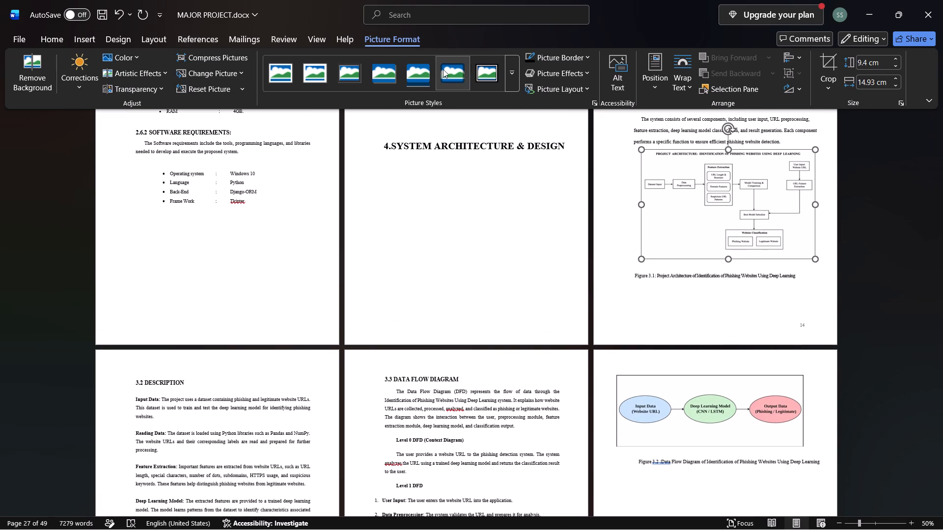
click(562, 59)
click(544, 118)
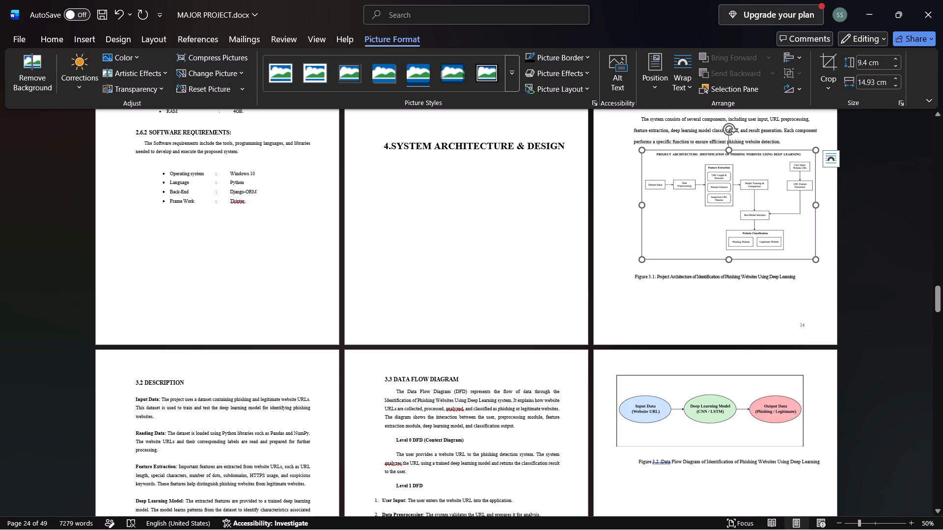
click(460, 274)
Review the report's pages from the System Architecture & Design chapter back to the cover page.
scroll(460, 273, up, 16)
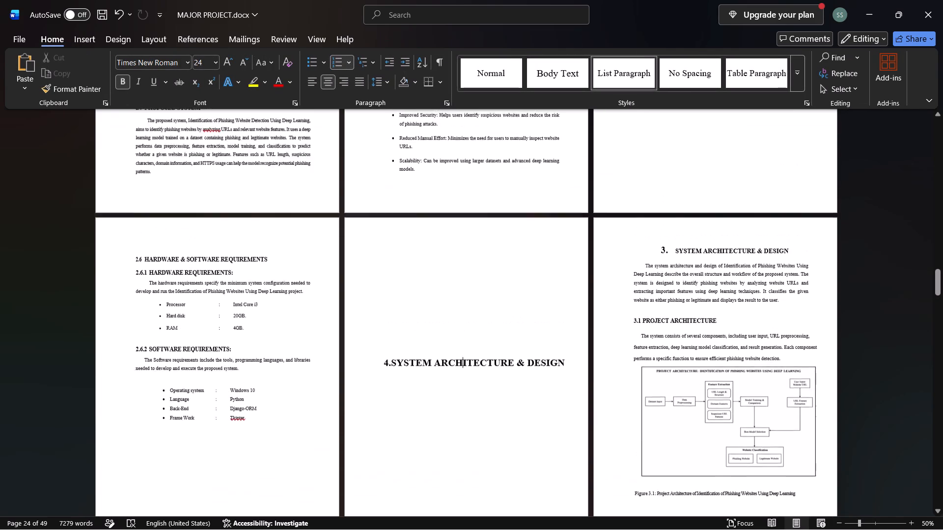
scroll(459, 270, up, 20)
scroll(459, 270, up, 8)
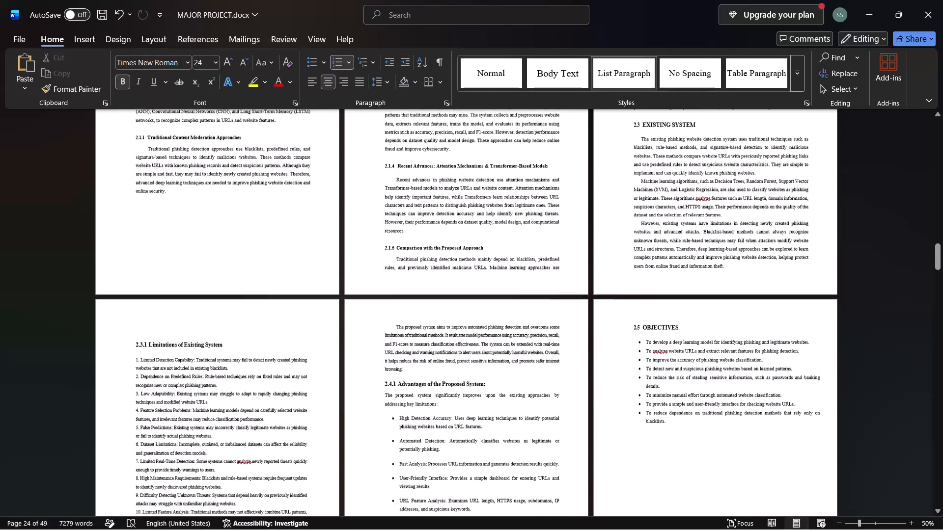
scroll(460, 261, up, 20)
scroll(460, 261, up, 10)
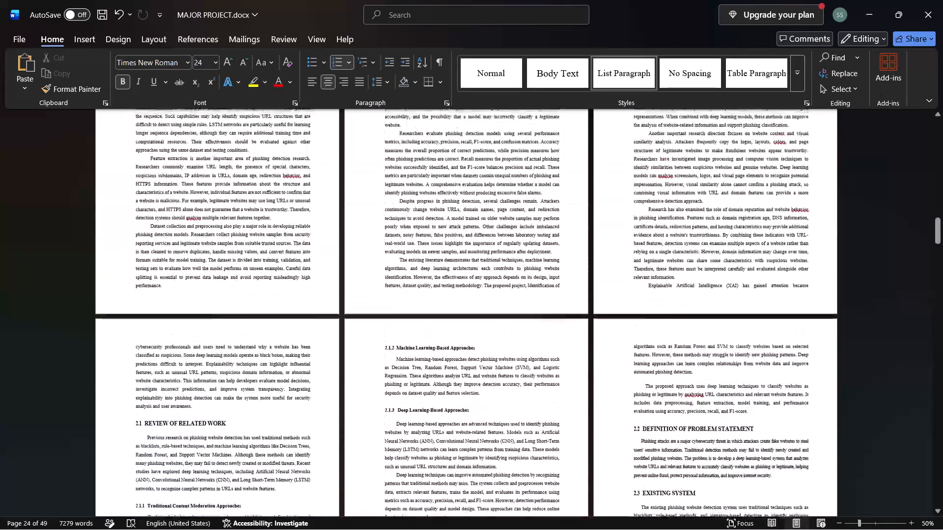
scroll(460, 240, up, 20)
scroll(460, 240, up, 13)
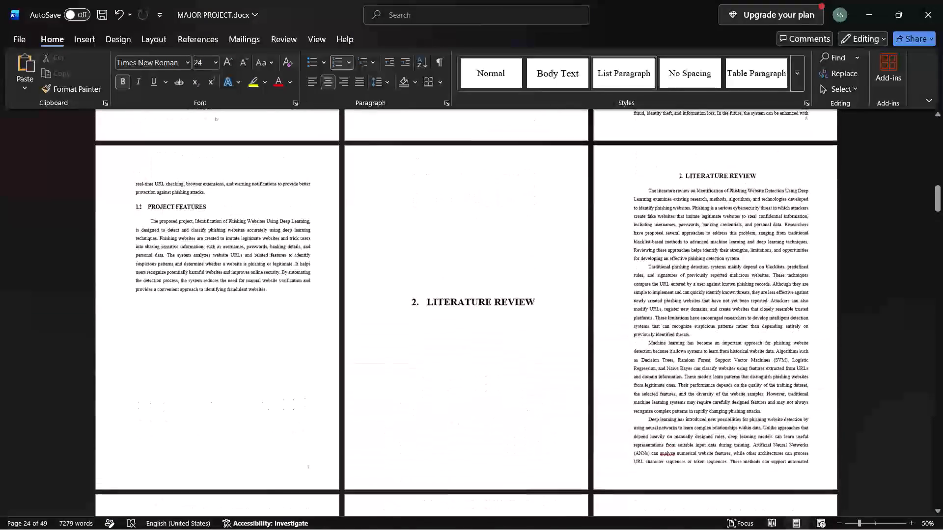
scroll(462, 228, up, 20)
scroll(462, 228, up, 9)
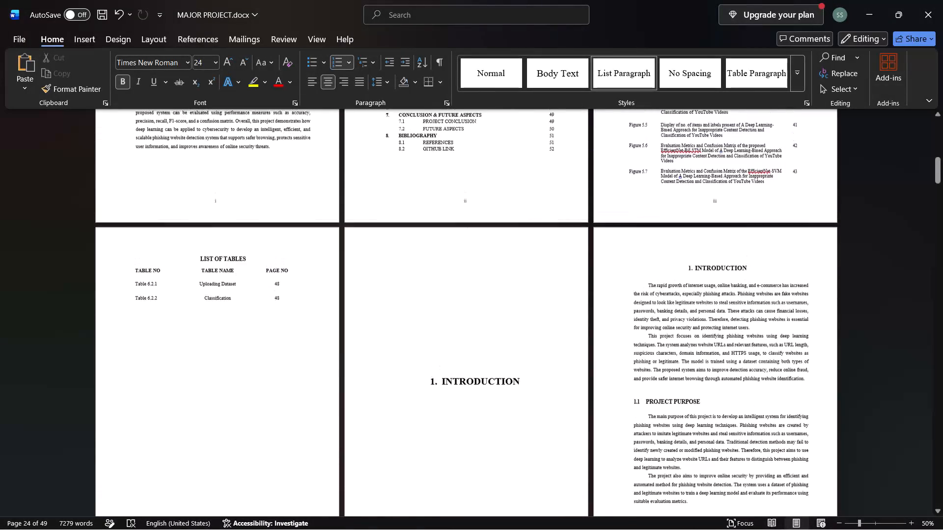
scroll(464, 219, up, 20)
scroll(464, 219, up, 4)
scroll(469, 202, up, 20)
scroll(469, 202, up, 1)
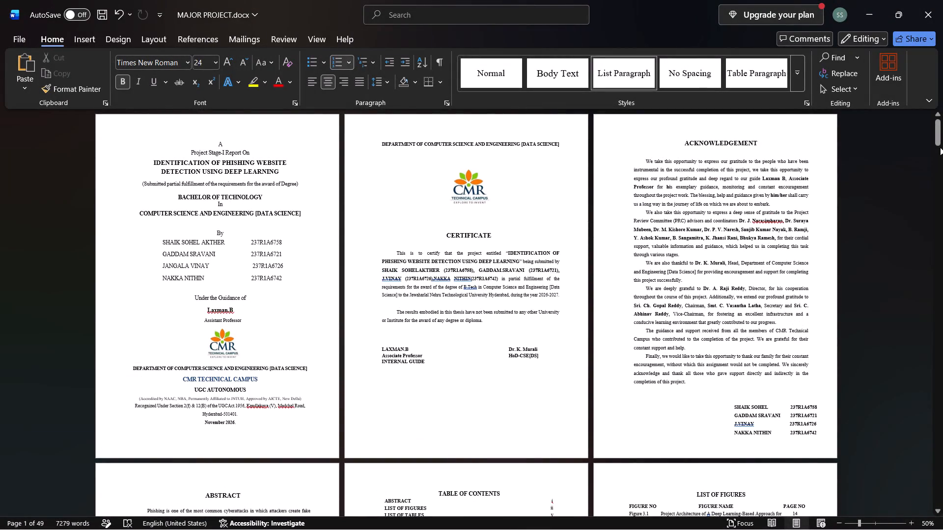
drag(940, 132, 942, 389)
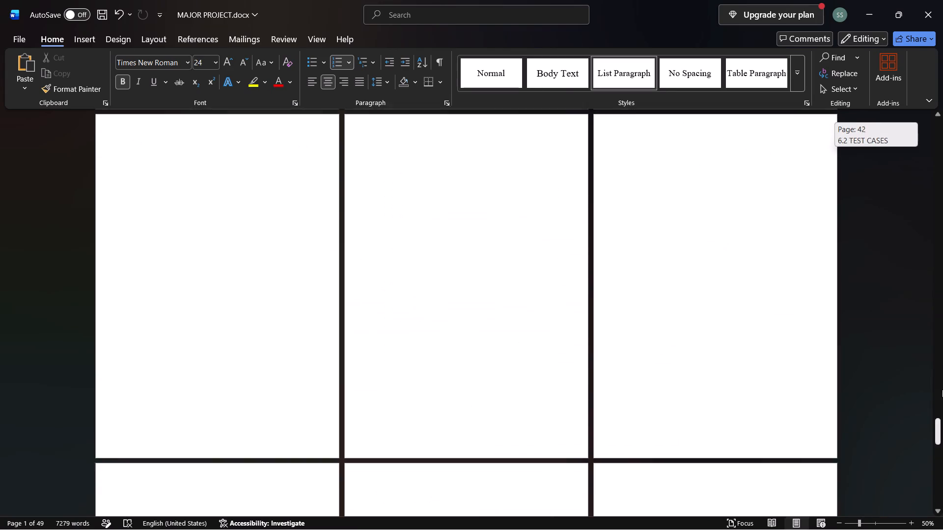
drag(942, 389, 908, 124)
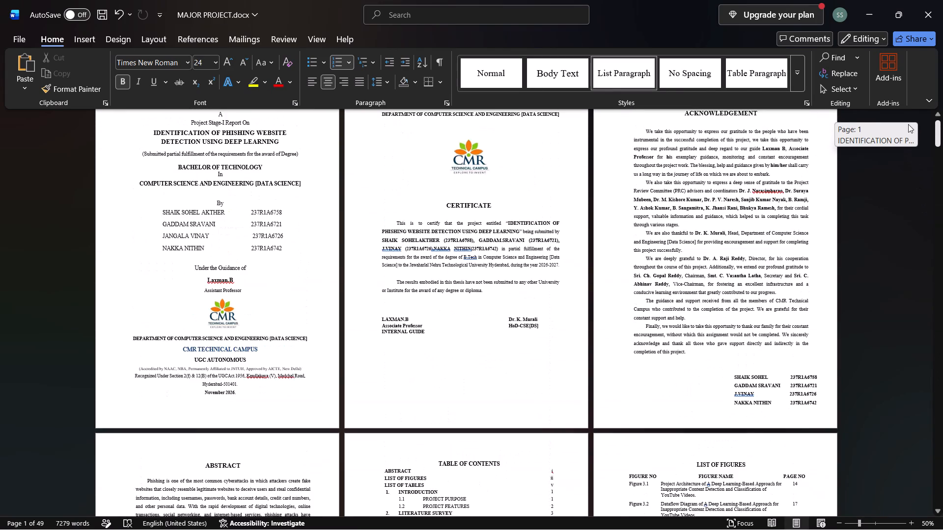
drag(908, 124, 907, 98)
Save the report as MAJOR PROJECT.docx in Word Document format on New Volume (D:).
click(14, 35)
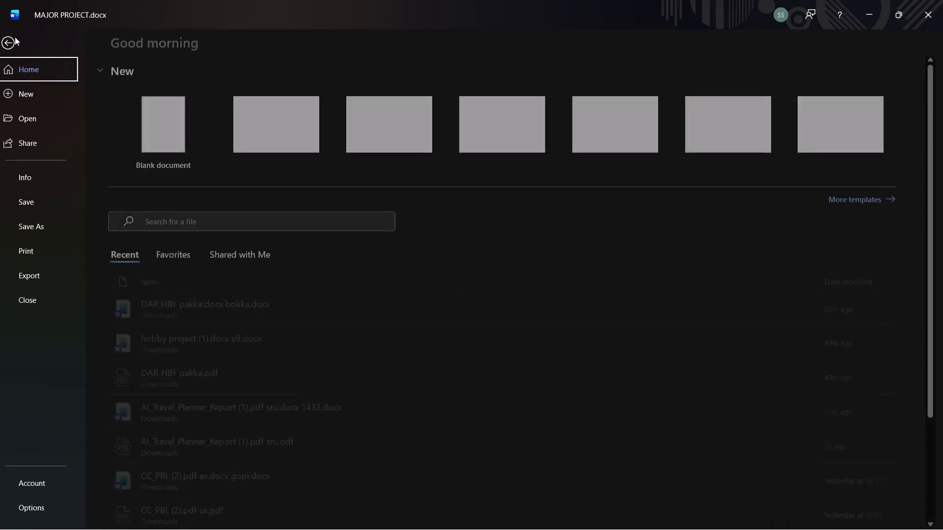
click(36, 230)
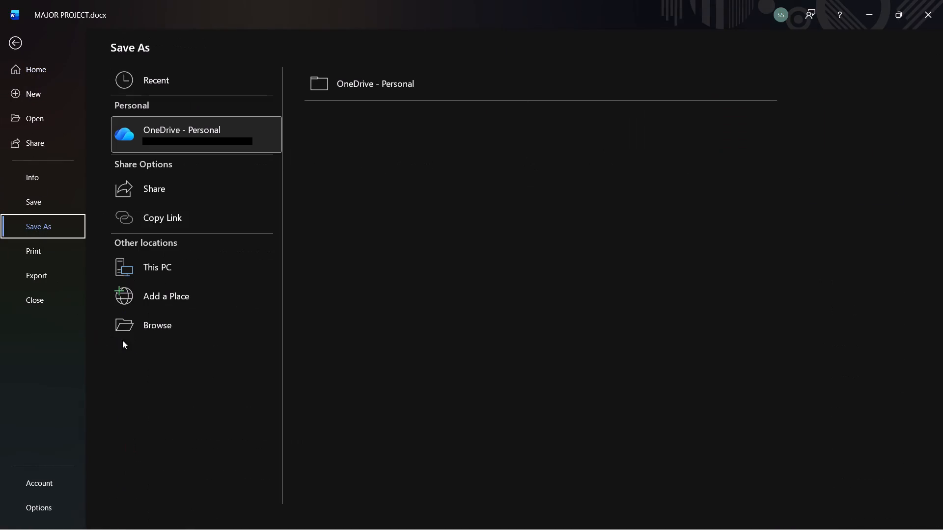
click(139, 333)
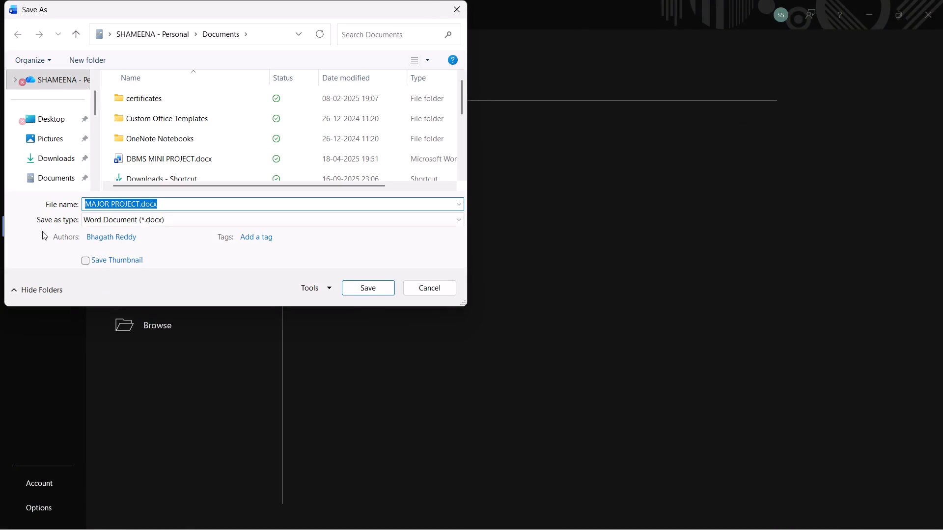
scroll(52, 150, down, 7)
click(77, 100)
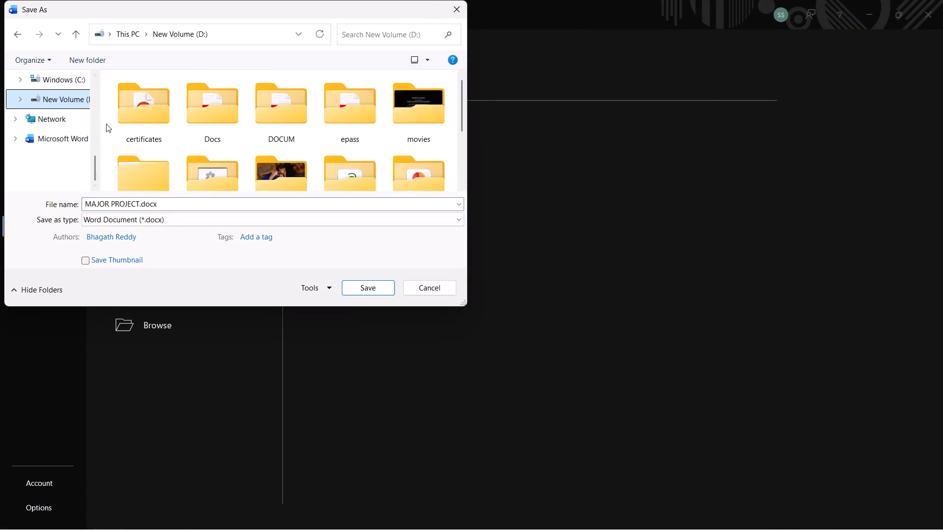
scroll(266, 129, down, 13)
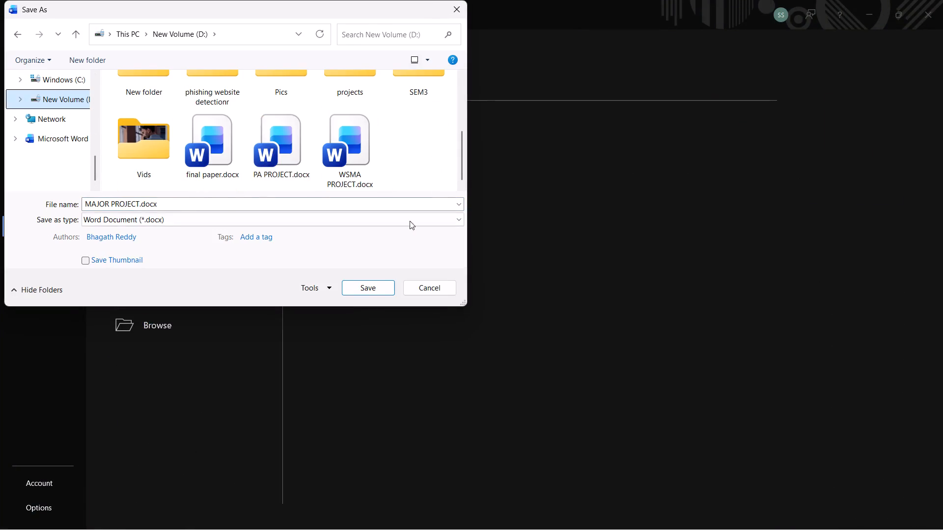
click(369, 289)
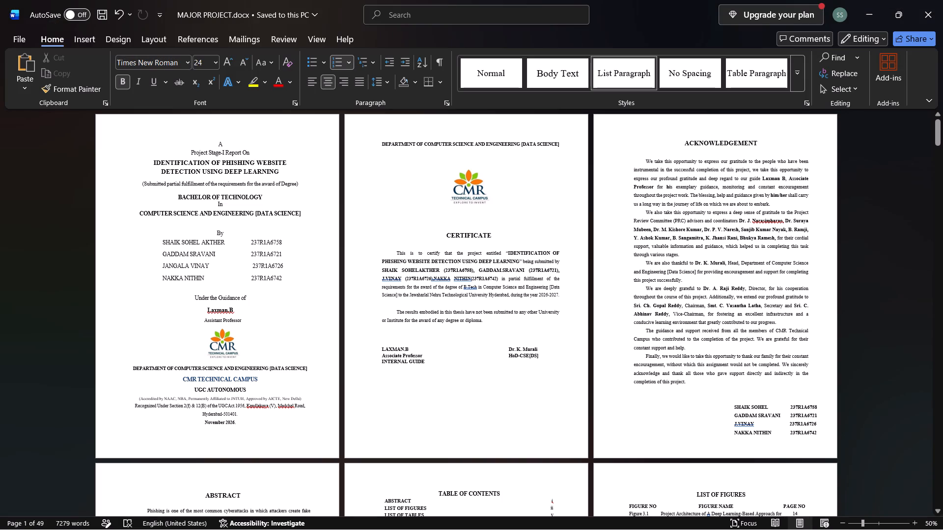
Place the text cursor in the empty area below the heading on the Introduction chapter's title page.
scroll(388, 327, down, 18)
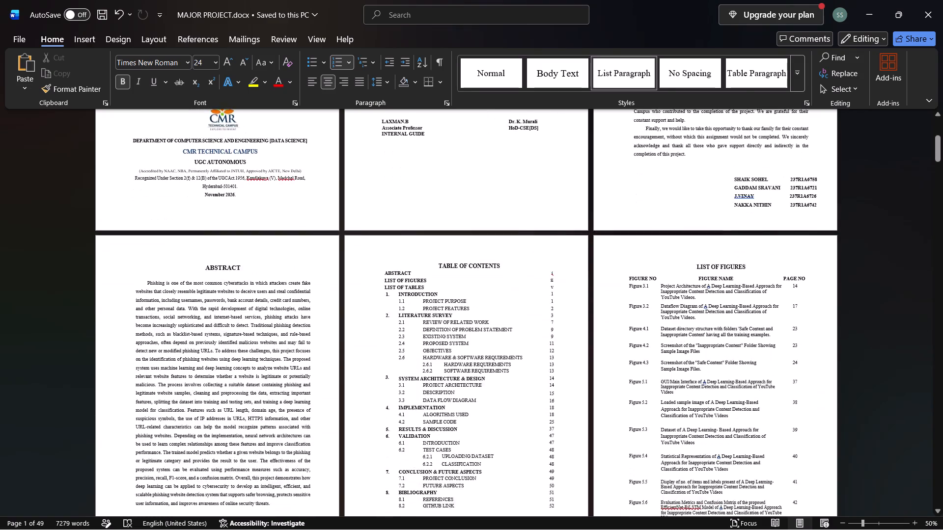
scroll(381, 300, down, 11)
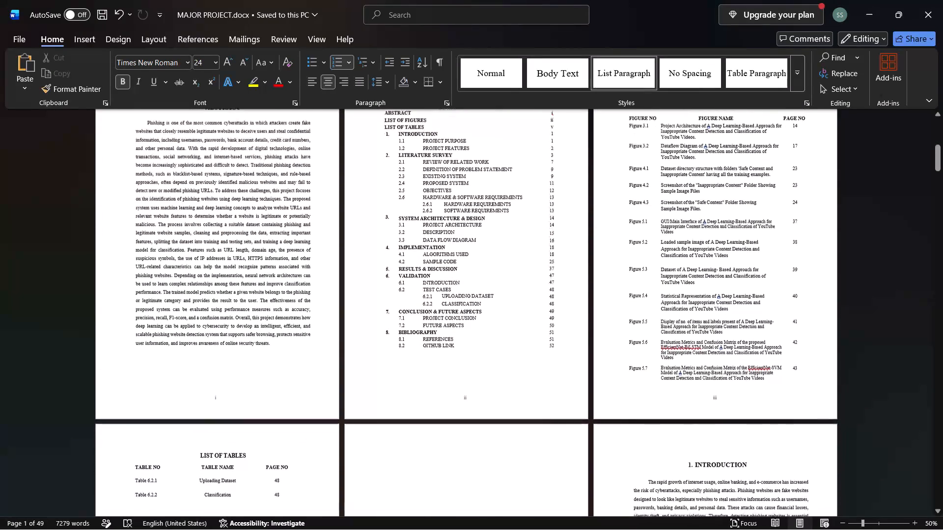
scroll(379, 300, down, 20)
scroll(379, 300, down, 3)
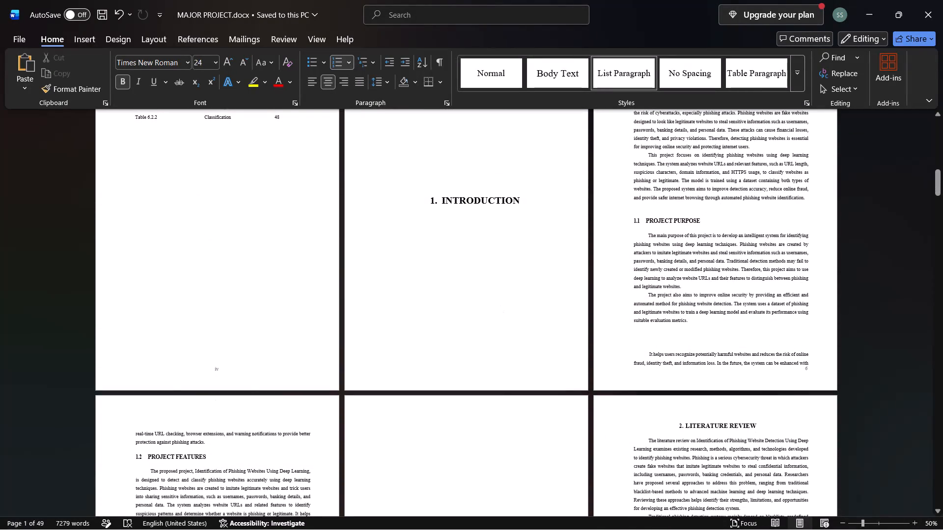
click(506, 338)
double_click(481, 292)
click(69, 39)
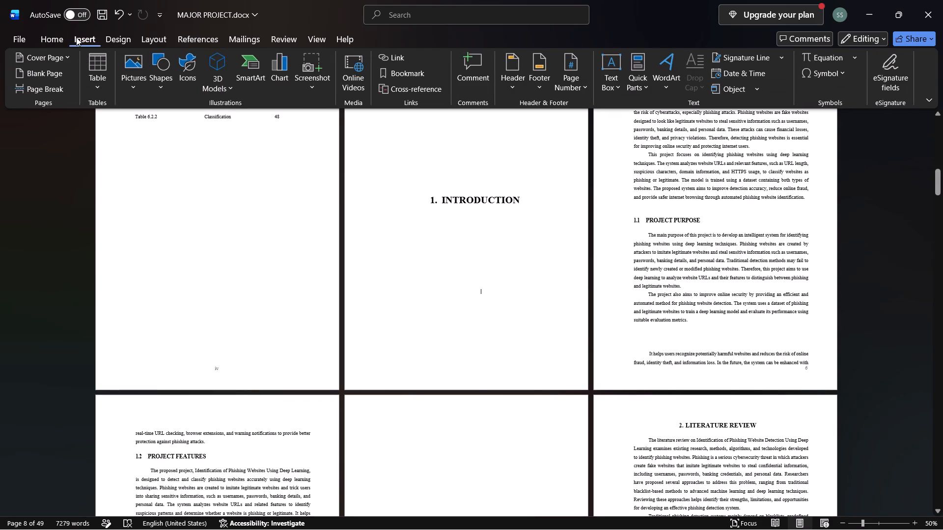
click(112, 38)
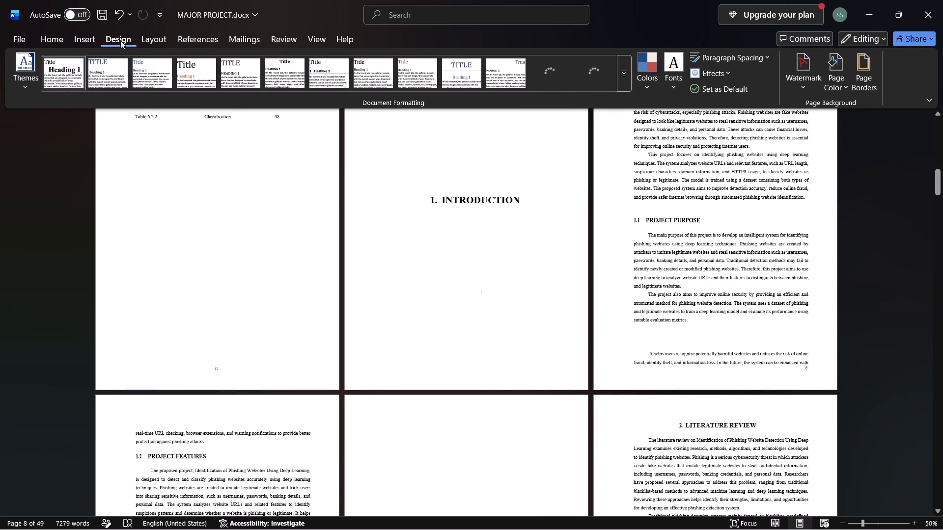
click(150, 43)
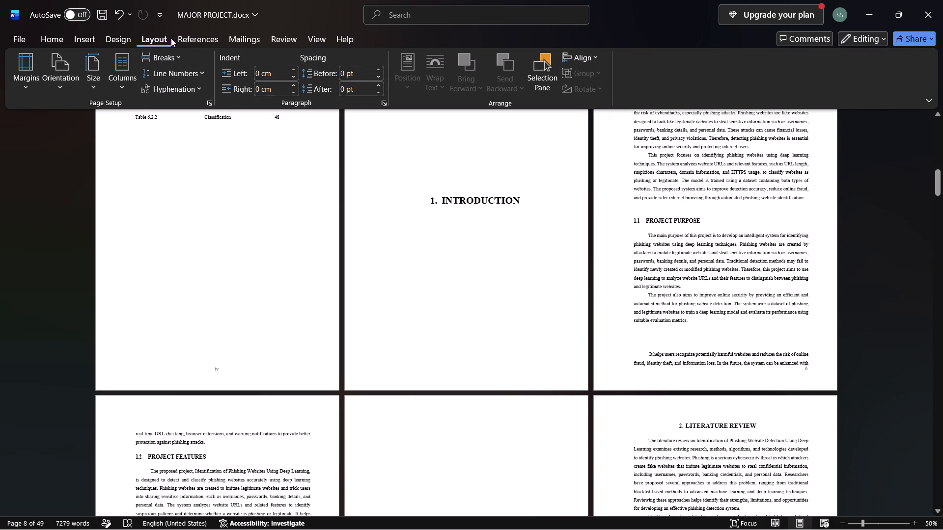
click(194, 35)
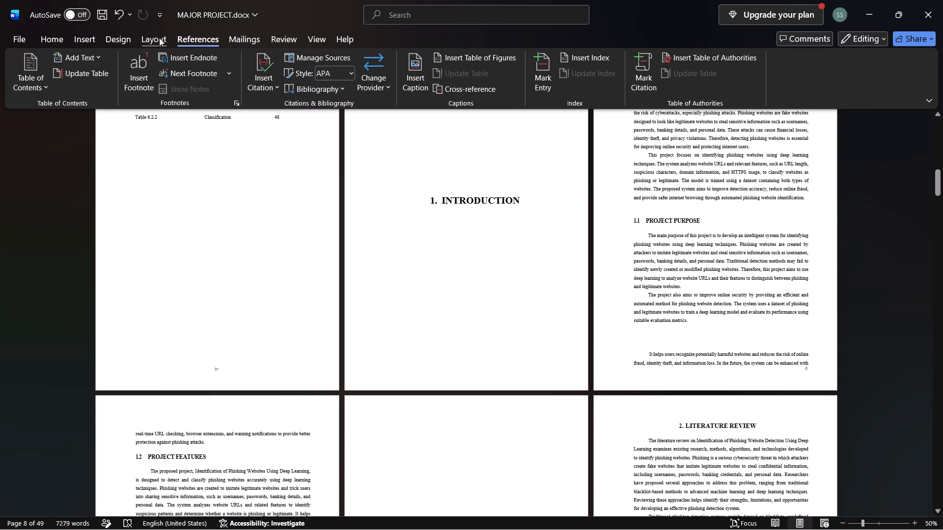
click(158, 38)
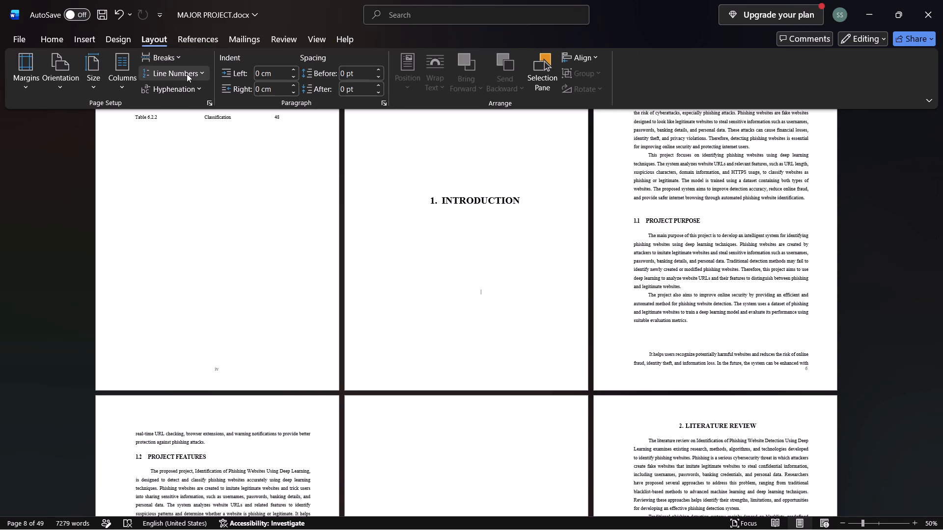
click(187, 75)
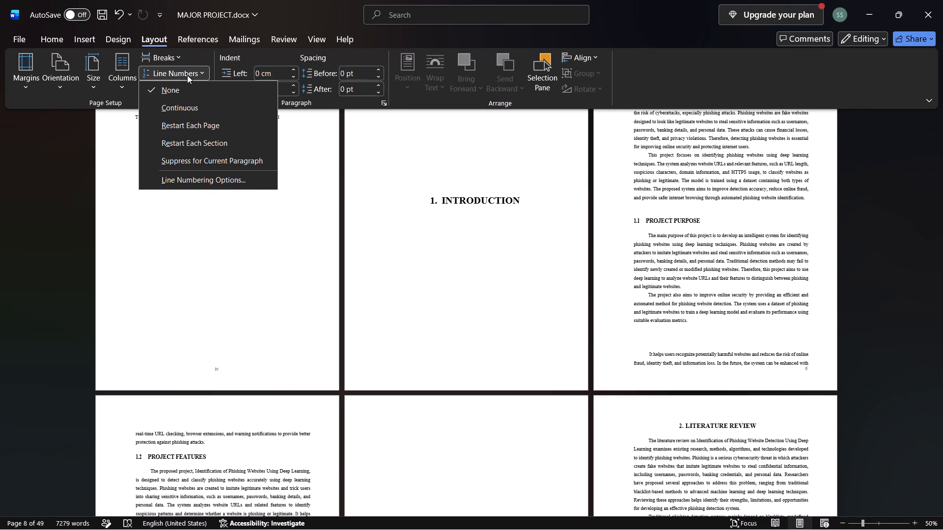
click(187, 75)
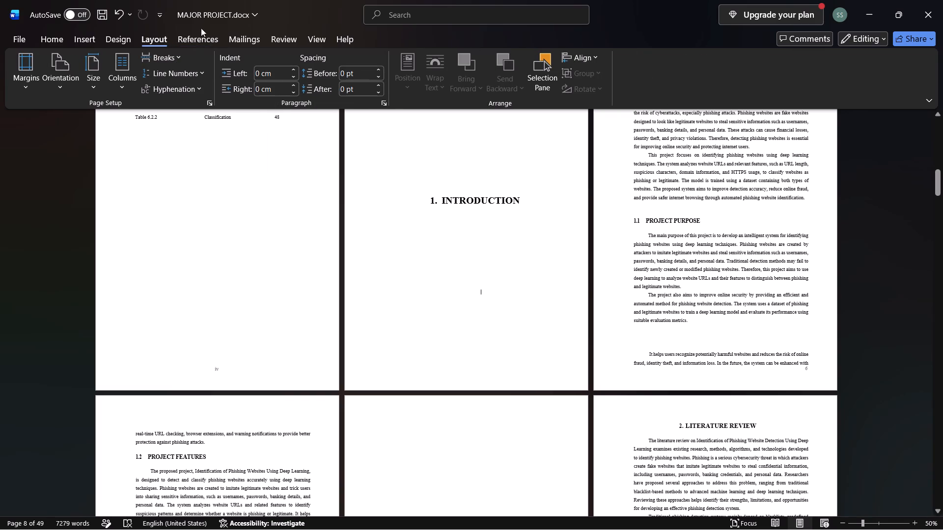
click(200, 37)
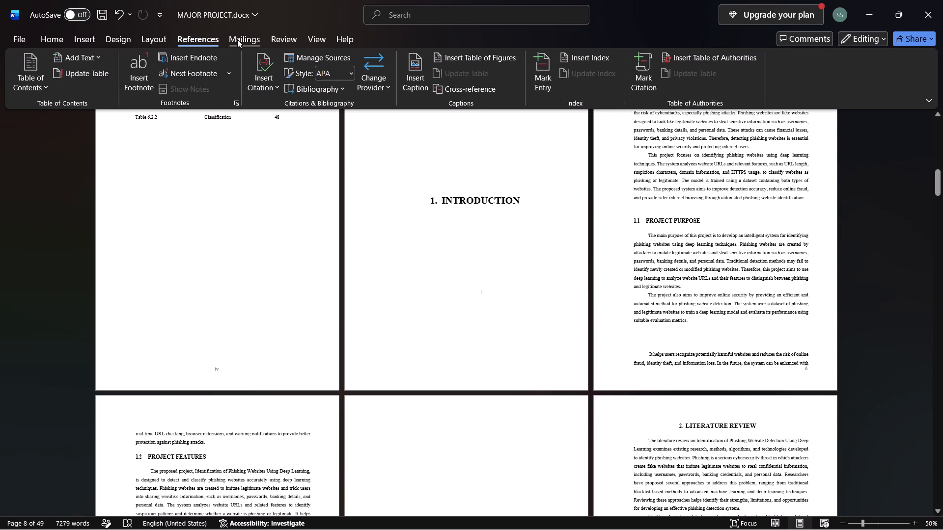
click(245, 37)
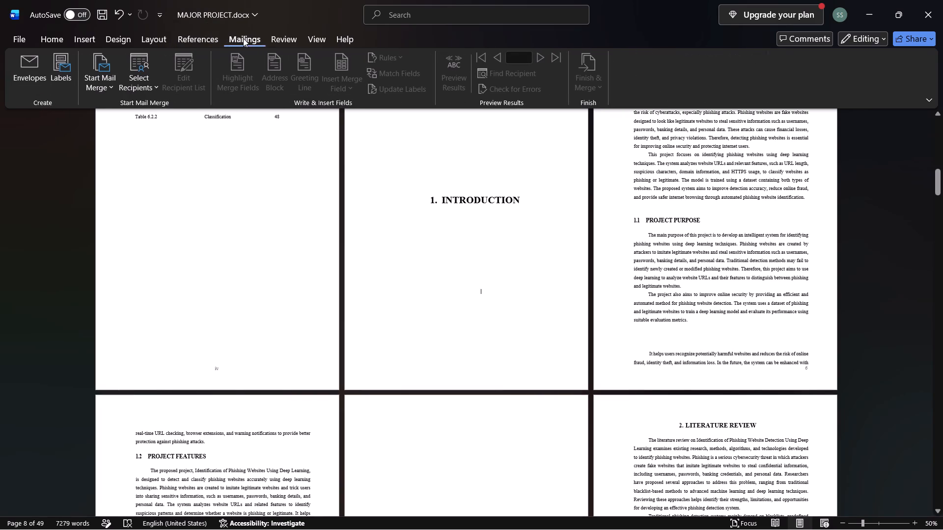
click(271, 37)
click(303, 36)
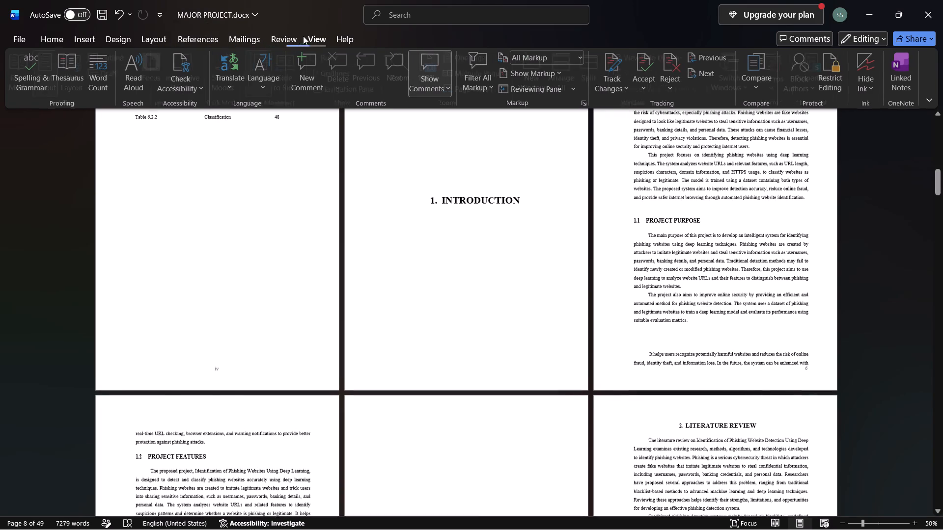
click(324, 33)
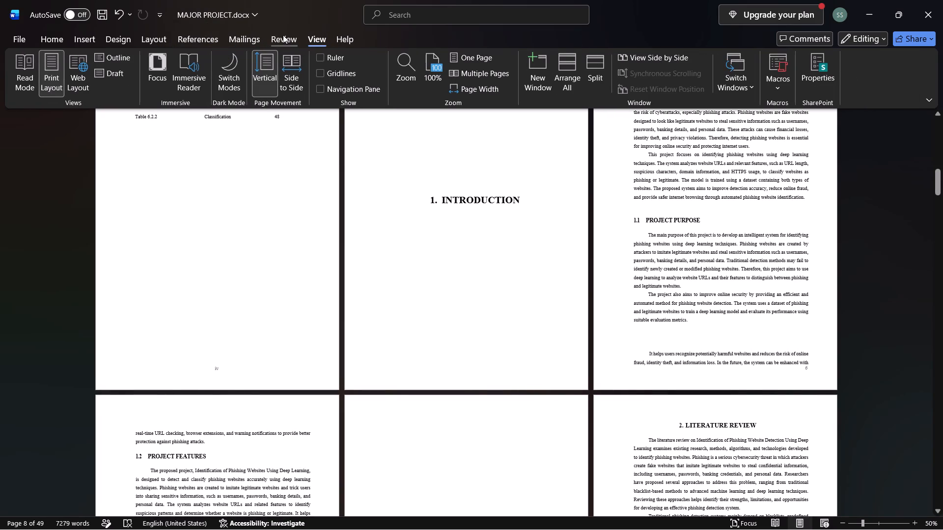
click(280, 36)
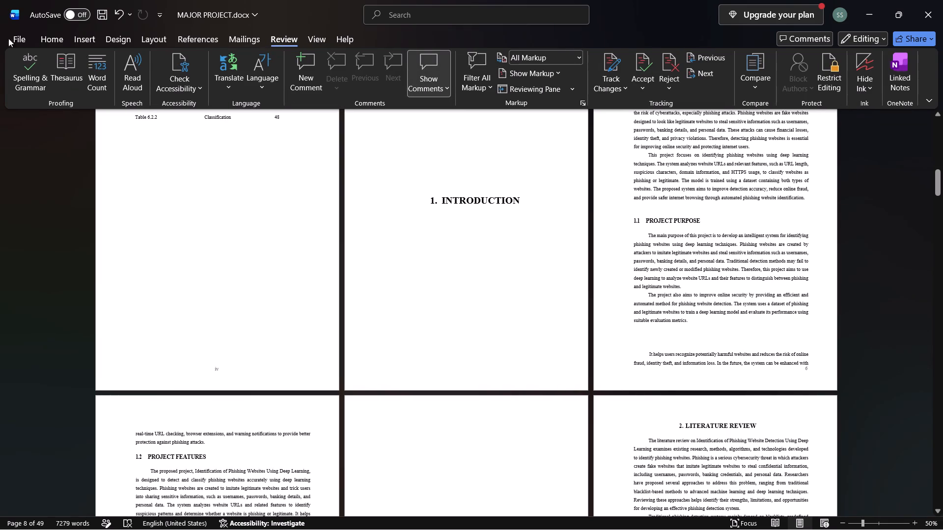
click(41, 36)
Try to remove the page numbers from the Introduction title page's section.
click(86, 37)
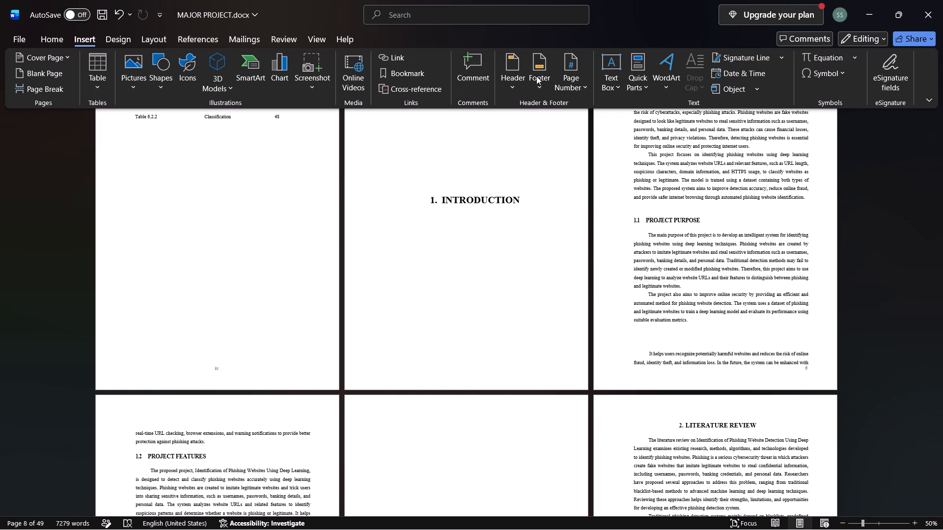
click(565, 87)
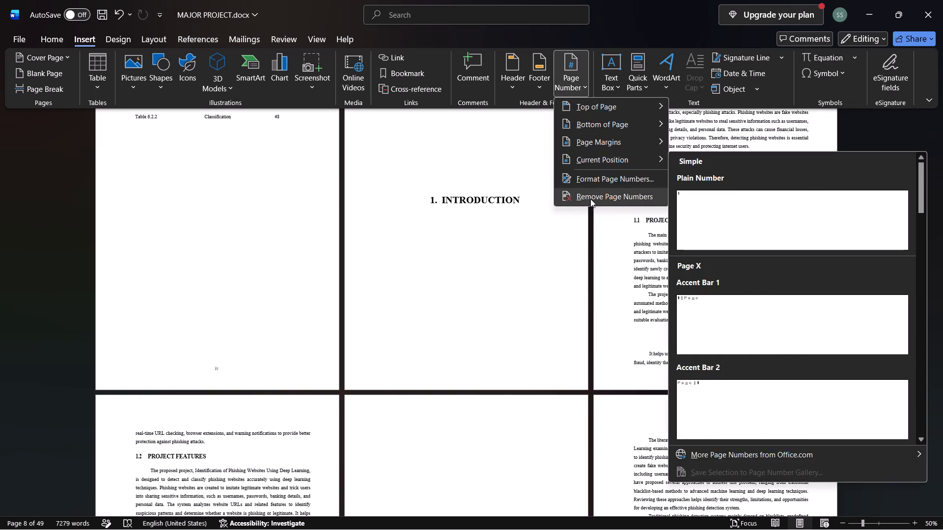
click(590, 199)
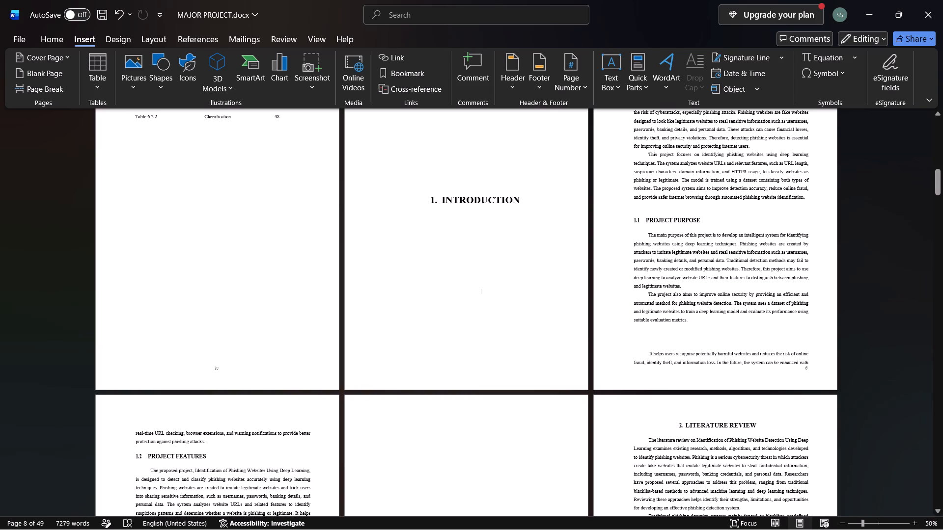
Insert a bottom-of-page number in the Plain Number 2 style on the Introduction title page.
click(579, 87)
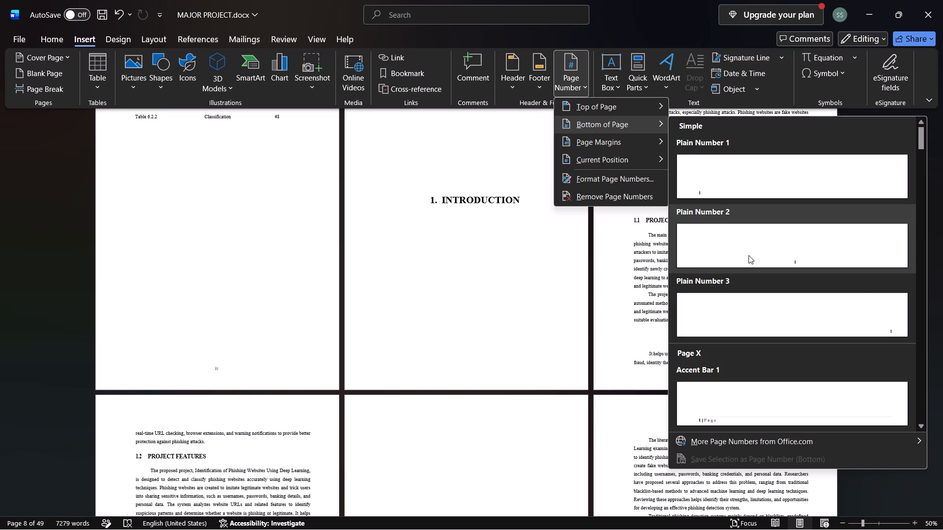
click(749, 255)
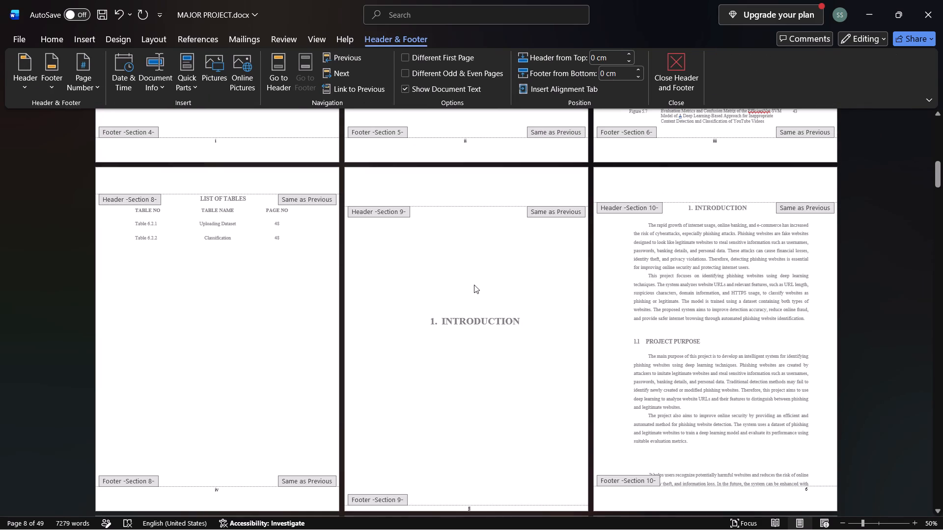
Check the footer page numbers on the front-matter and Introduction pages, then close header and footer editing.
scroll(472, 278, down, 8)
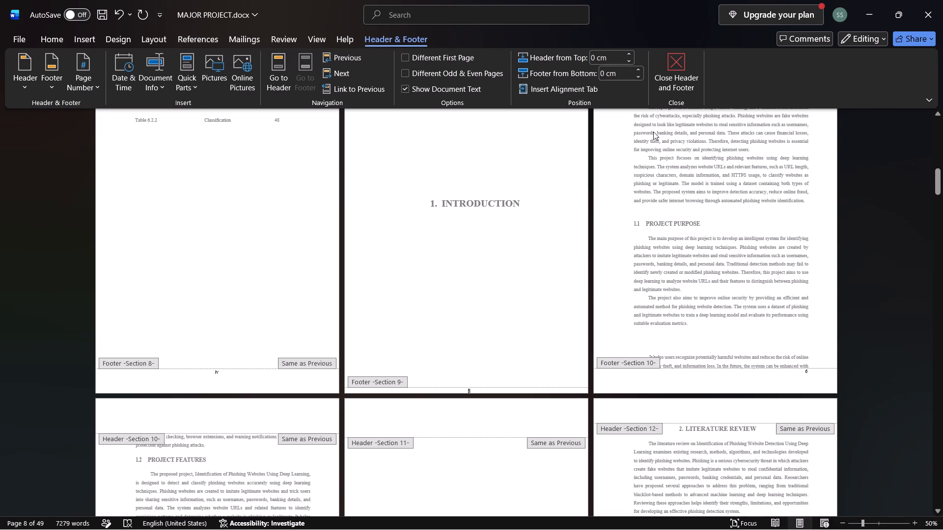
scroll(646, 141, up, 5)
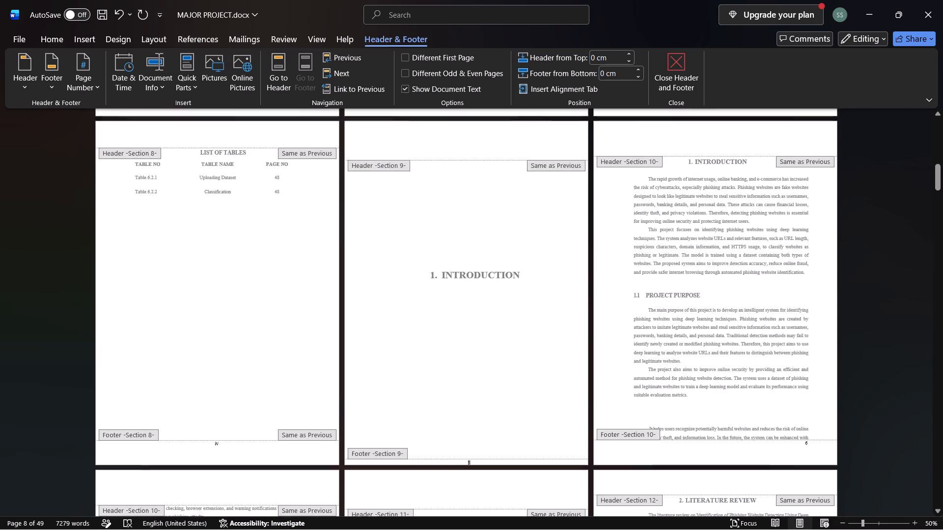
scroll(647, 143, up, 17)
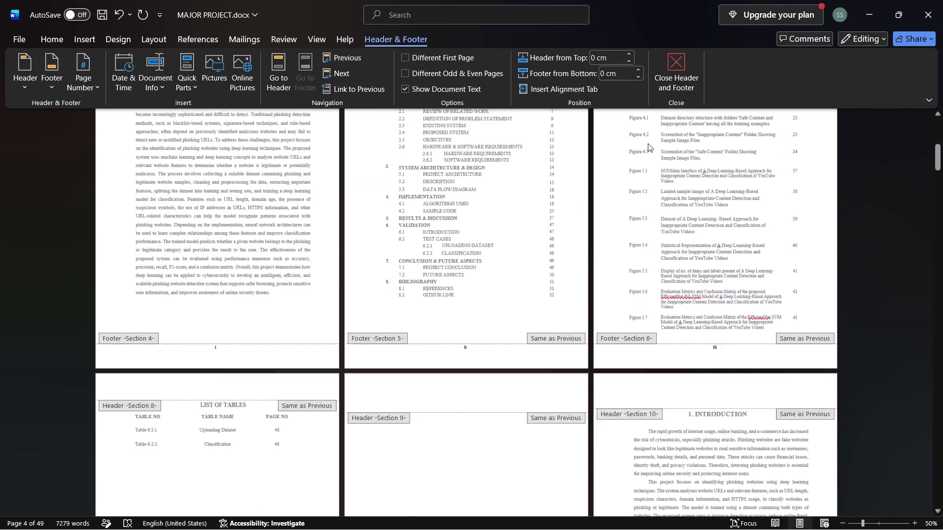
scroll(648, 143, up, 16)
scroll(648, 143, up, 8)
scroll(647, 140, down, 20)
scroll(647, 140, down, 12)
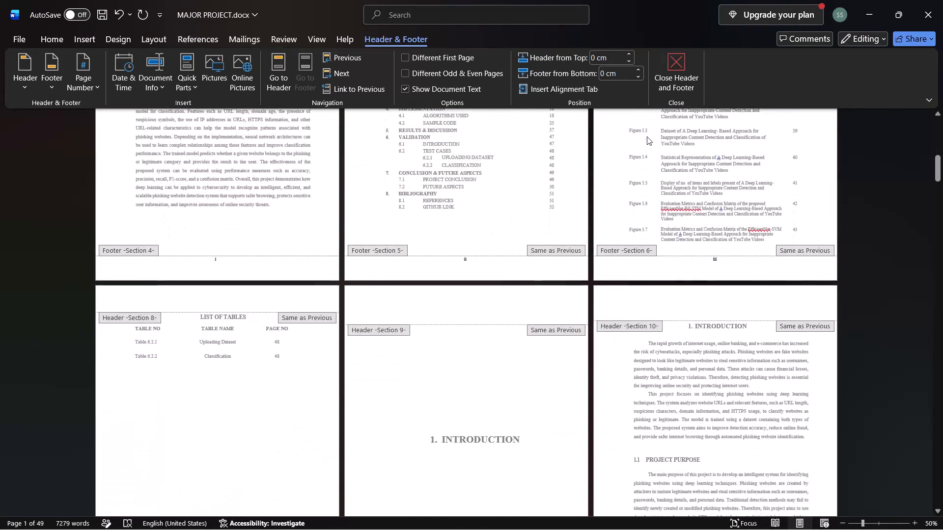
scroll(647, 136, down, 10)
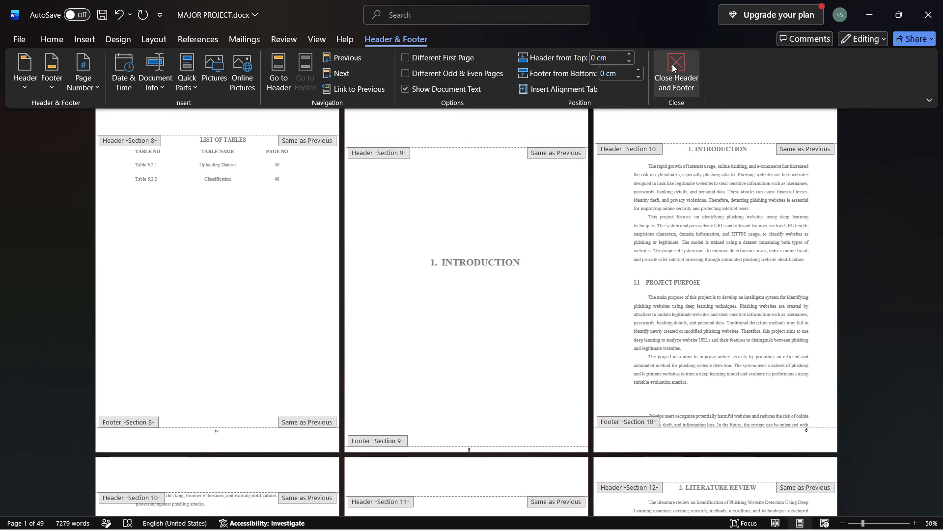
click(672, 64)
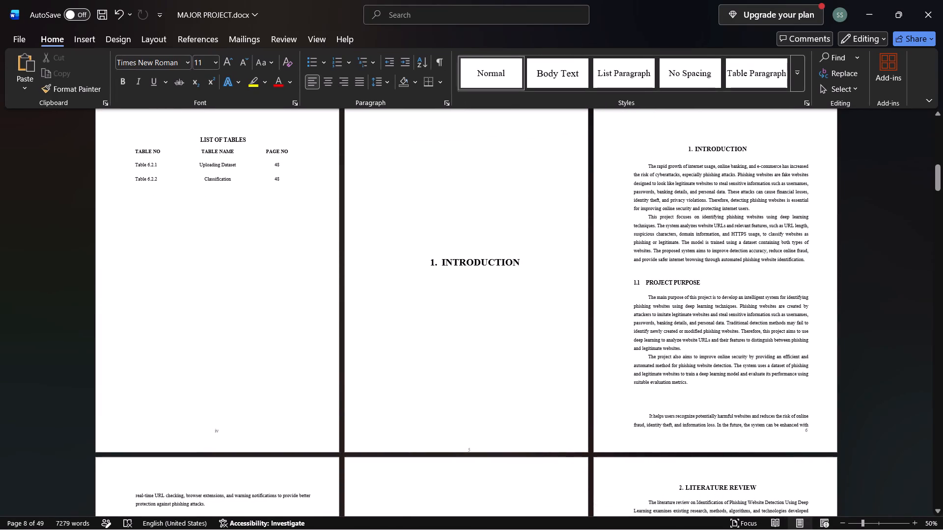
Set the page numbering of the Introduction title page's section to start at 1, in the 1, 2, 3 format.
click(481, 443)
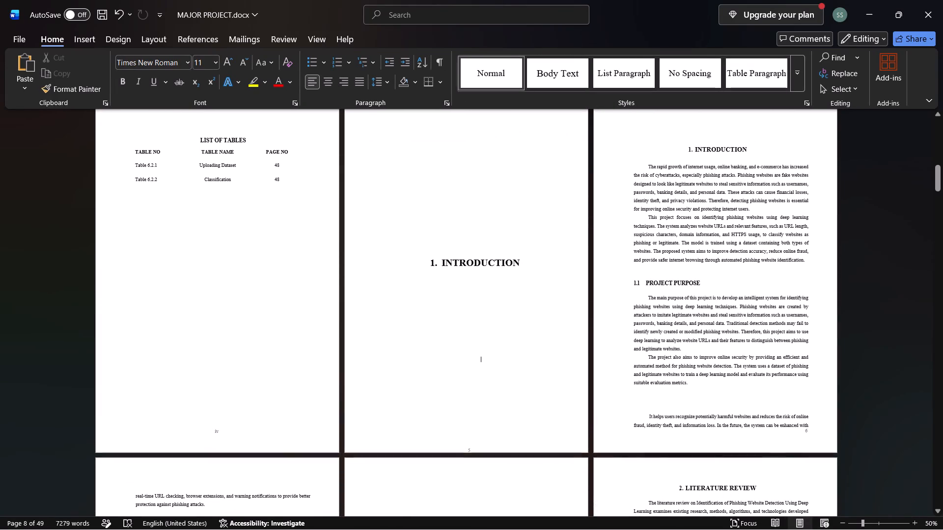
right_click(452, 326)
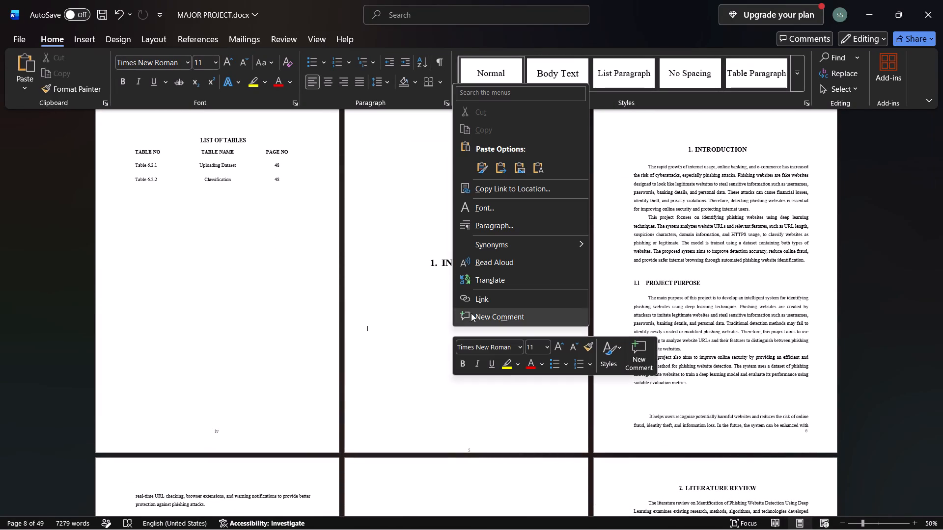
click(425, 313)
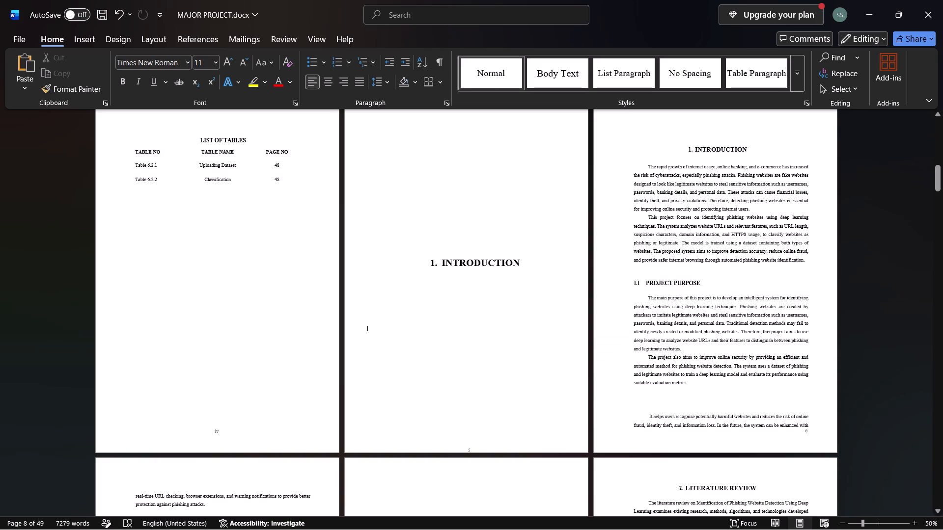
click(92, 39)
click(577, 86)
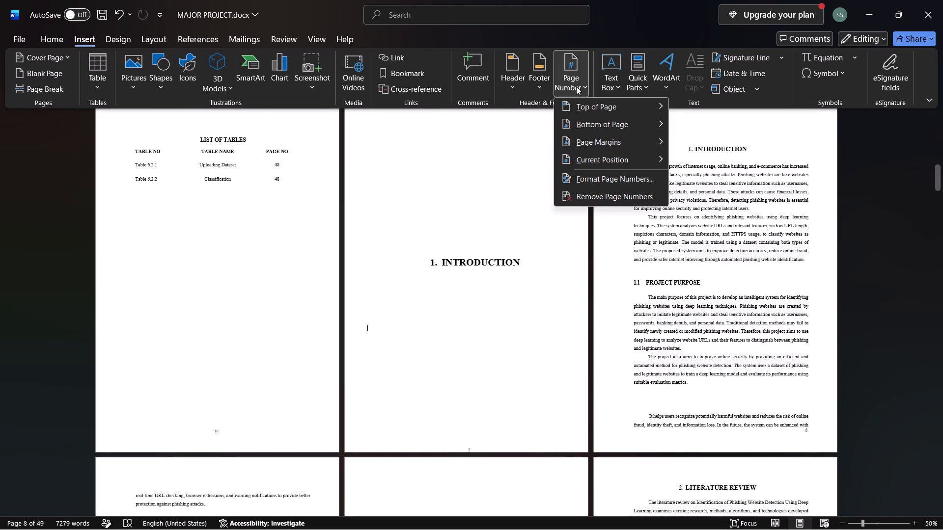
click(602, 181)
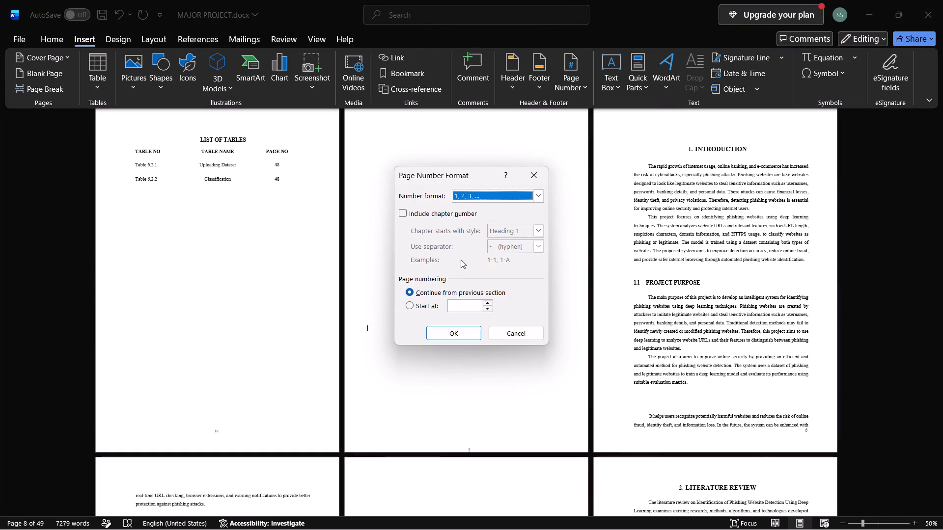
click(411, 306)
click(463, 328)
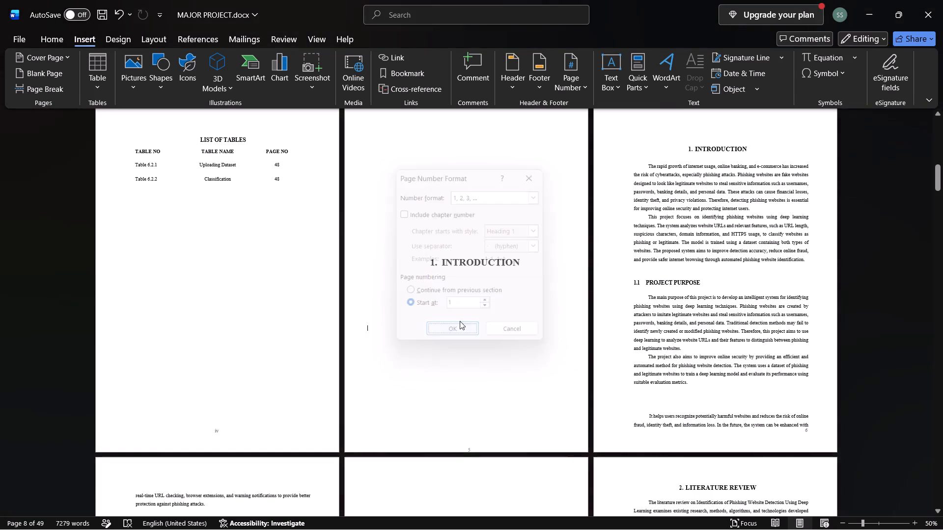
Examine the footer page numbers across the Introduction and Literature Review pages.
scroll(600, 319, down, 10)
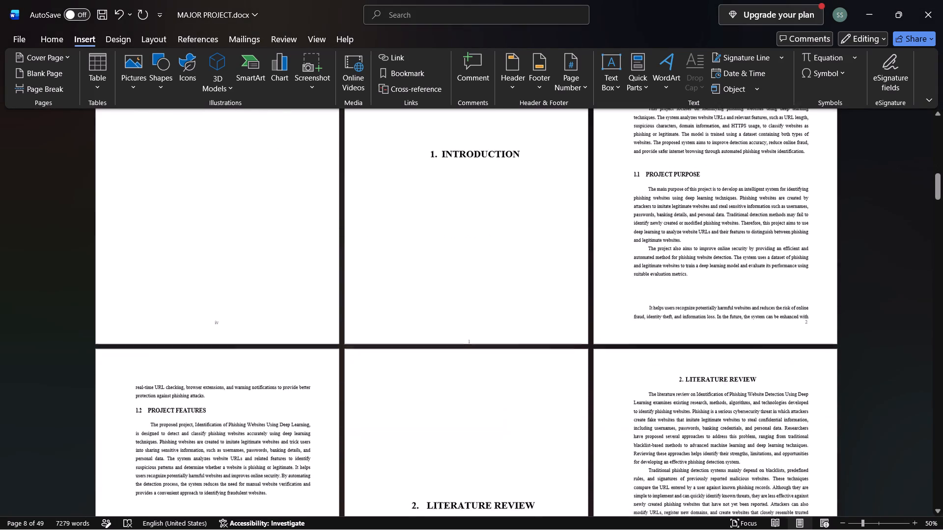
scroll(595, 311, down, 14)
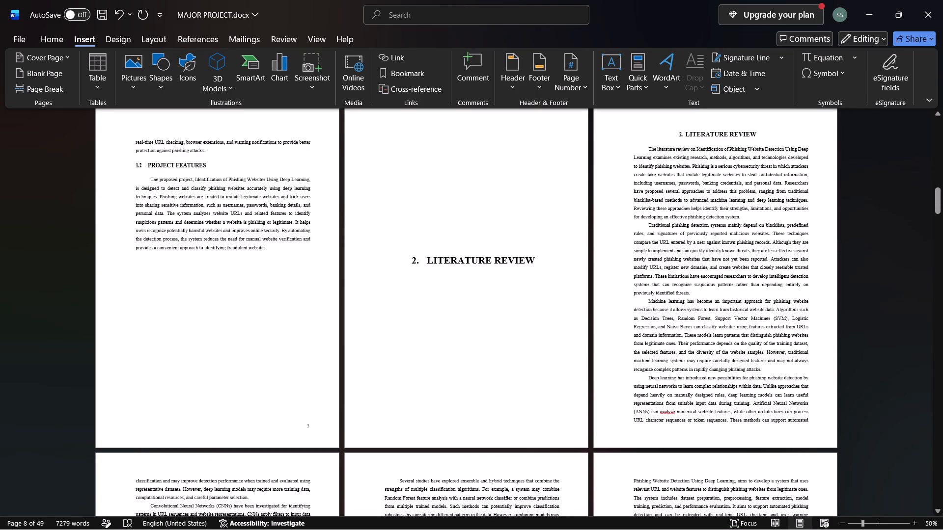
scroll(586, 288, down, 6)
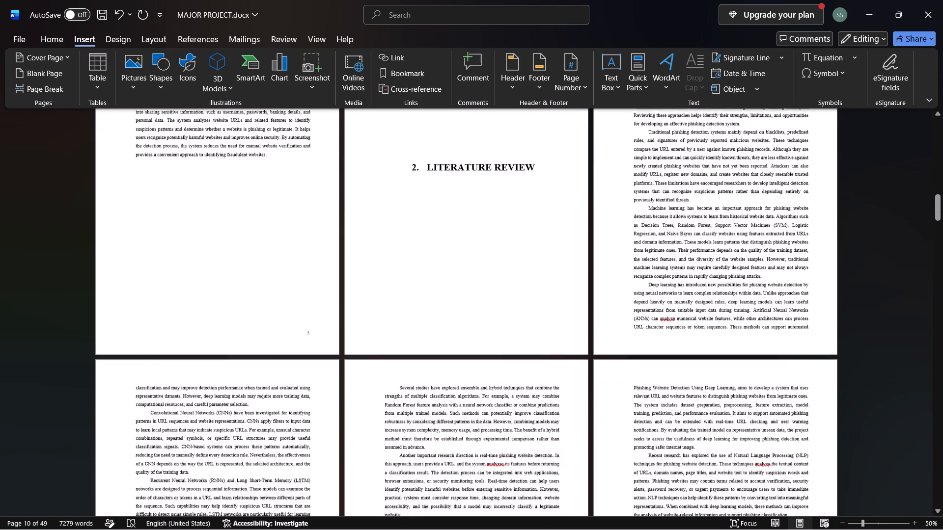
scroll(586, 288, down, 18)
scroll(578, 268, up, 10)
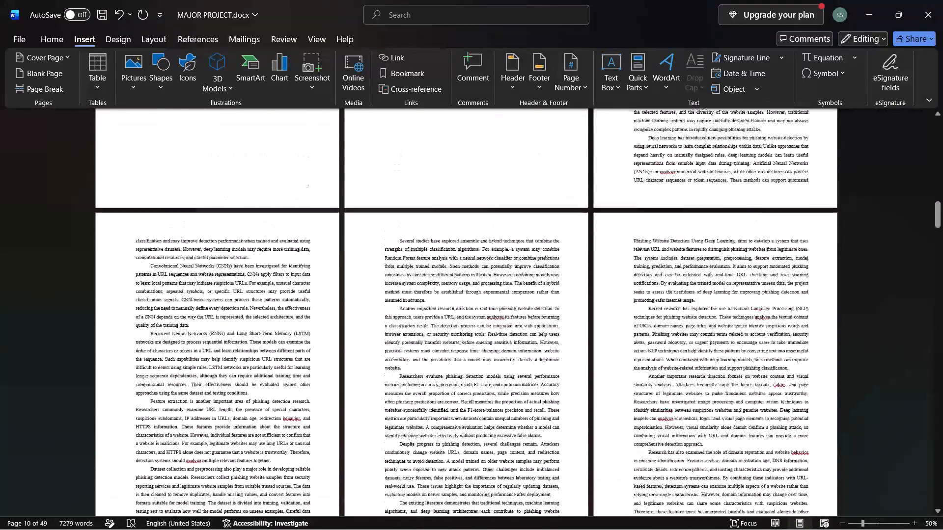
scroll(578, 253, up, 19)
scroll(578, 246, up, 6)
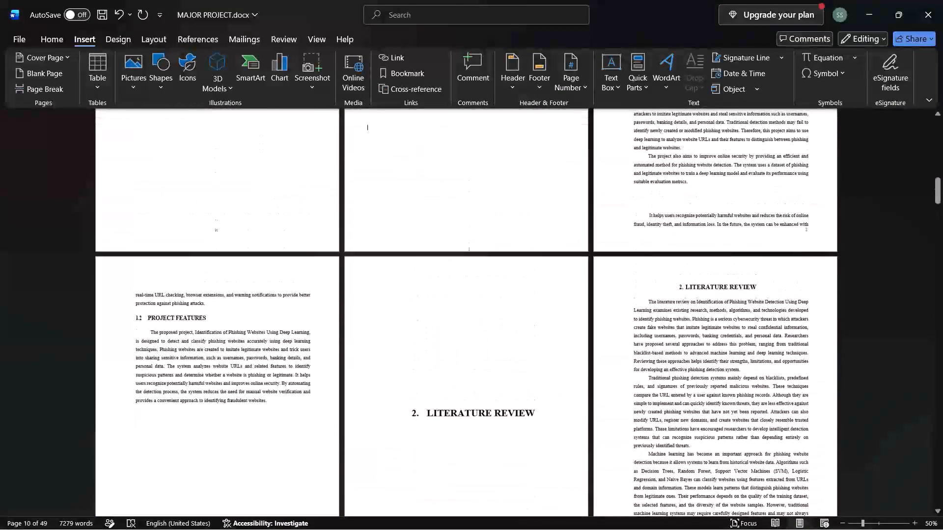
scroll(768, 202, up, 5)
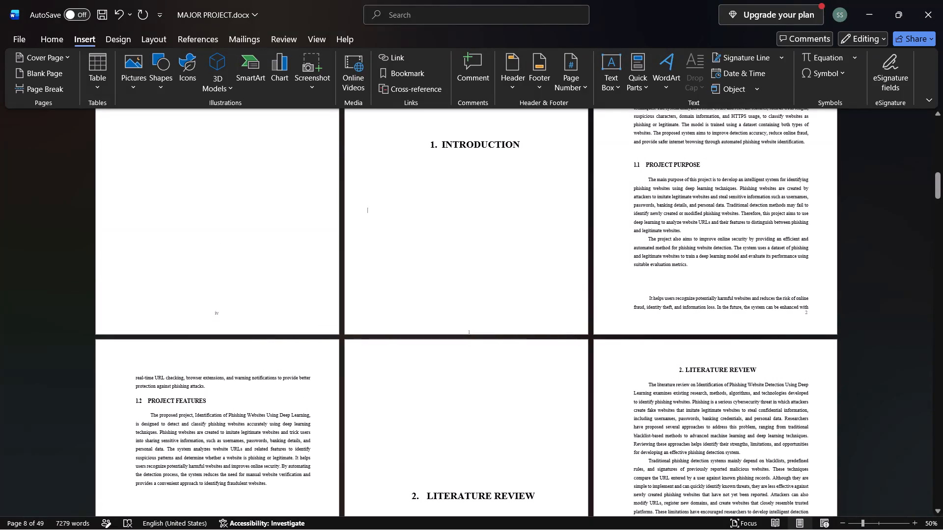
Split the first Project Purpose paragraph so that "Traditional detection methods may fail" starts a new paragraph.
click(708, 287)
click(727, 203)
key(Return)
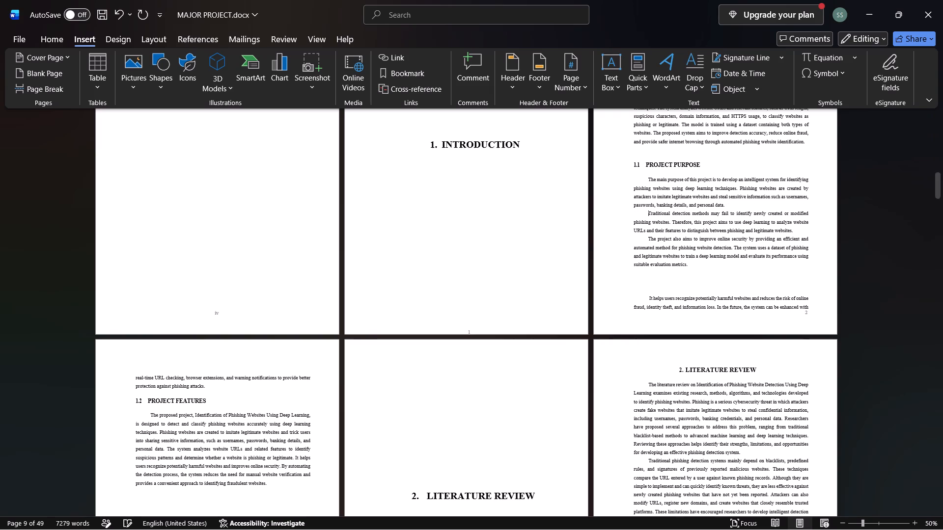
Delete the extra blank lines above the "It helps users recognize" paragraph in the Project Purpose section.
click(659, 286)
key(BackSpace)
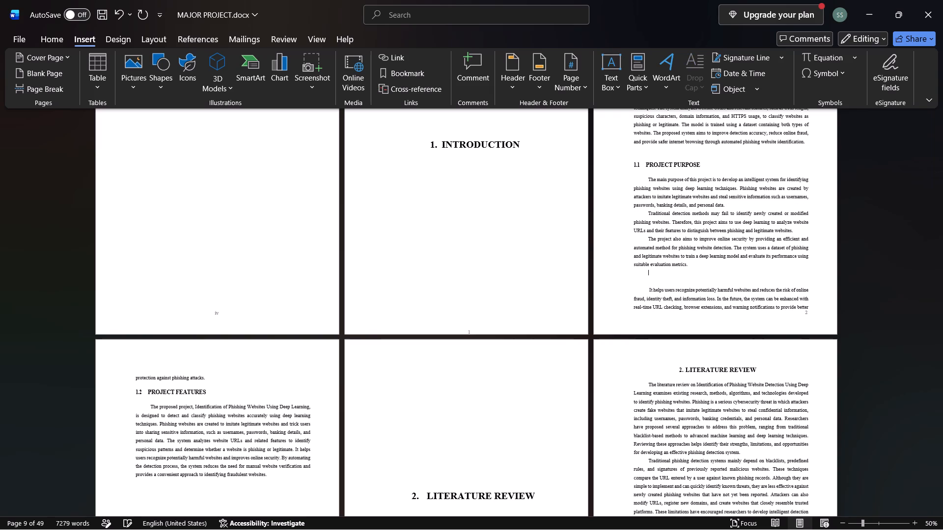
key(BackSpace)
key(BackSpace)
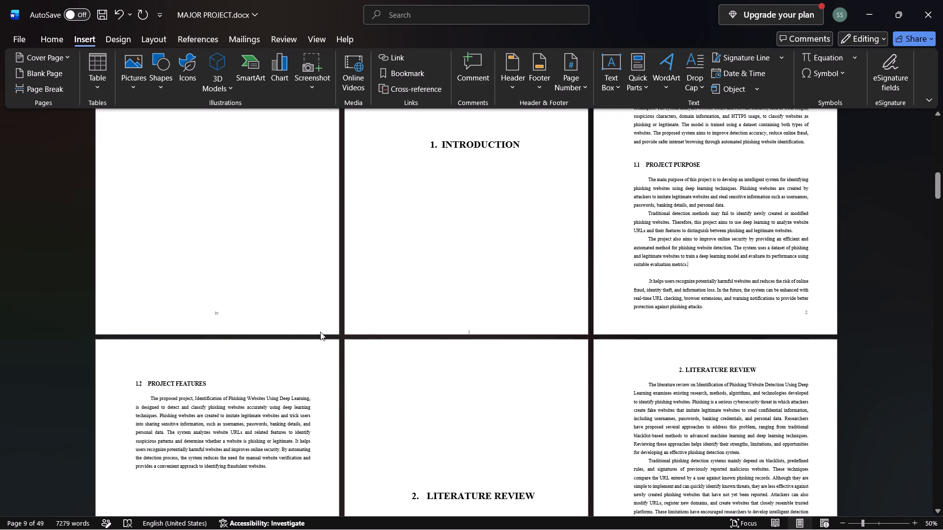
Place the text cursor at the end of the Project Purpose section's last paragraph and open the page number options.
click(780, 312)
click(572, 87)
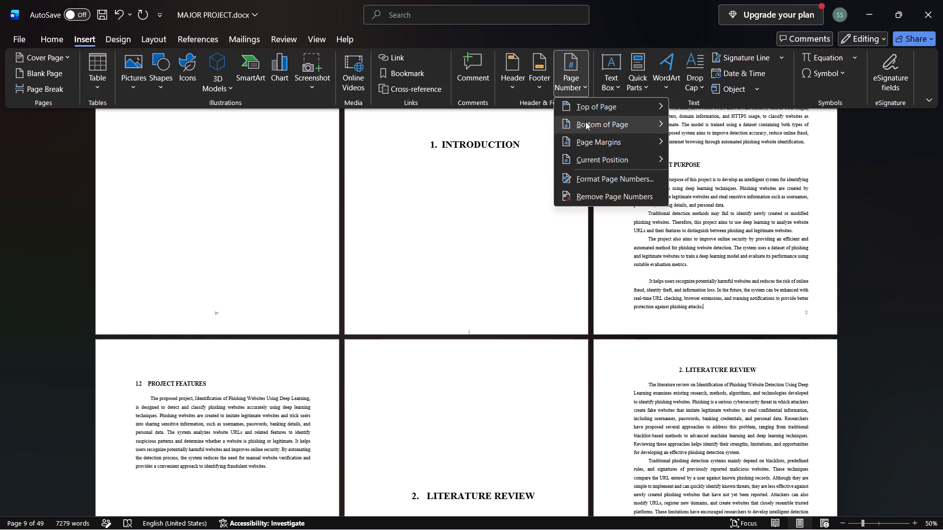
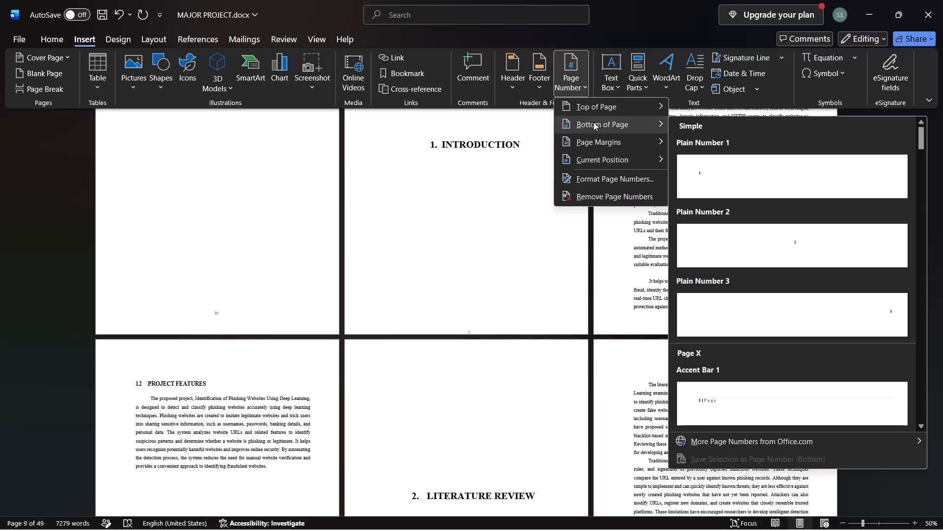
Insert the Plain Number 2 page number at the bottom of the Project Purpose and Project Features pages, and save the document.
click(753, 255)
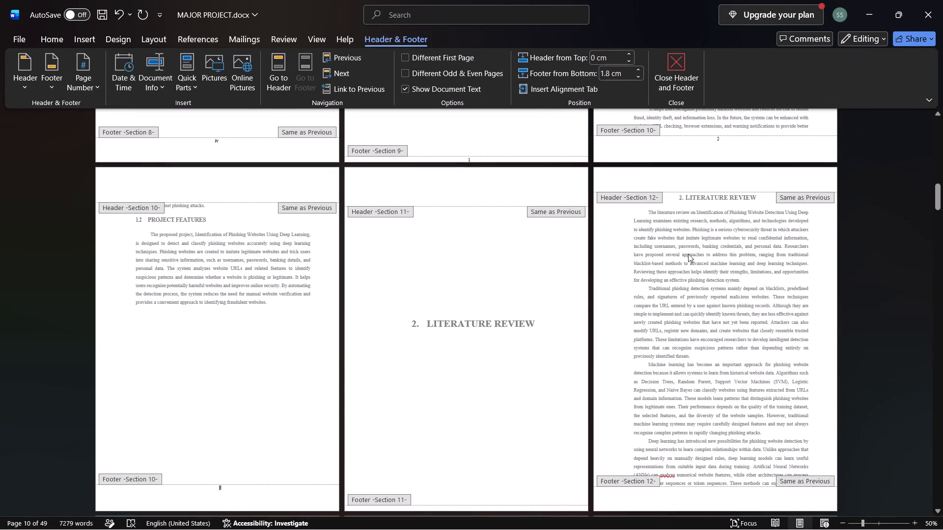
scroll(399, 323, down, 6)
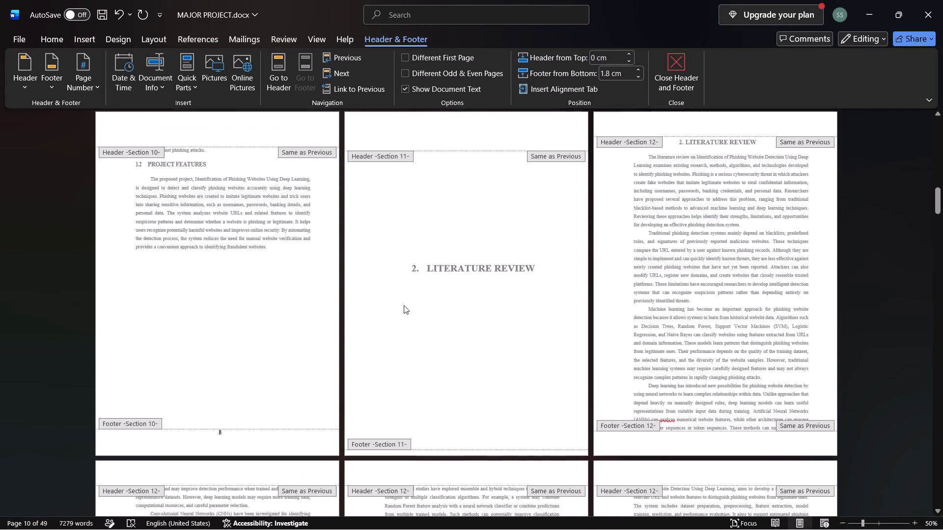
scroll(404, 305, down, 2)
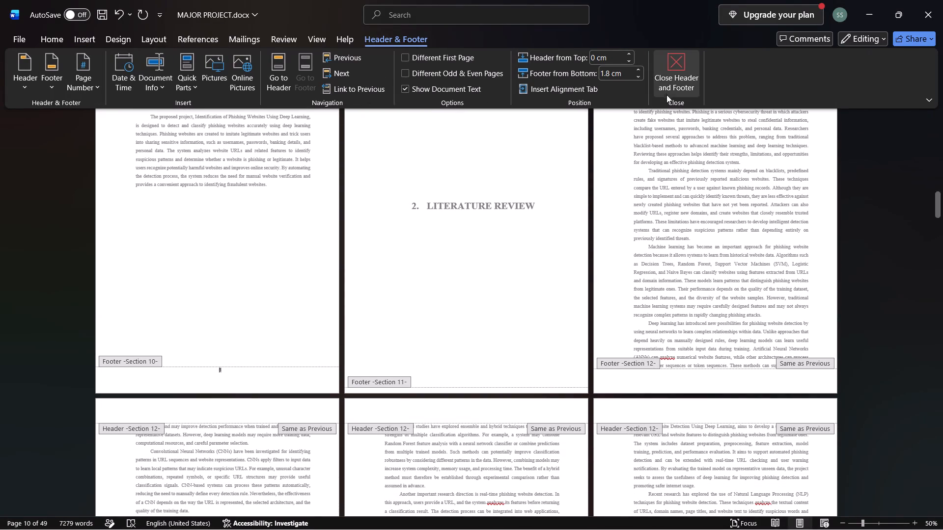
click(670, 71)
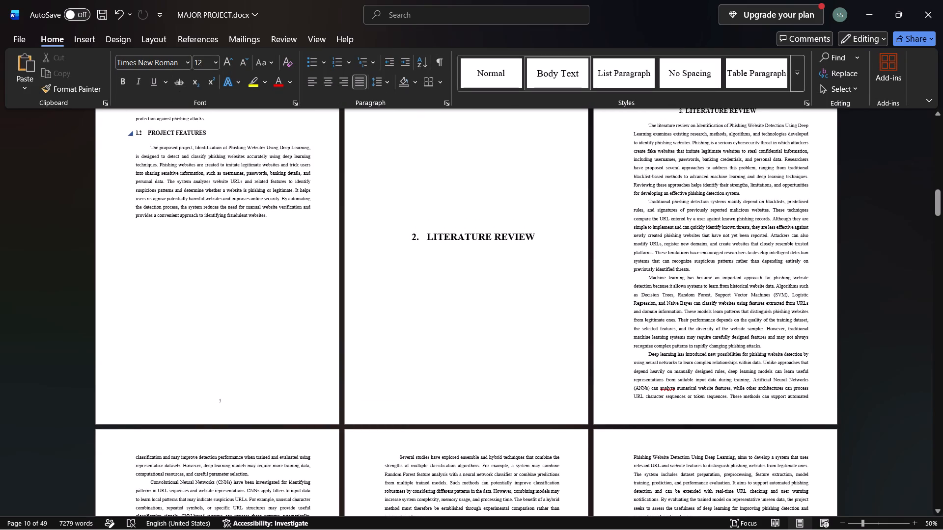
key(ctrl+s)
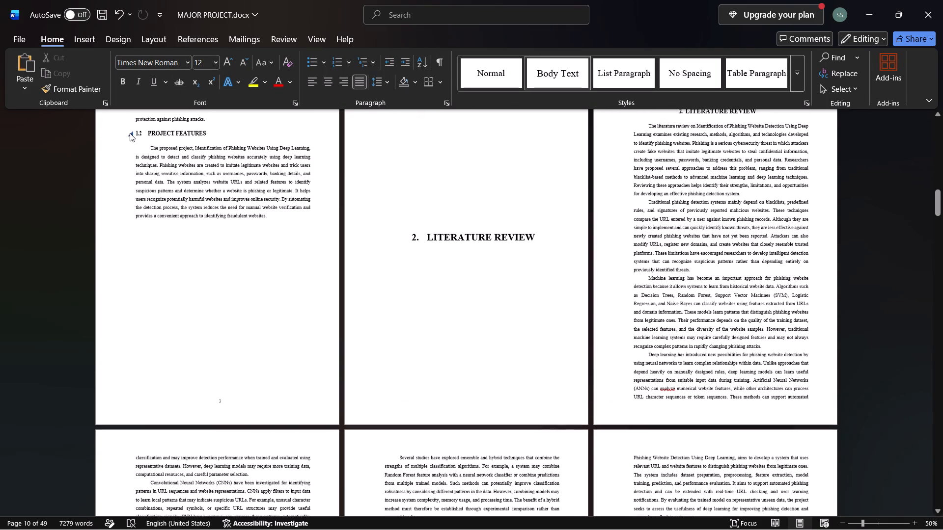
Examine the footer page numbers from the front matter lists through the Introduction and Literature Review pages.
scroll(310, 445, up, 16)
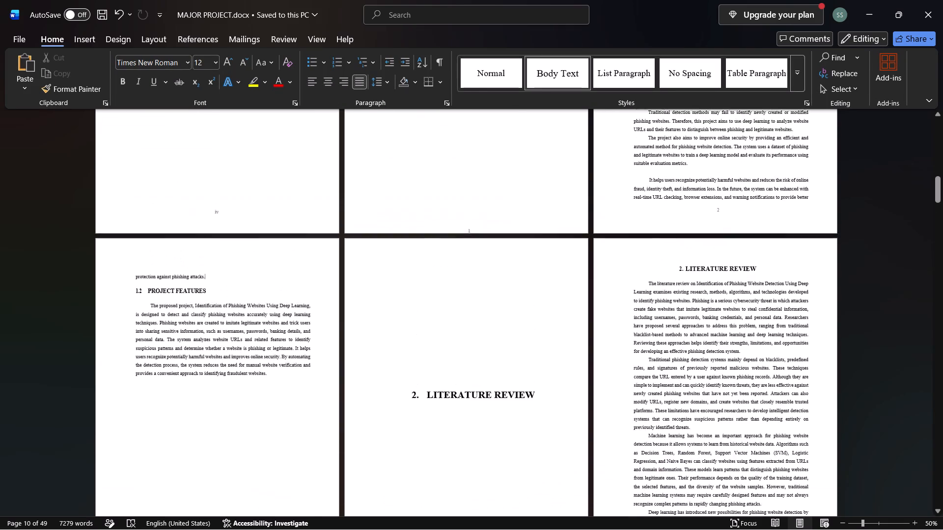
scroll(333, 411, up, 9)
scroll(351, 389, up, 12)
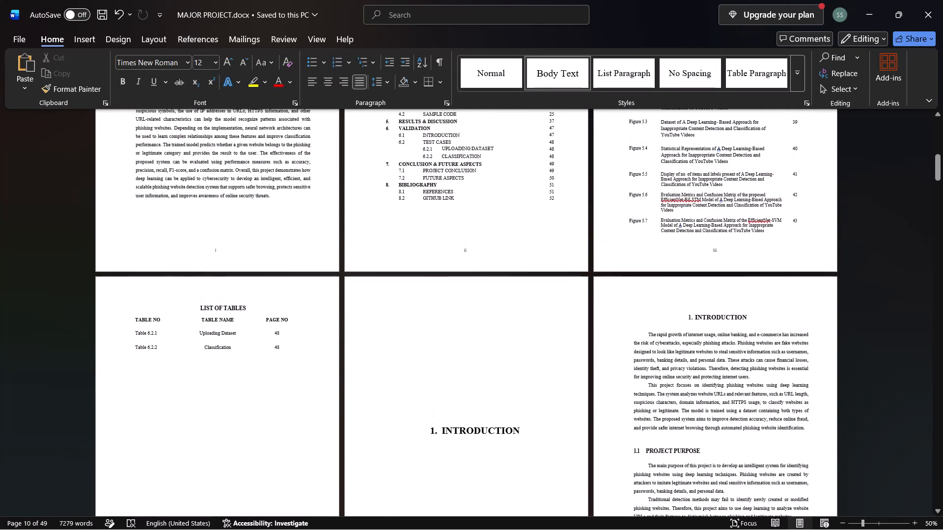
scroll(354, 381, down, 20)
scroll(360, 368, down, 3)
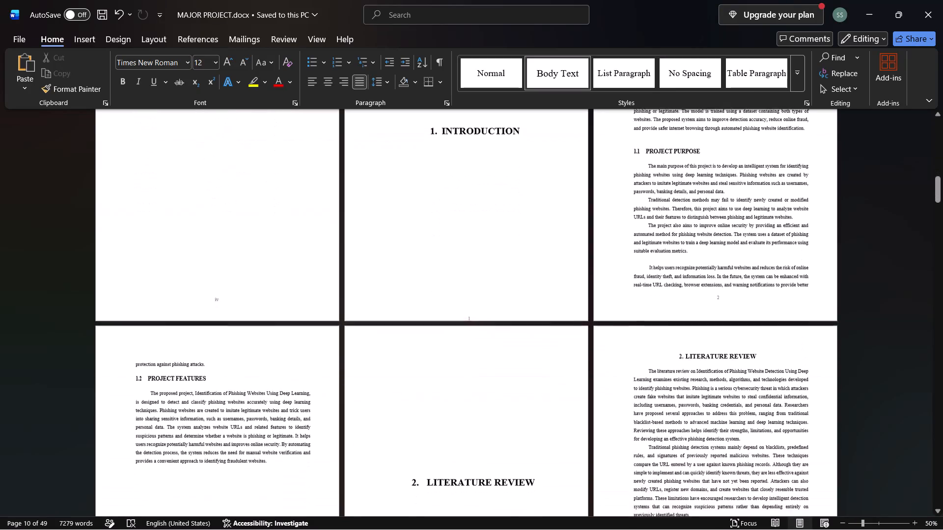
scroll(360, 368, down, 19)
scroll(371, 348, down, 11)
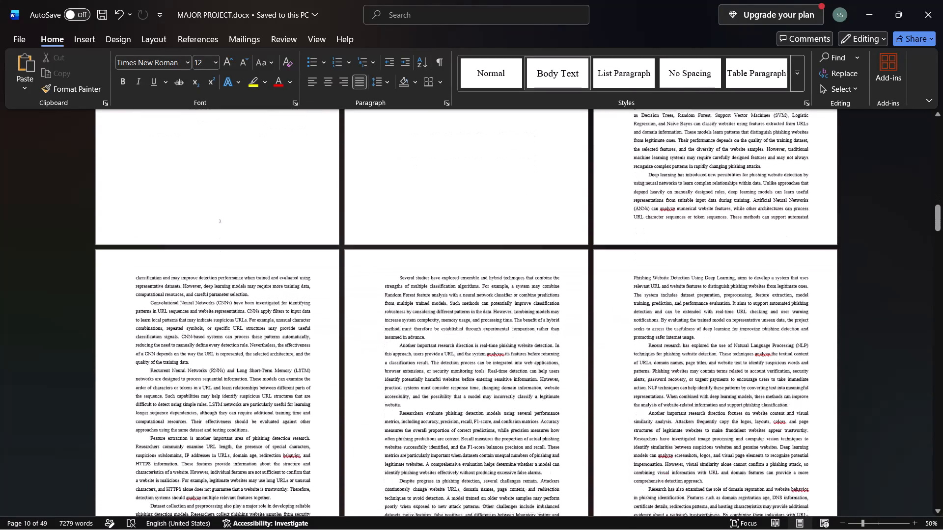
scroll(370, 345, down, 10)
scroll(371, 344, up, 12)
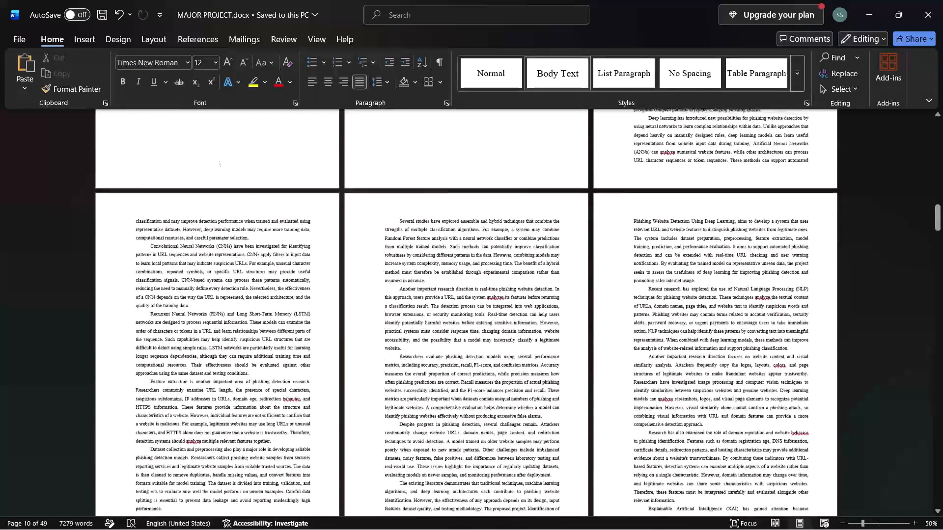
scroll(371, 343, up, 10)
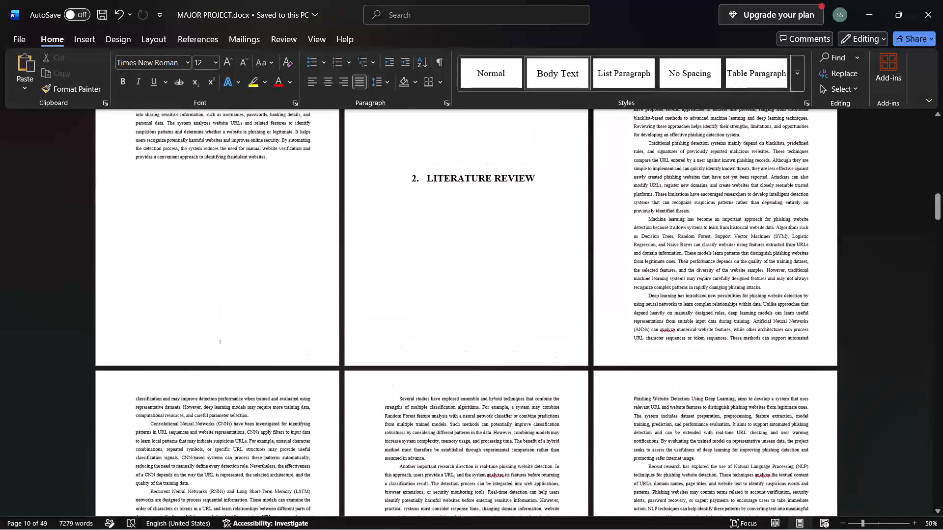
scroll(456, 341, up, 8)
scroll(461, 335, down, 3)
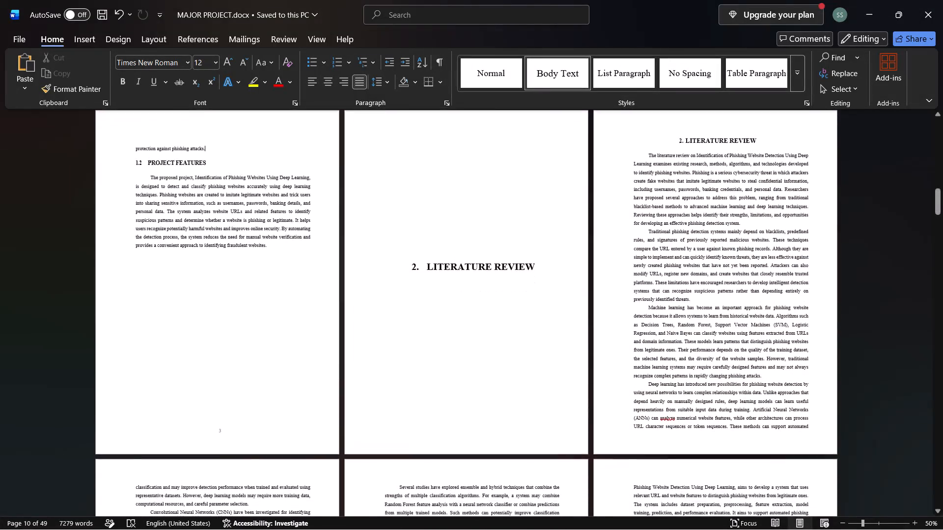
Insert the Plain Number 2 page number at the bottom of the Literature Review title page.
scroll(463, 328, down, 4)
click(476, 329)
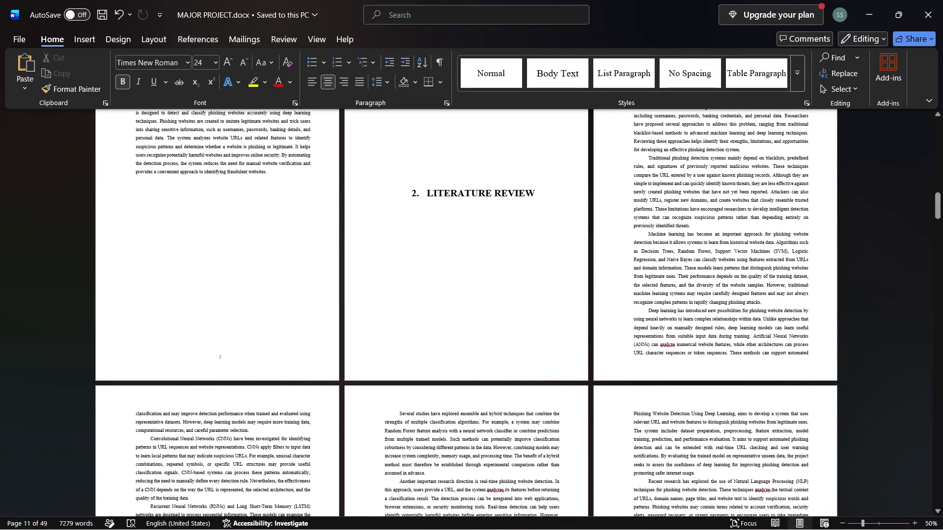
click(549, 188)
click(447, 287)
click(448, 292)
double_click(497, 306)
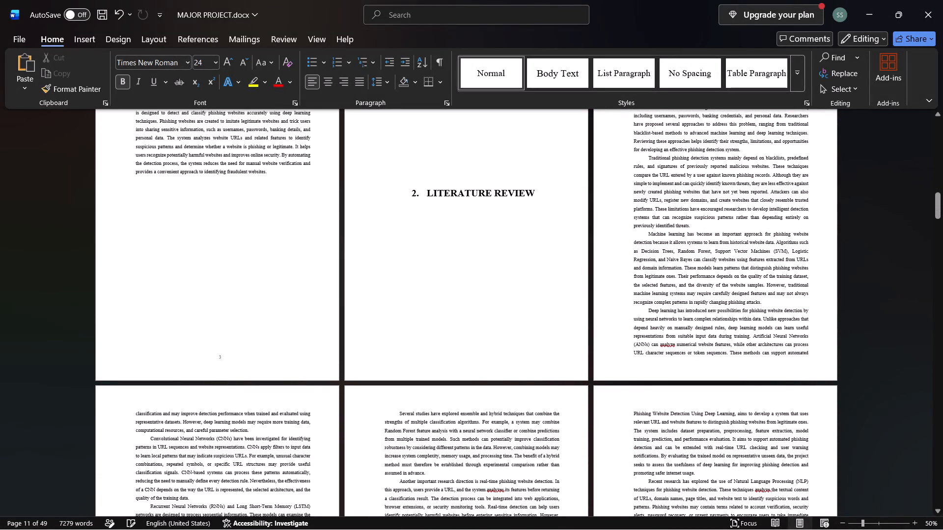
click(85, 42)
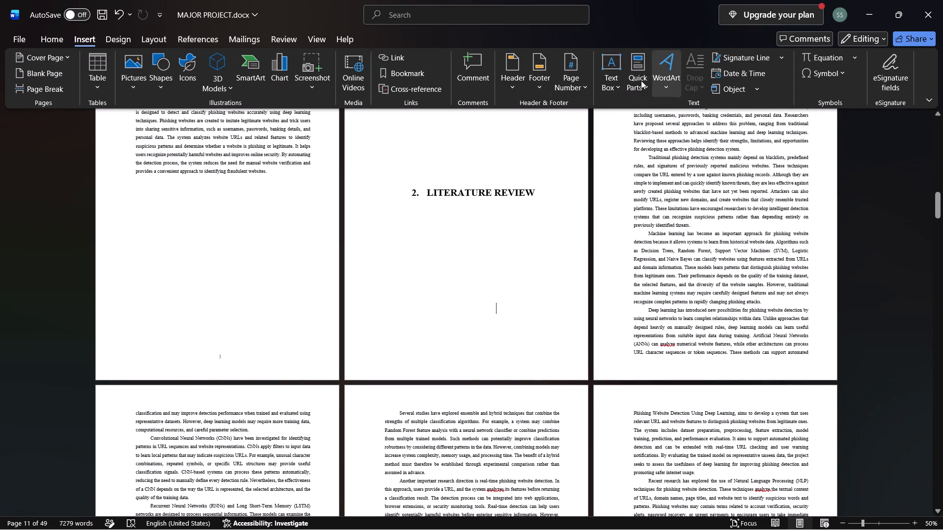
click(578, 88)
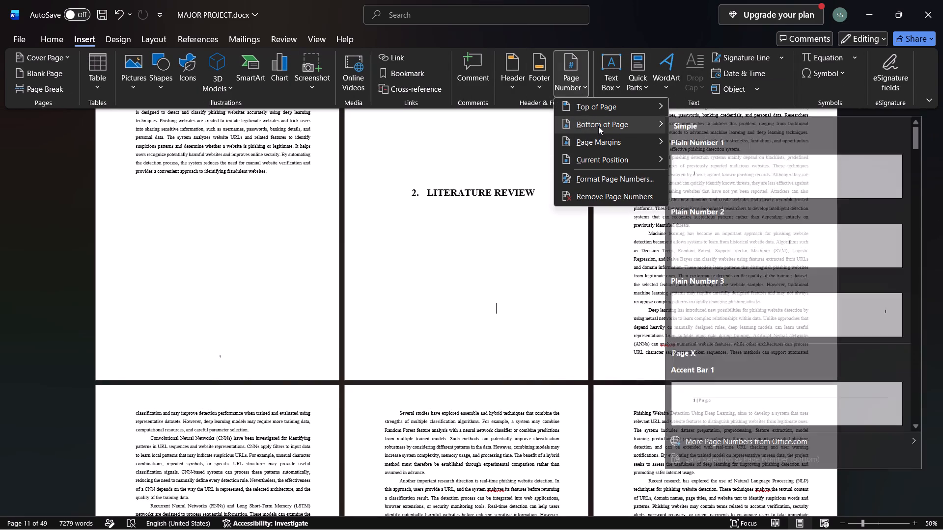
click(729, 245)
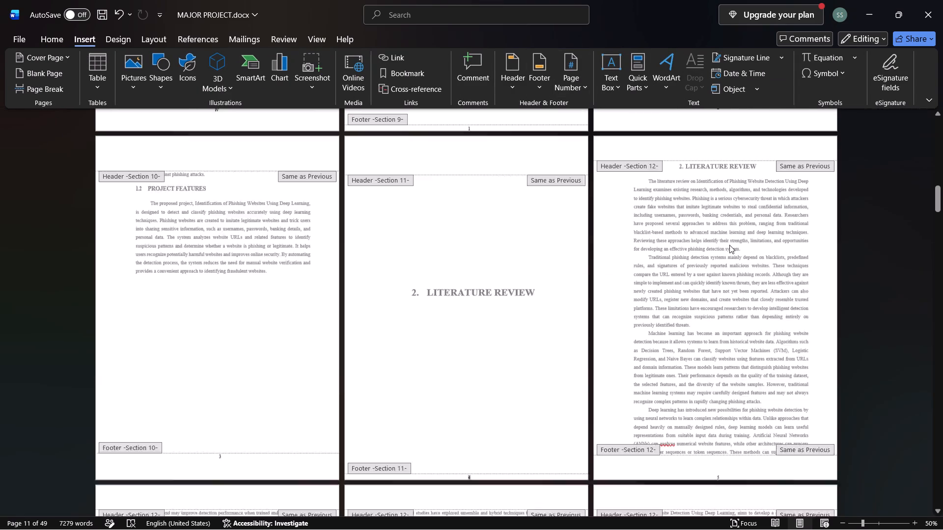
Set the Literature Review title page's footer distance from the bottom to 1.8 cm.
scroll(485, 224, down, 5)
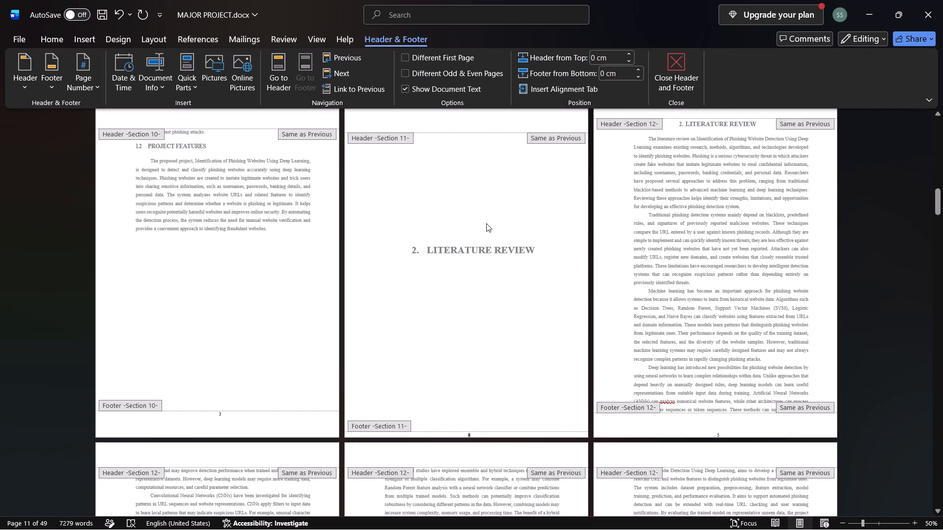
scroll(486, 223, down, 10)
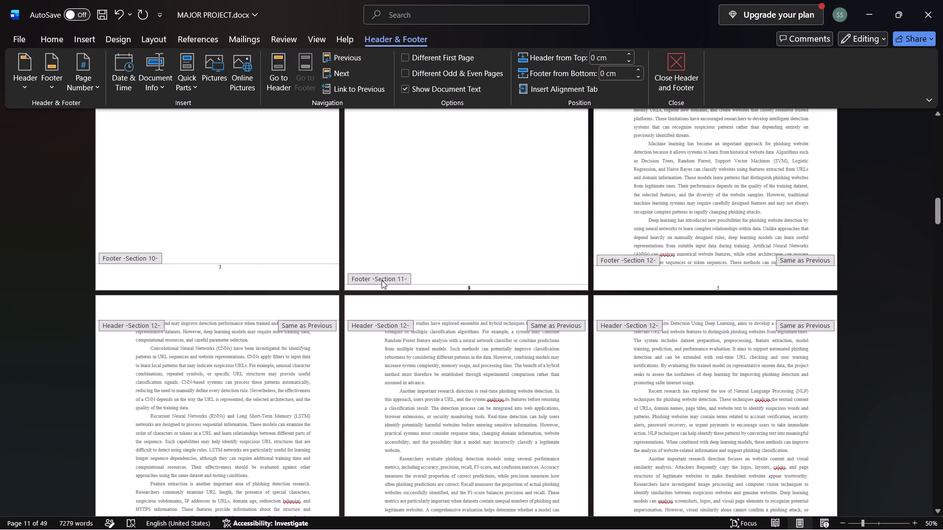
click(638, 70)
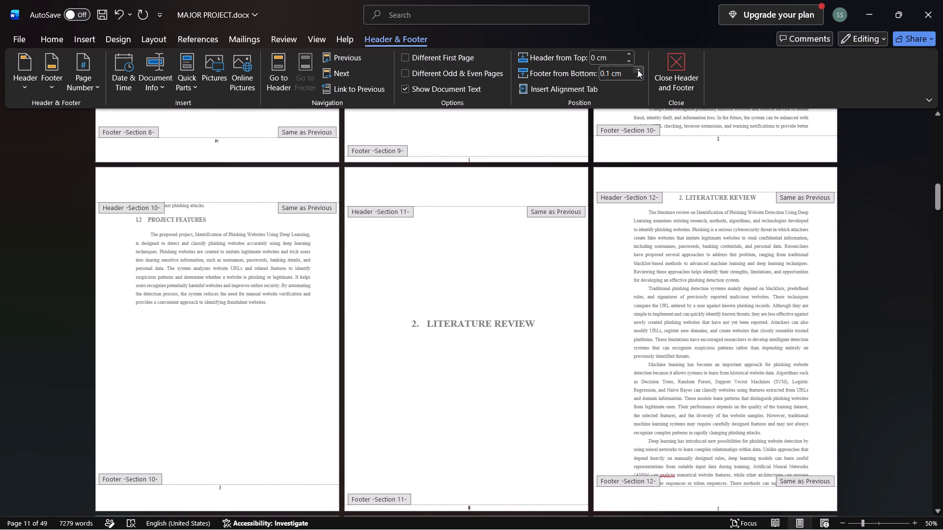
click(636, 68)
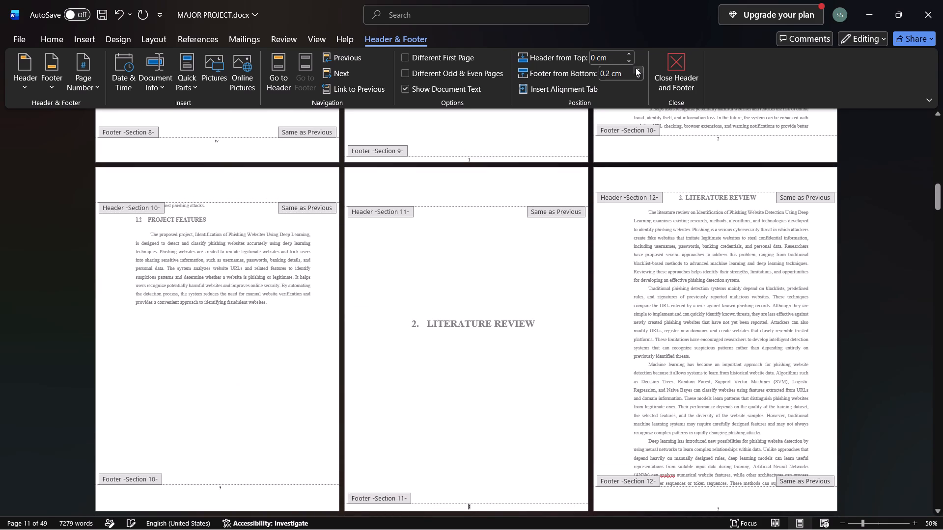
click(636, 68)
click(636, 68)
click(636, 68)
triple_click(636, 68)
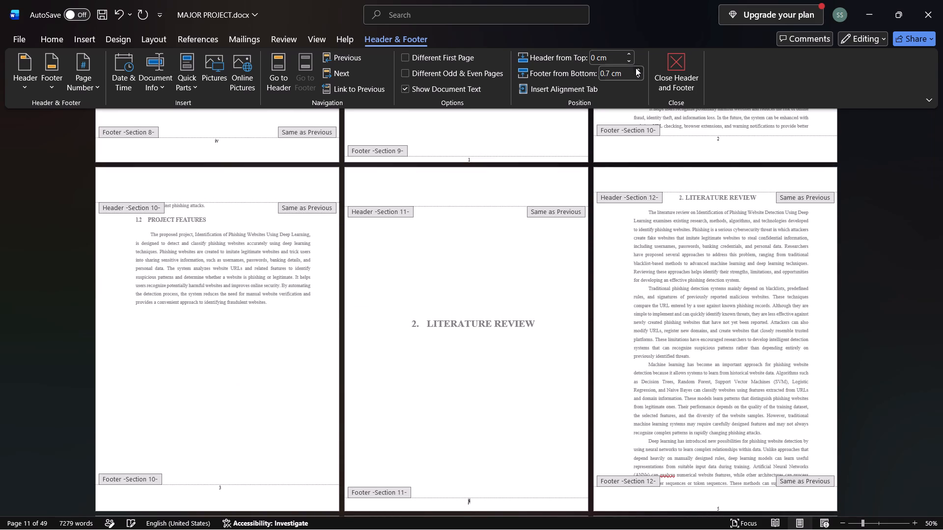
triple_click(636, 68)
click(636, 68)
double_click(636, 68)
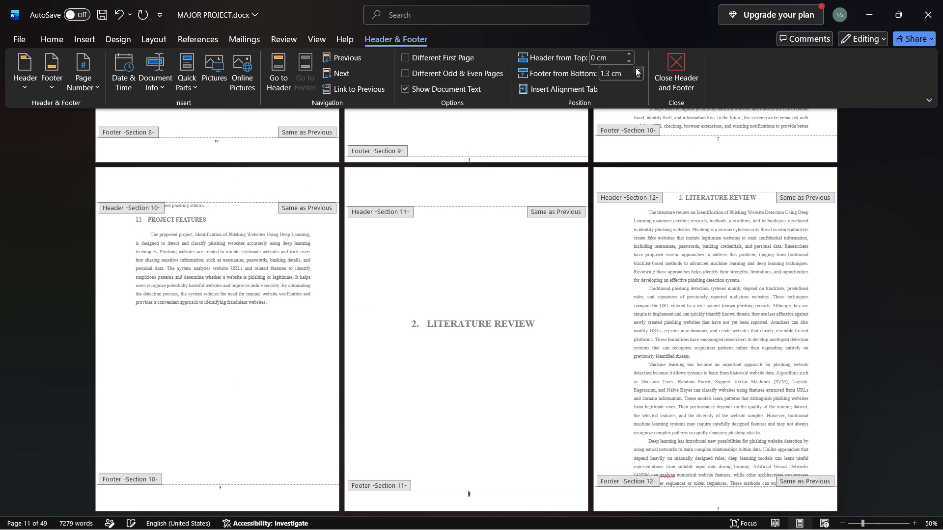
click(636, 68)
click(636, 68)
click(636, 68)
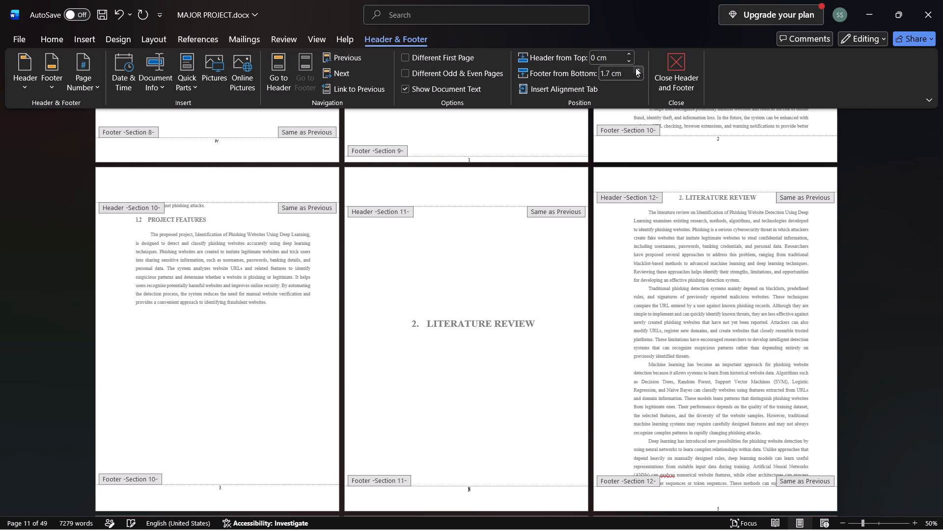
click(636, 68)
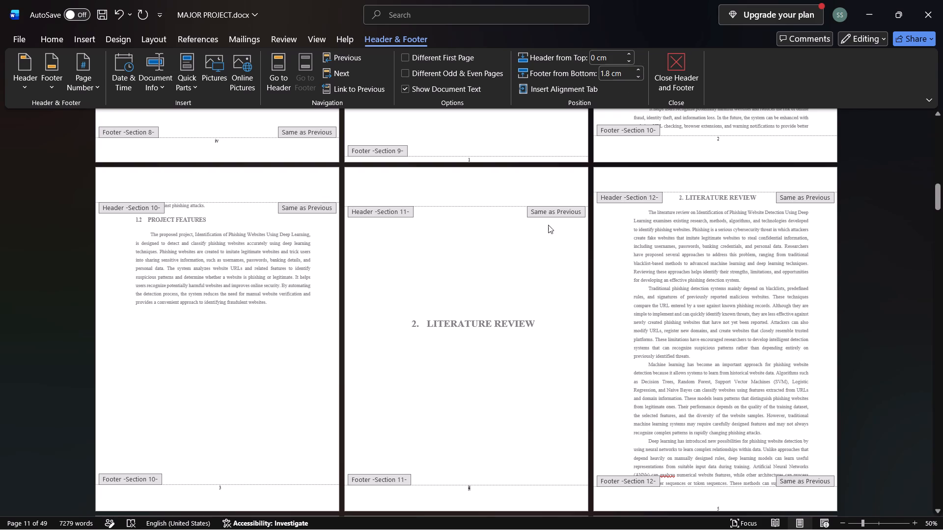
Examine the footer page numbers from the Introduction title page through the Literature Review to the System Architecture & Design pages.
scroll(533, 239, down, 7)
scroll(539, 227, up, 2)
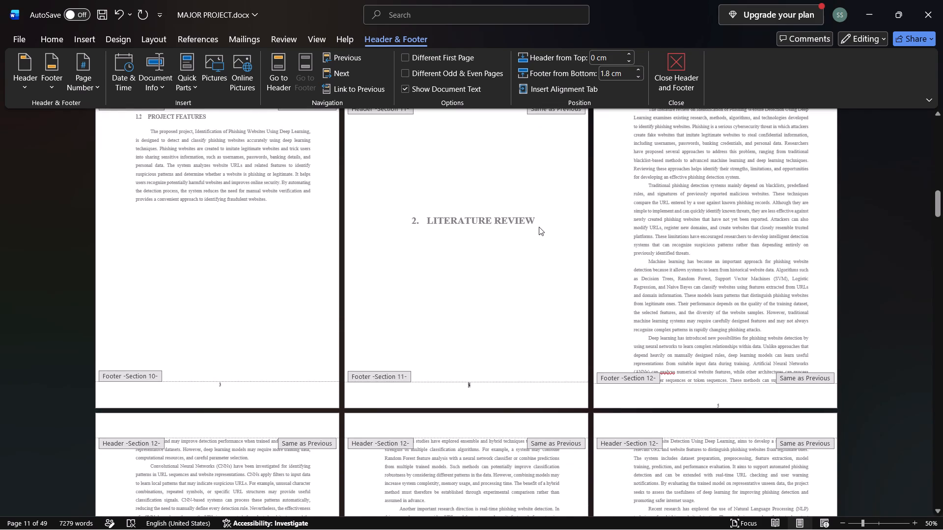
scroll(539, 227, up, 9)
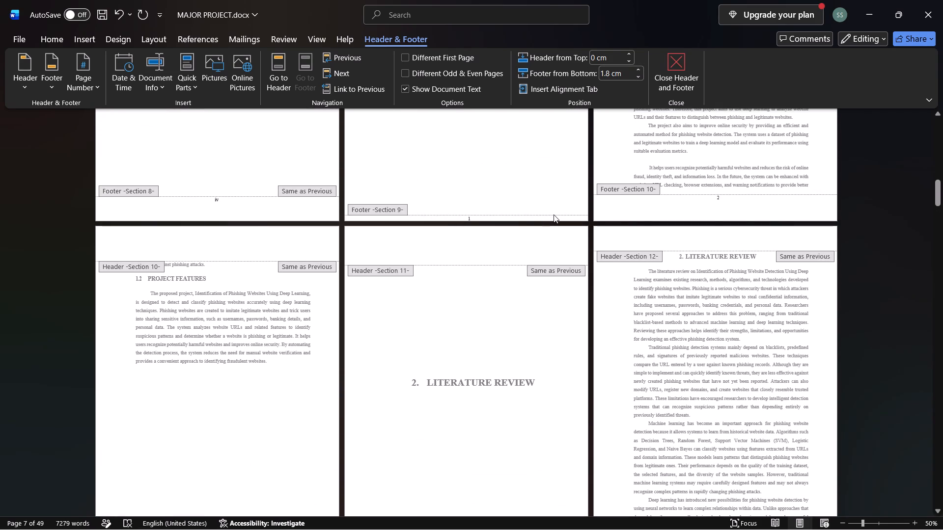
click(554, 214)
click(501, 190)
scroll(531, 230, down, 9)
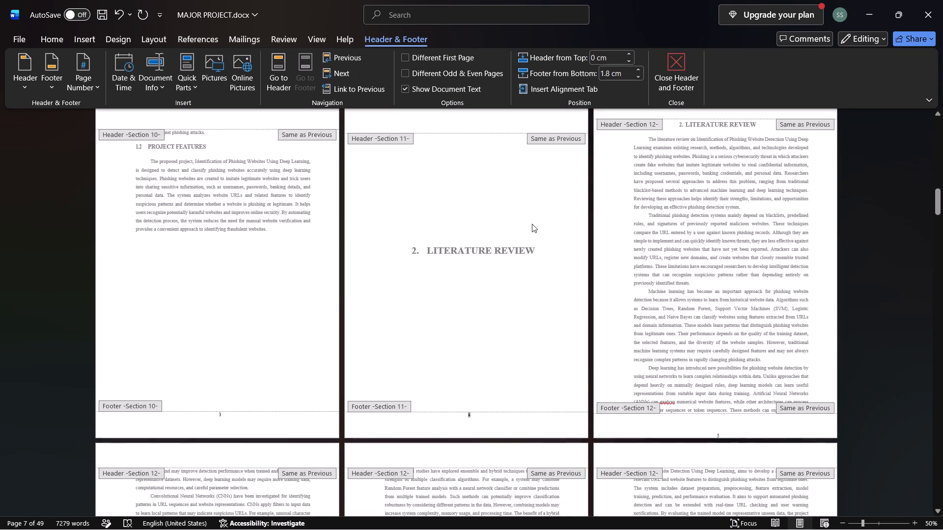
scroll(564, 250, down, 15)
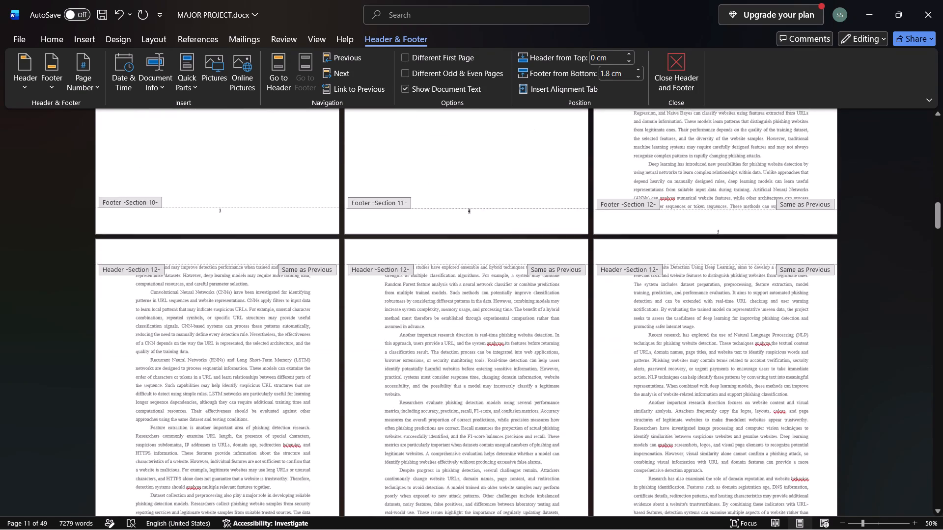
scroll(668, 219, down, 12)
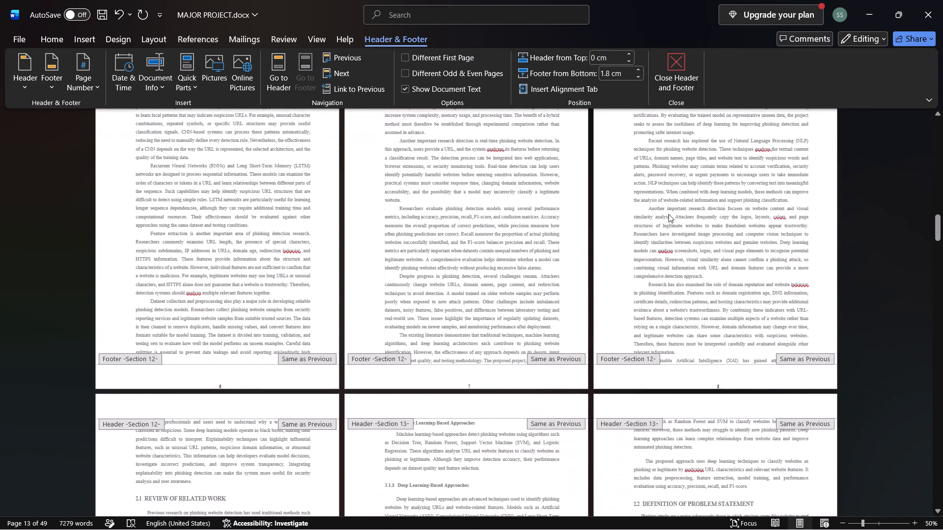
scroll(668, 214, down, 20)
scroll(668, 214, down, 4)
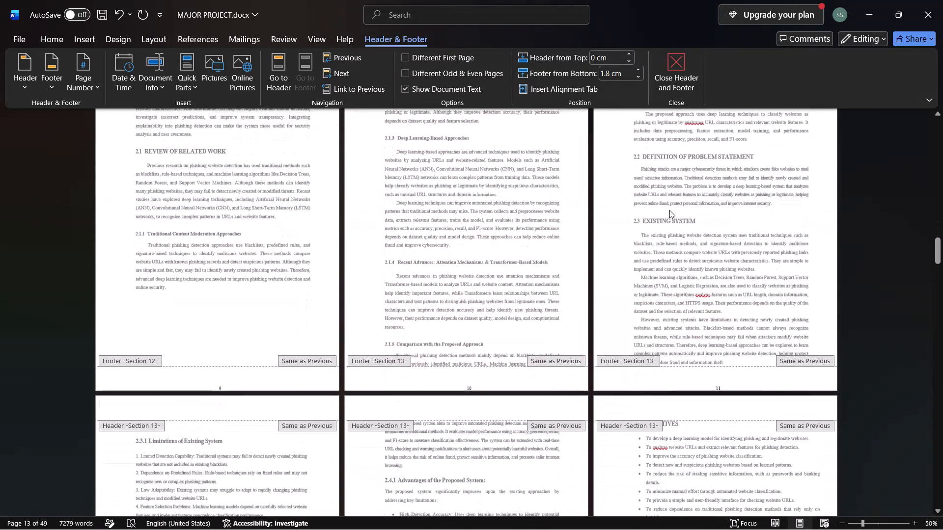
scroll(669, 209, down, 18)
scroll(669, 209, down, 5)
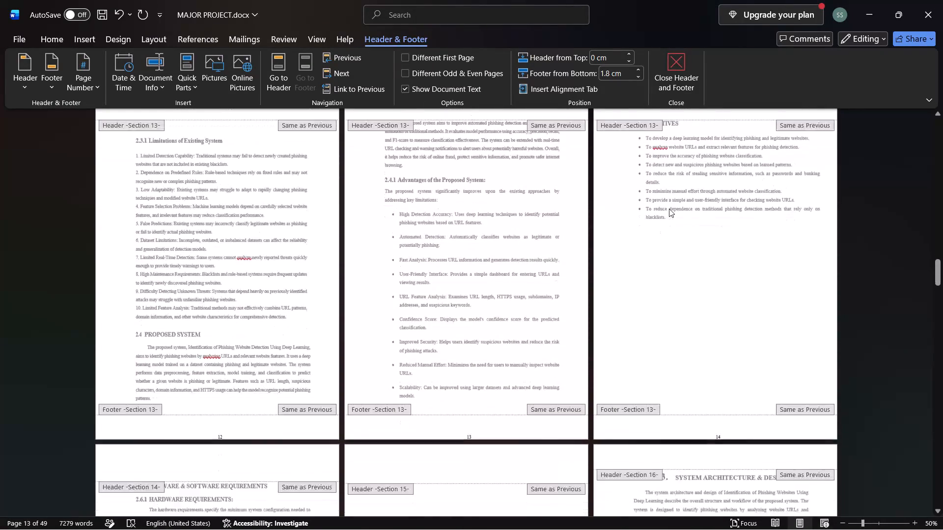
scroll(669, 209, down, 19)
scroll(668, 207, down, 3)
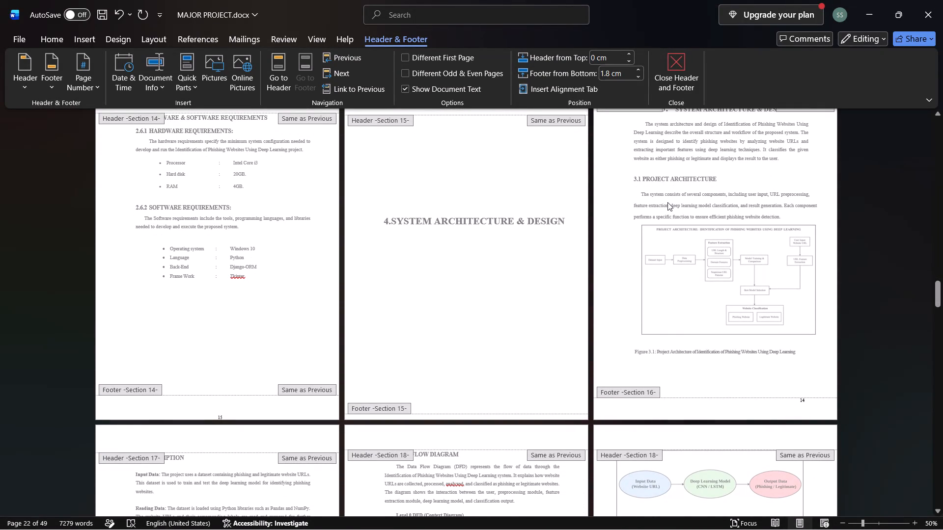
Save the report and leave header and footer editing.
key(ctrl+s)
click(682, 75)
Set the Introduction title page's footer distance from the bottom to 1.8 cm and save the report.
scroll(407, 403, up, 10)
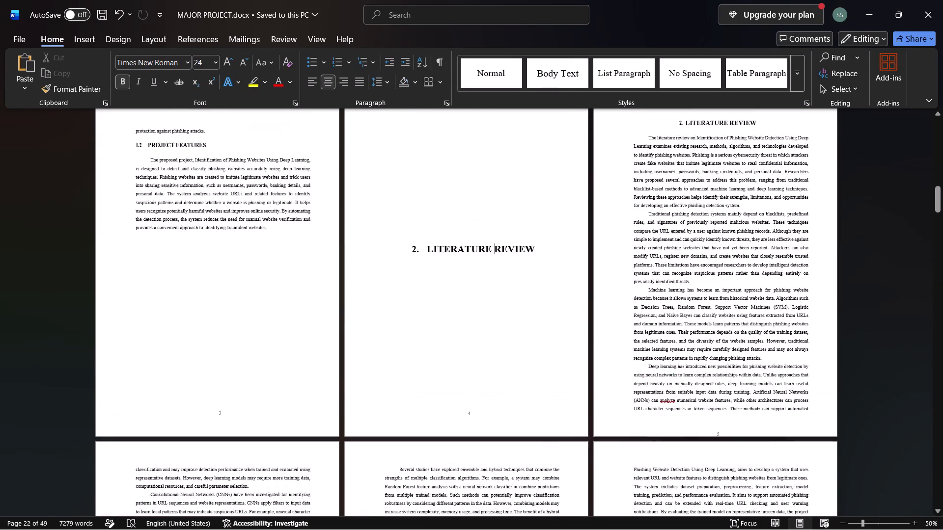
scroll(411, 378, up, 17)
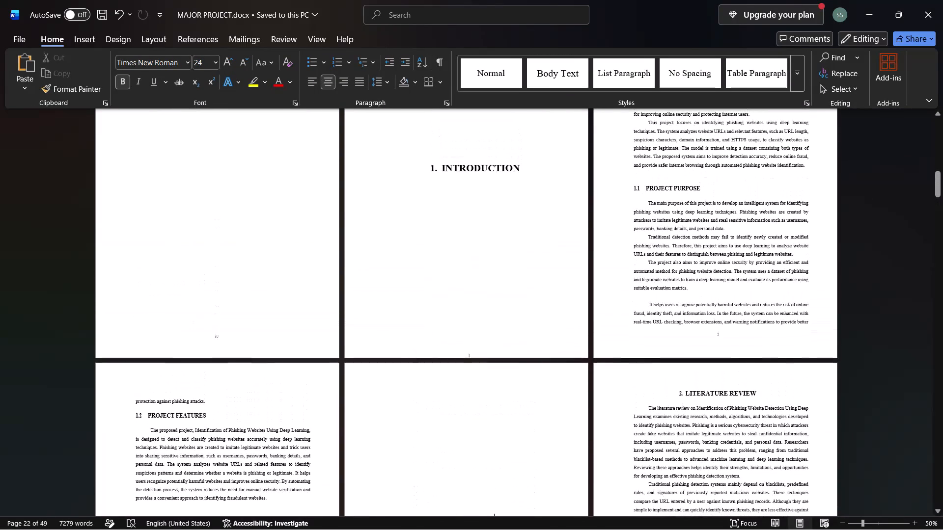
click(471, 337)
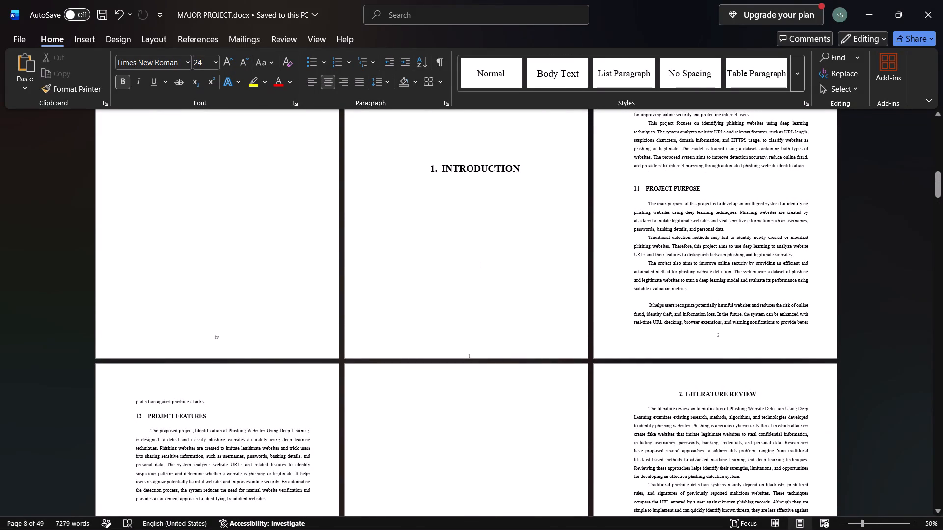
click(474, 352)
click(466, 361)
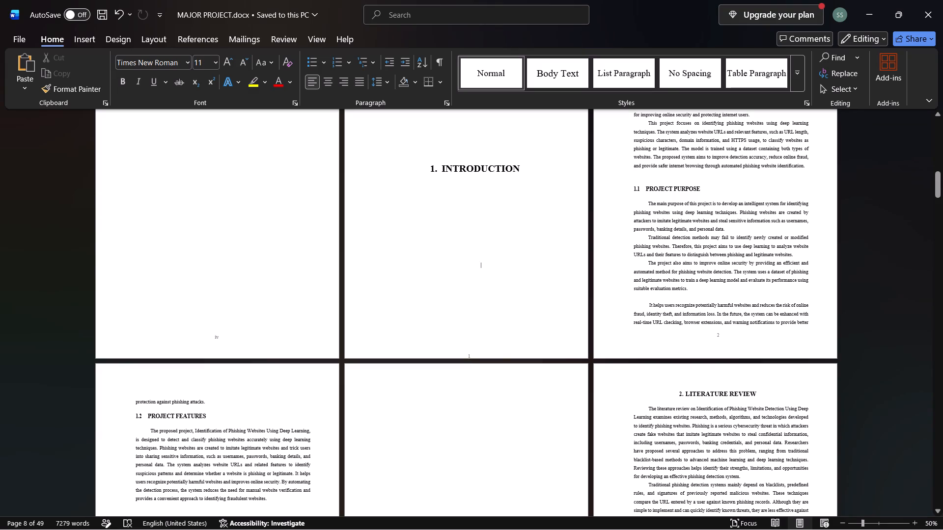
click(469, 355)
scroll(491, 315, up, 14)
click(503, 237)
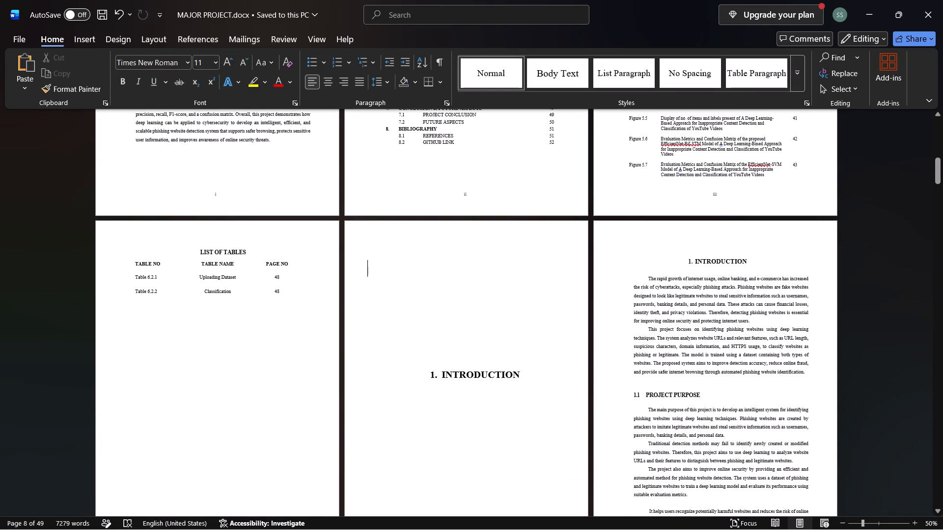
click(384, 229)
double_click(383, 233)
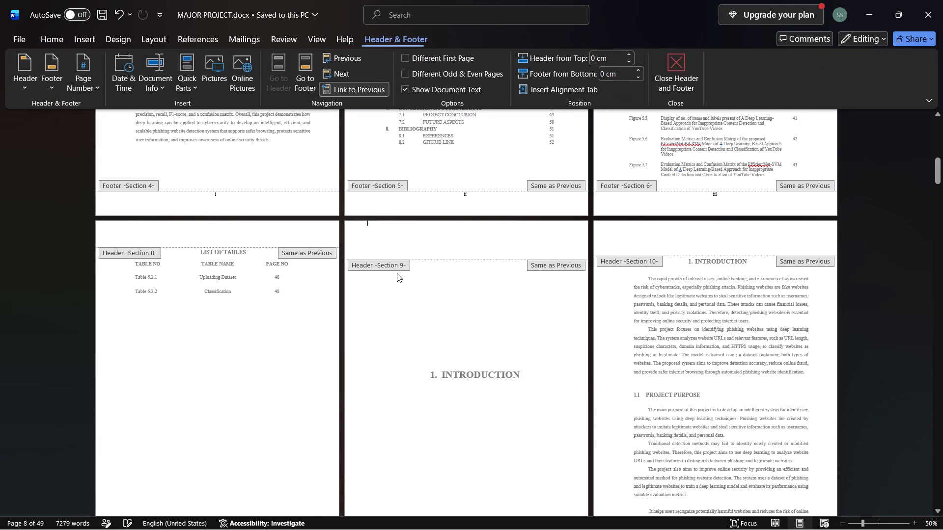
scroll(418, 309, down, 13)
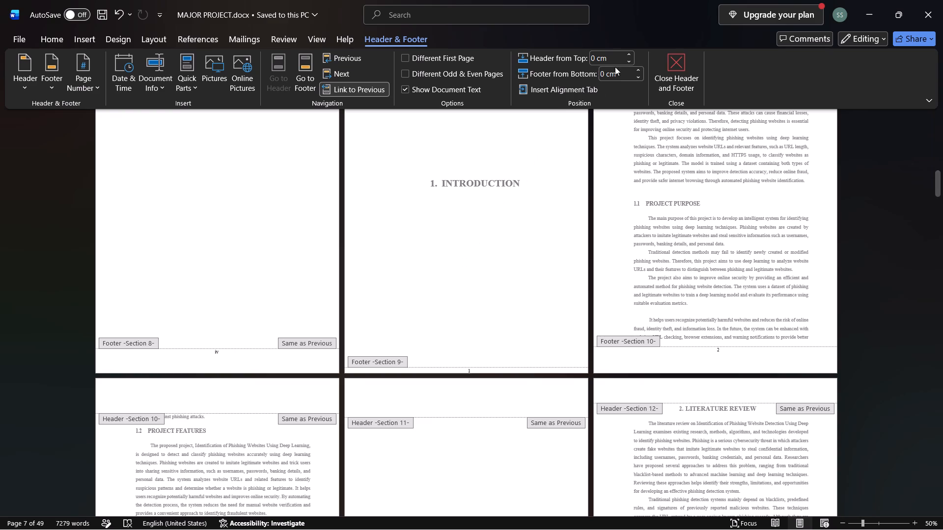
double_click(638, 70)
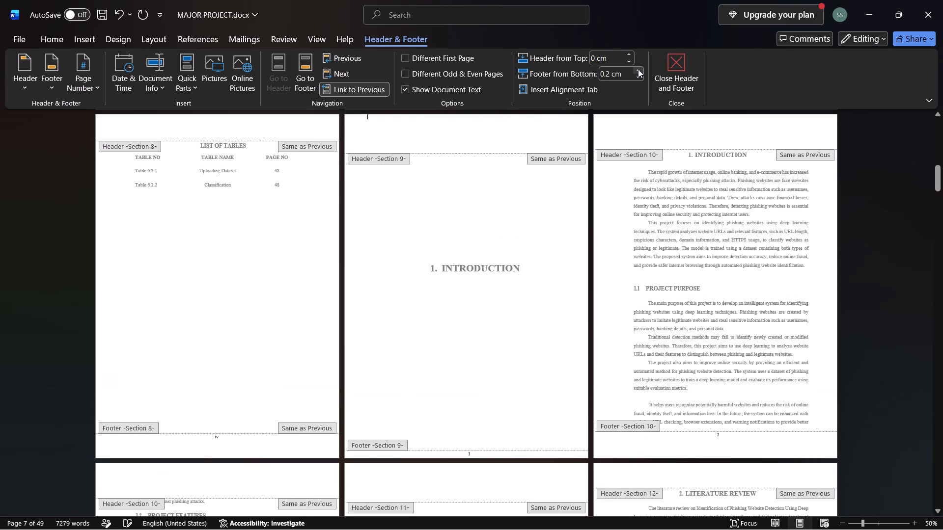
triple_click(638, 69)
triple_click(637, 69)
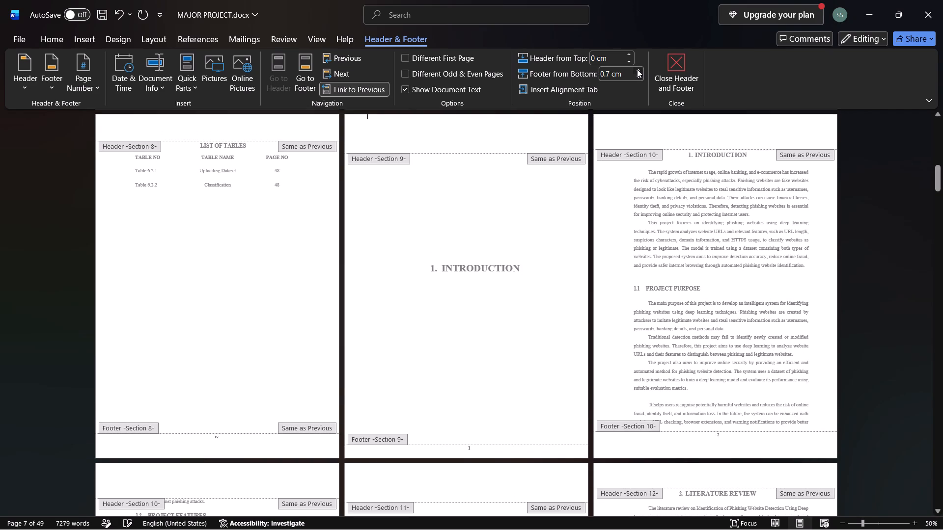
triple_click(637, 69)
triple_click(637, 69)
click(637, 69)
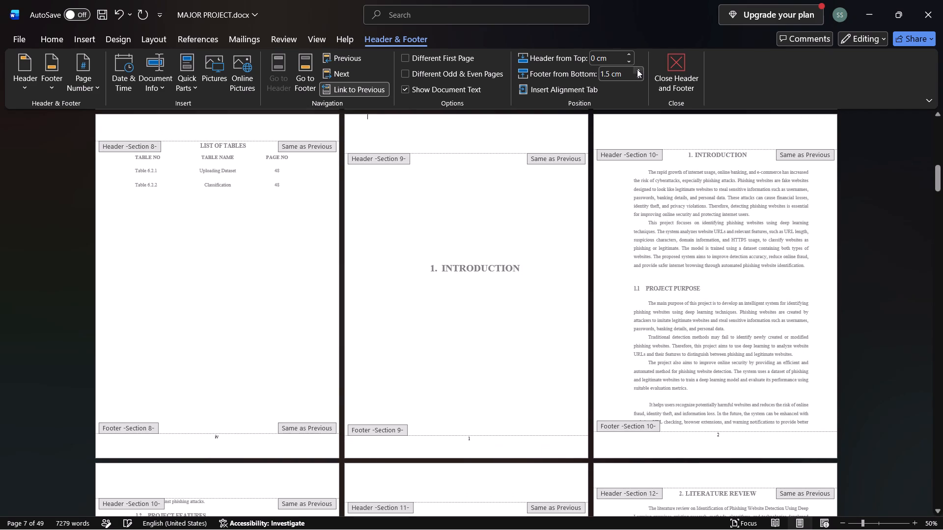
double_click(637, 69)
click(637, 69)
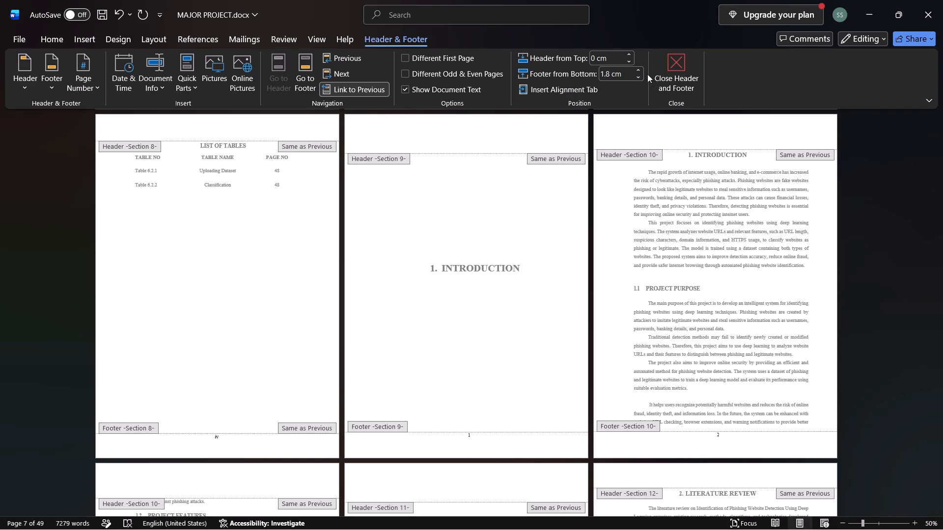
click(687, 80)
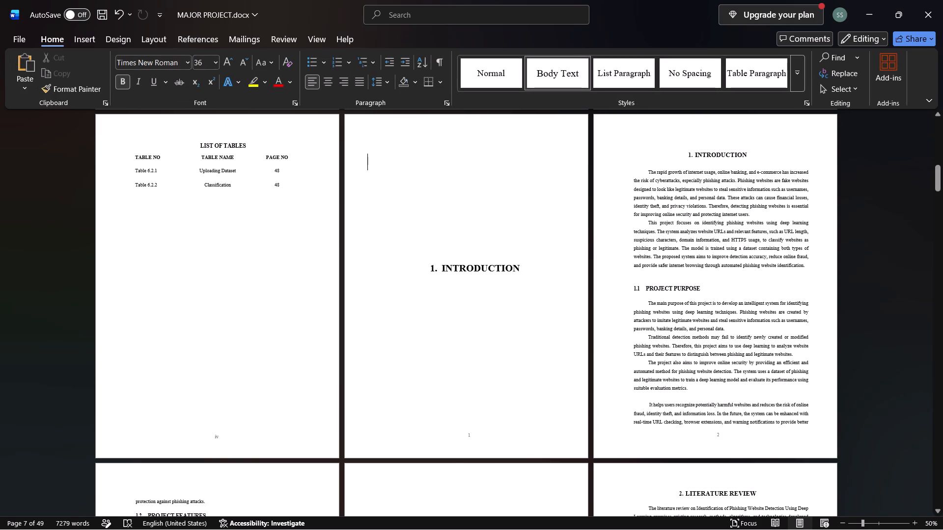
key(ctrl+s)
Set the footer distance from the bottom to 1.5 cm for the Literature Review text section that follows its title page.
scroll(546, 329, down, 7)
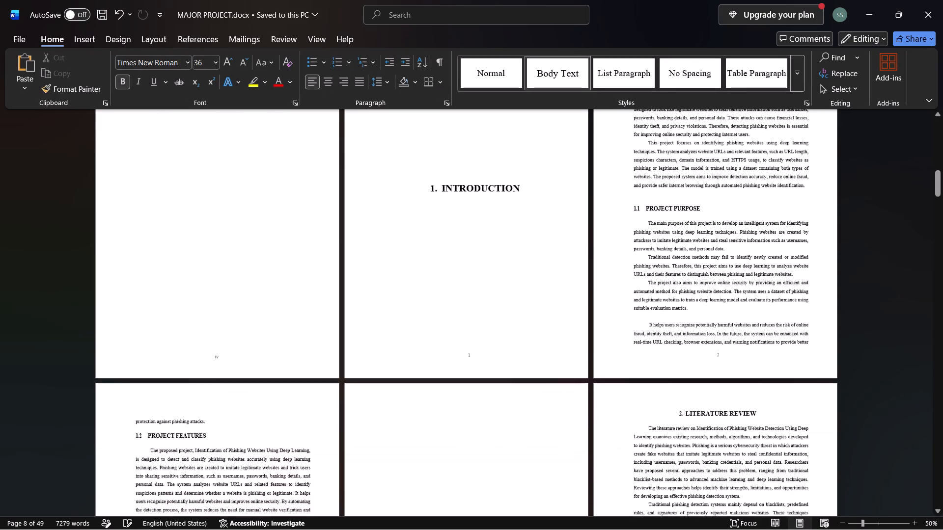
scroll(564, 321, down, 5)
scroll(581, 311, down, 20)
scroll(581, 311, down, 9)
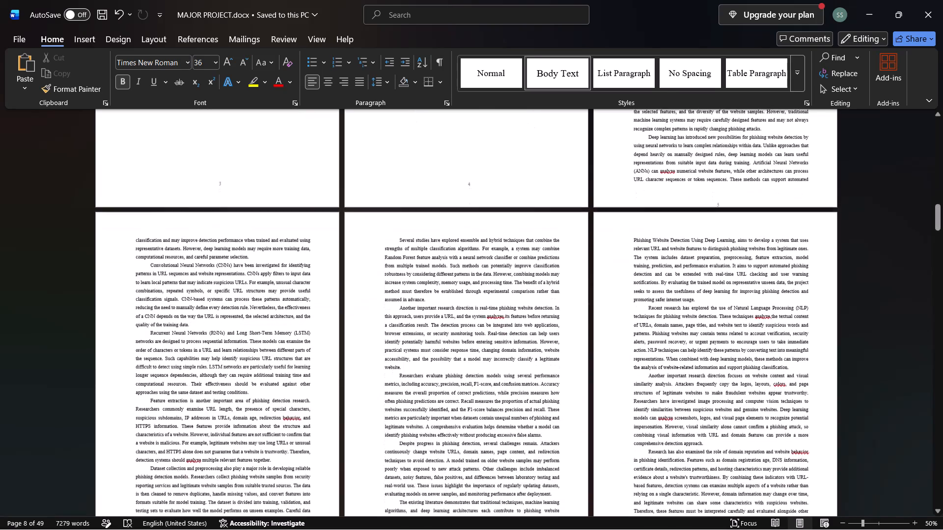
scroll(610, 239, down, 4)
scroll(610, 239, up, 2)
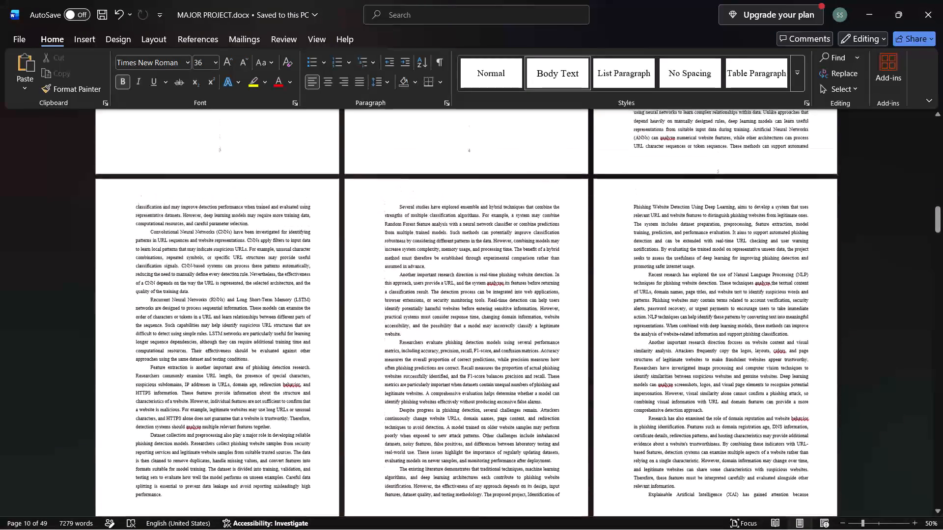
scroll(610, 238, down, 7)
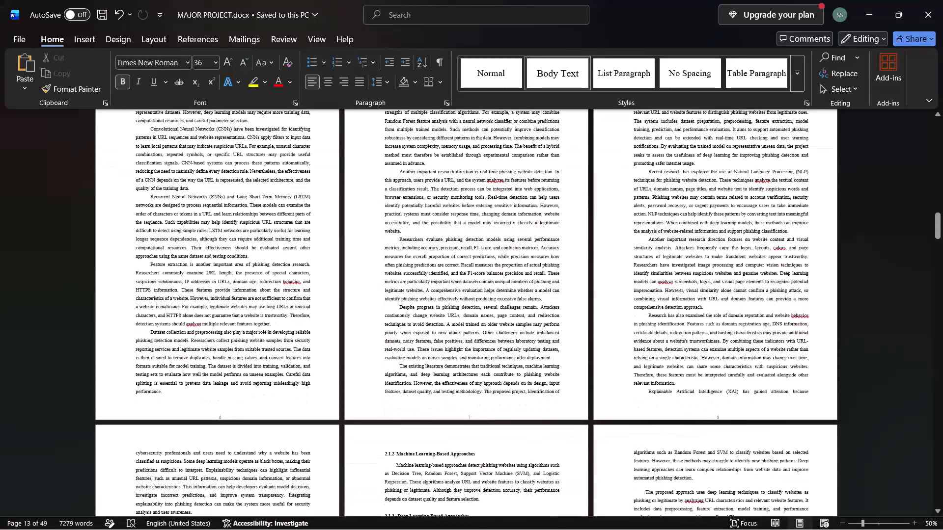
scroll(610, 237, up, 9)
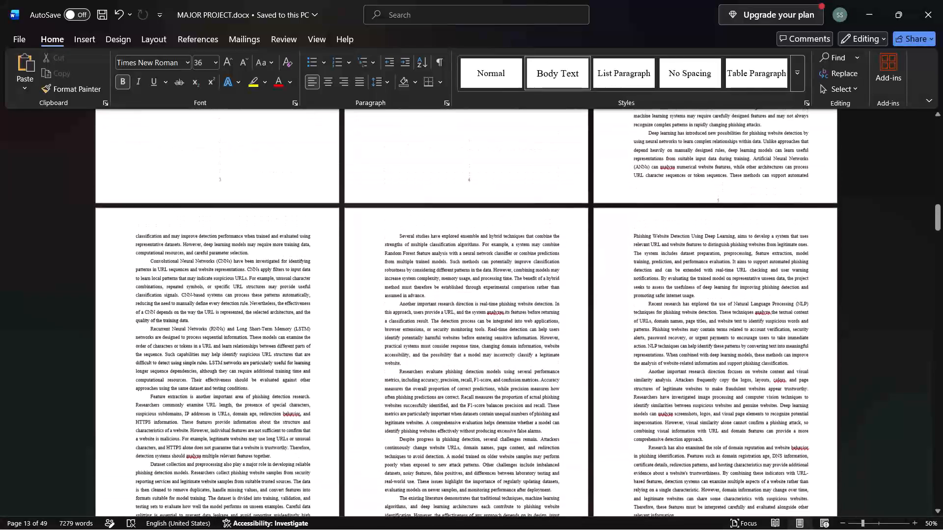
click(760, 197)
click(737, 197)
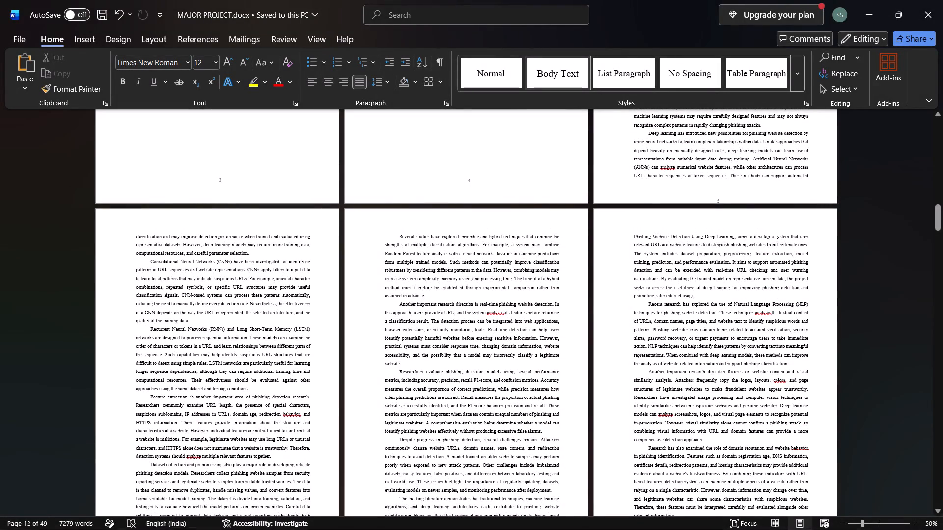
double_click(715, 199)
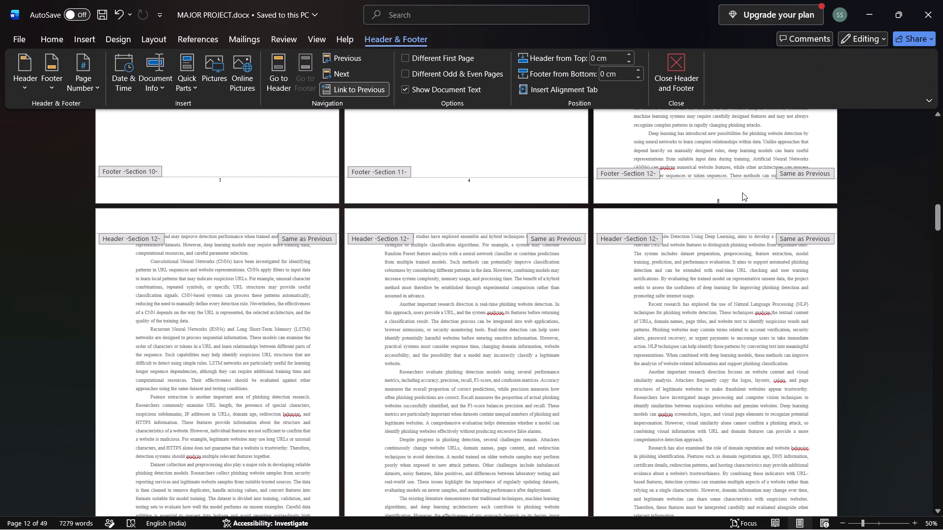
click(638, 69)
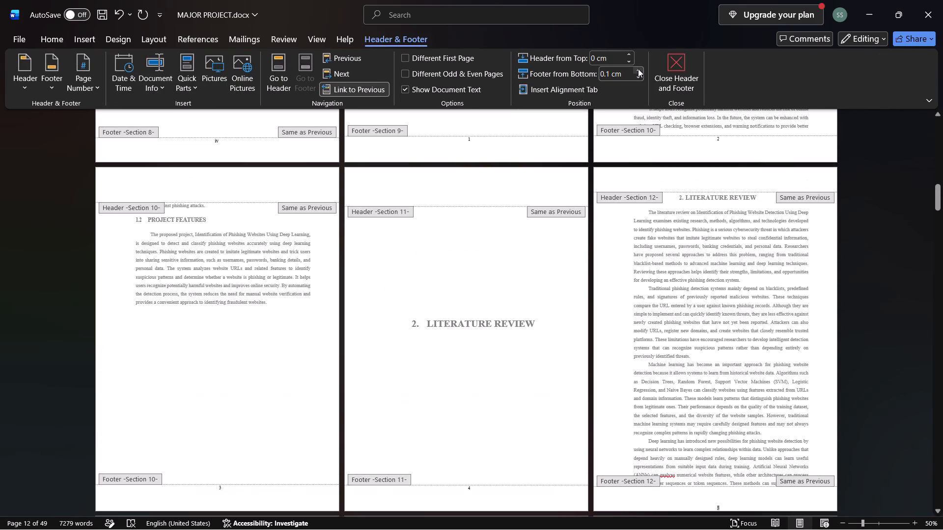
scroll(669, 164, down, 11)
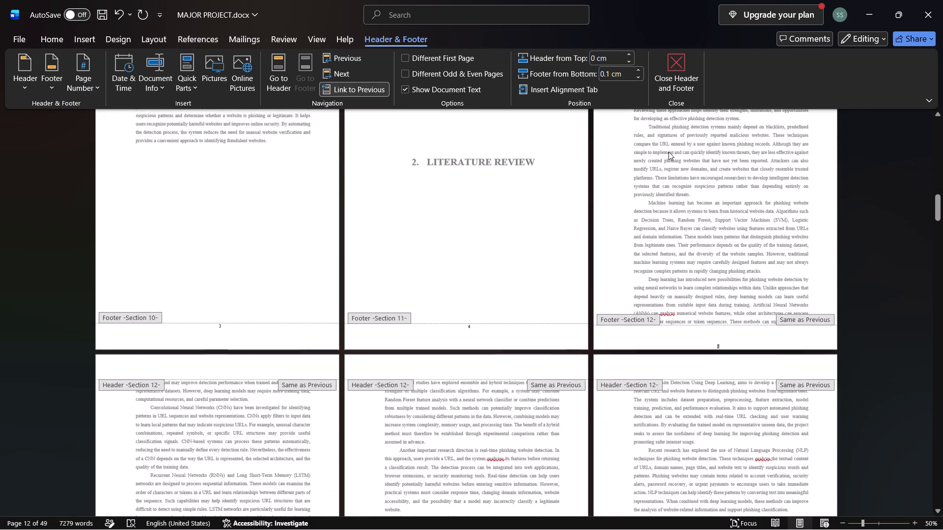
click(639, 70)
click(638, 69)
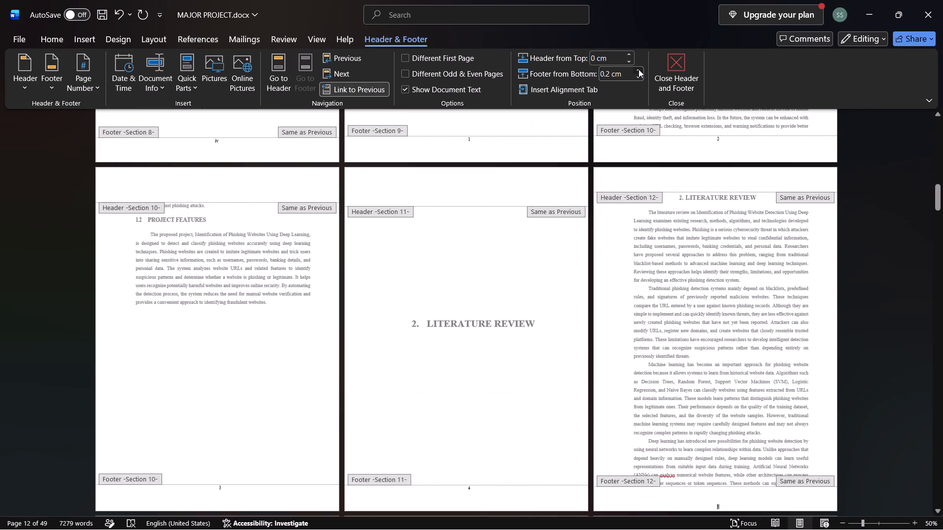
double_click(638, 69)
triple_click(638, 69)
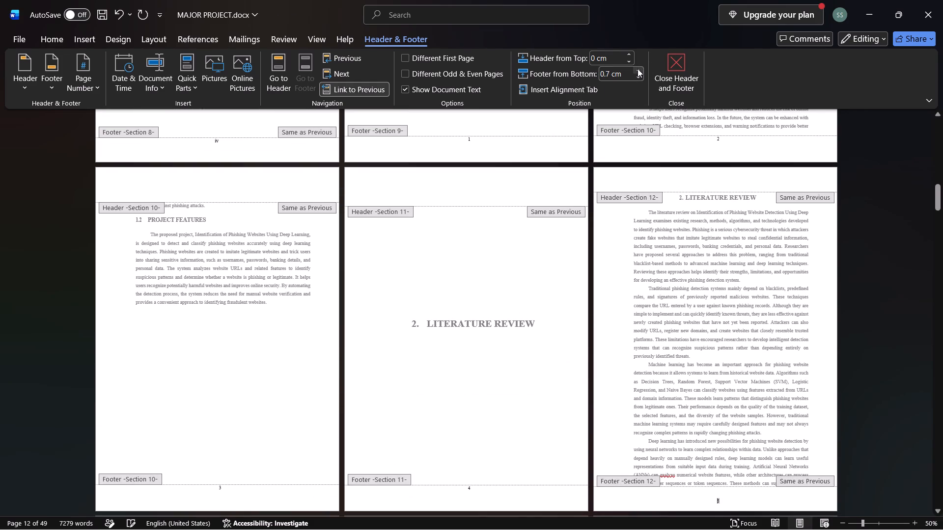
triple_click(638, 69)
click(638, 69)
double_click(638, 69)
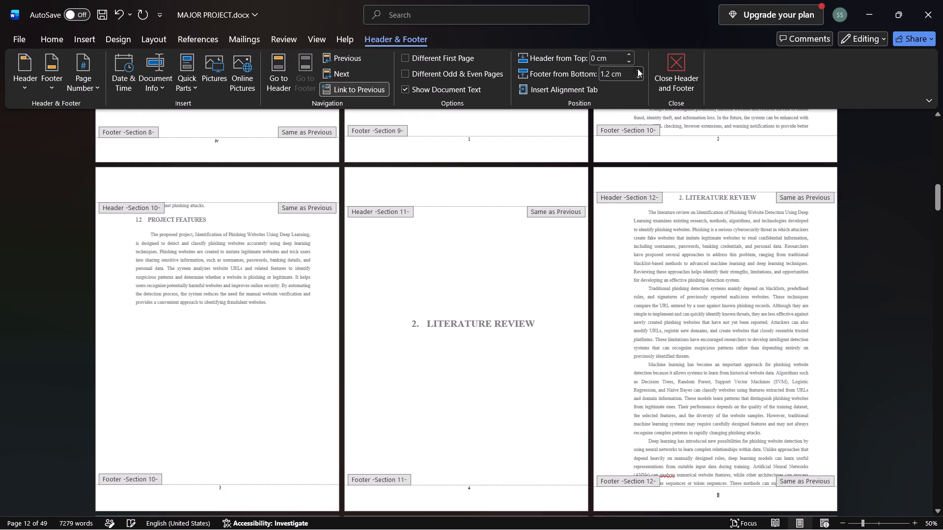
click(638, 69)
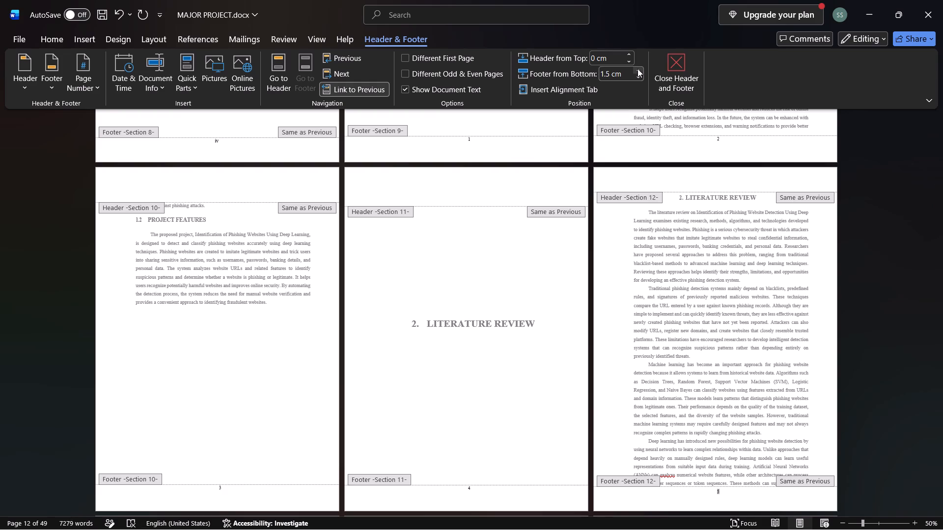
click(638, 69)
click(637, 76)
Examine the footer page number positions across the Literature Review pages, both in footer editing and in the normal document view.
scroll(660, 429, down, 20)
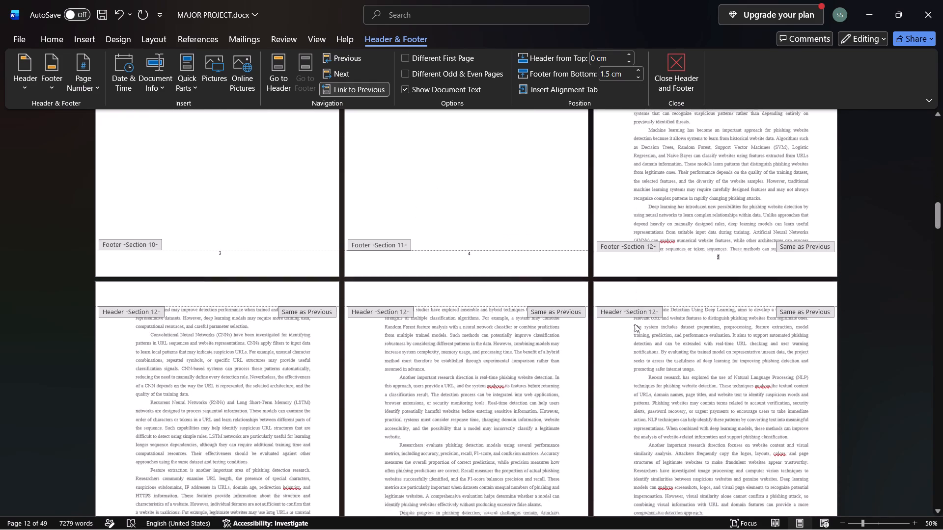
scroll(635, 324, down, 15)
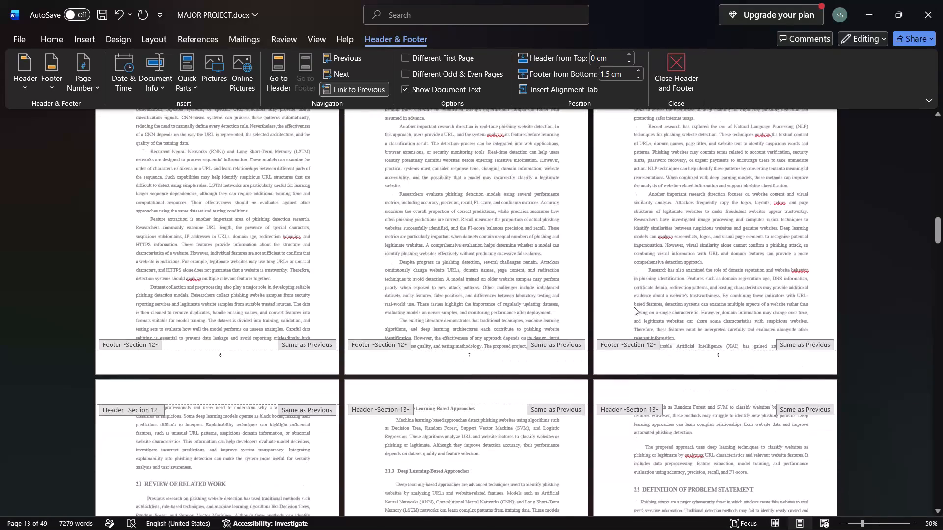
scroll(634, 301, down, 17)
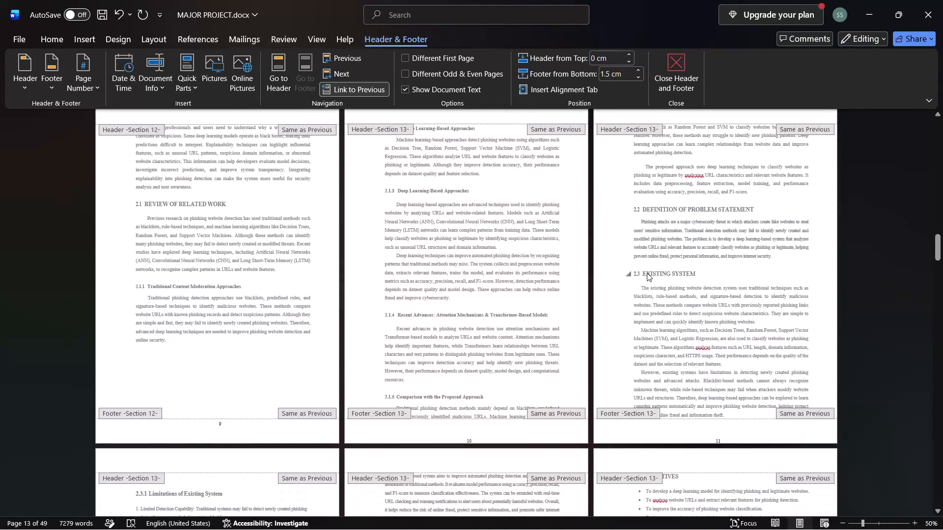
scroll(636, 272, down, 11)
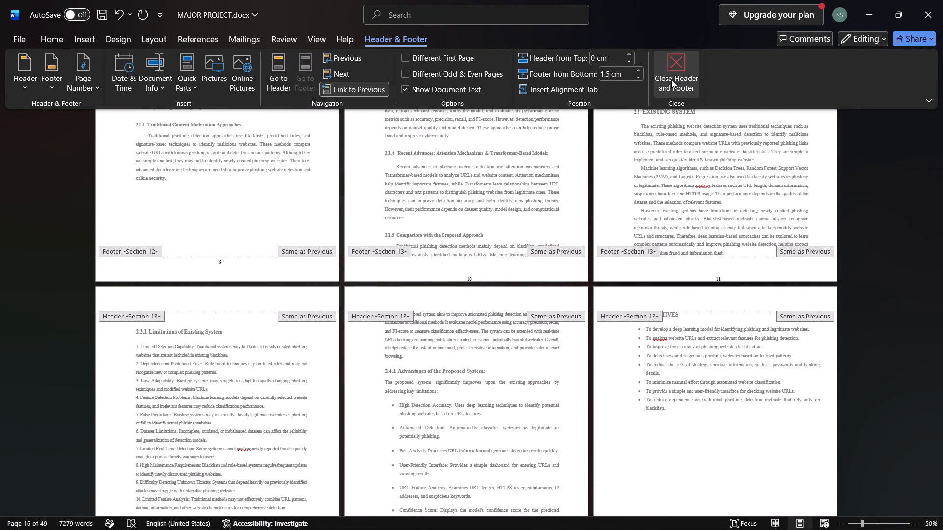
click(671, 80)
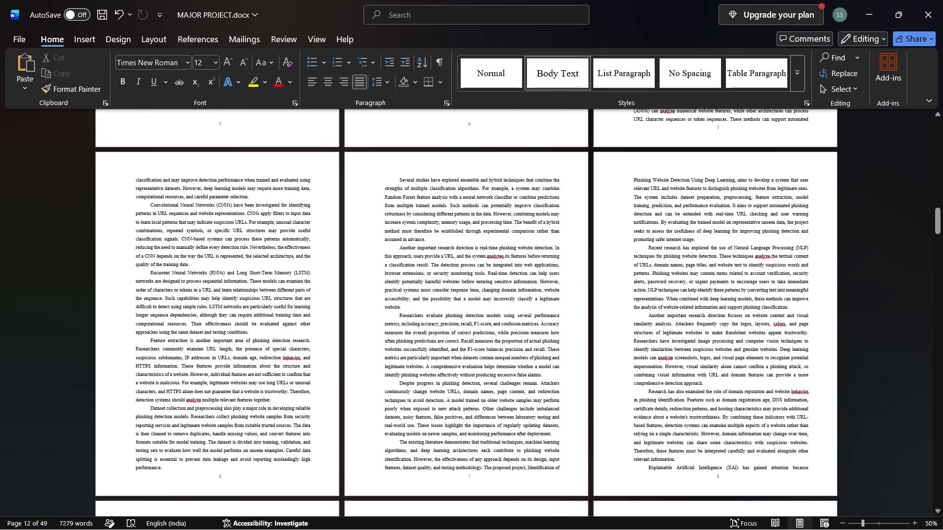
scroll(312, 419, down, 5)
scroll(310, 418, up, 5)
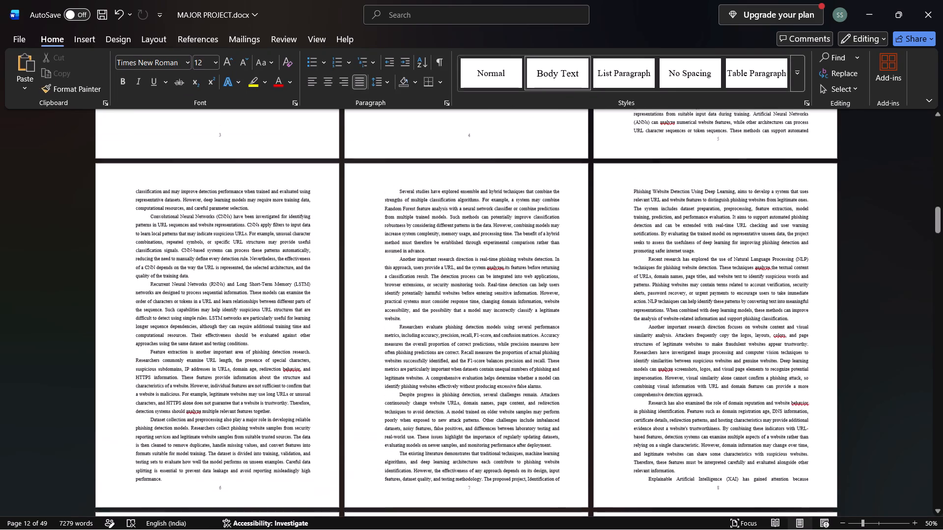
scroll(310, 418, up, 4)
scroll(309, 422, down, 18)
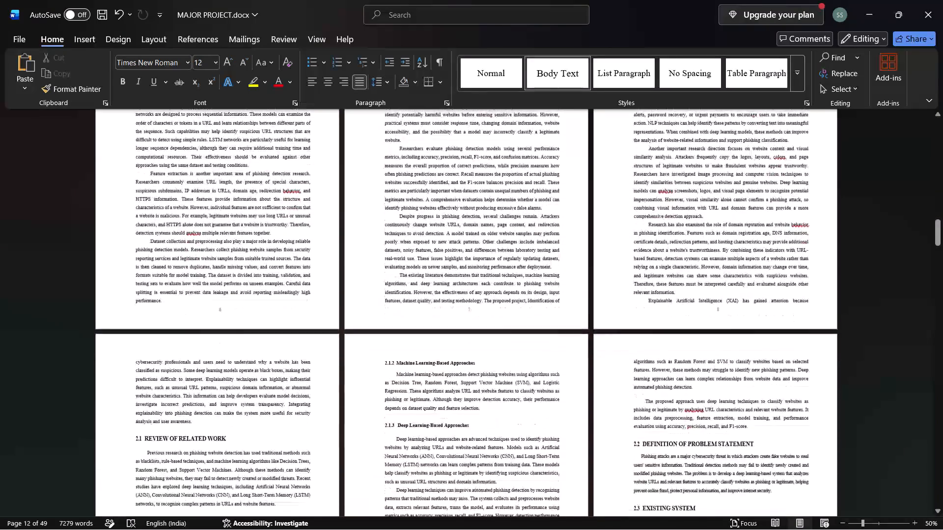
Examine the footer page number positions from the Literature Review pages through the start of the System Architecture & Design chapter.
scroll(310, 423, down, 11)
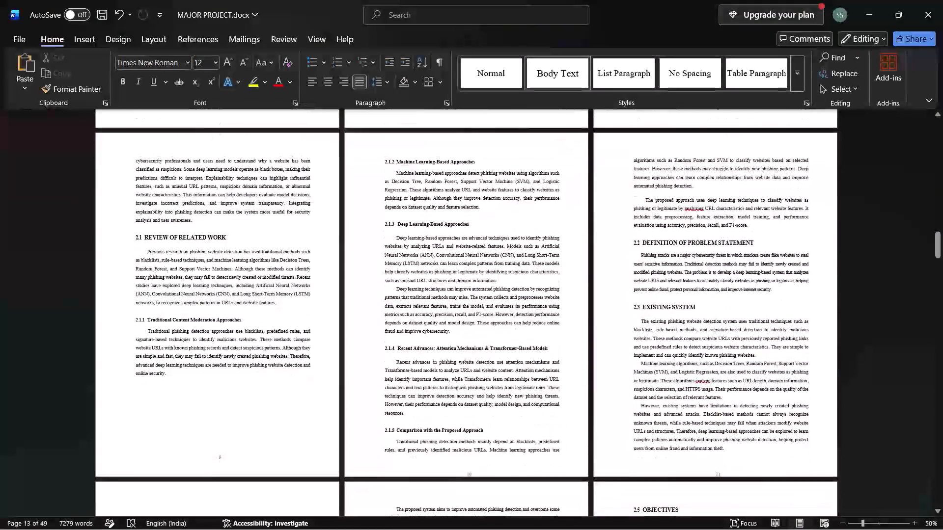
scroll(310, 424, down, 16)
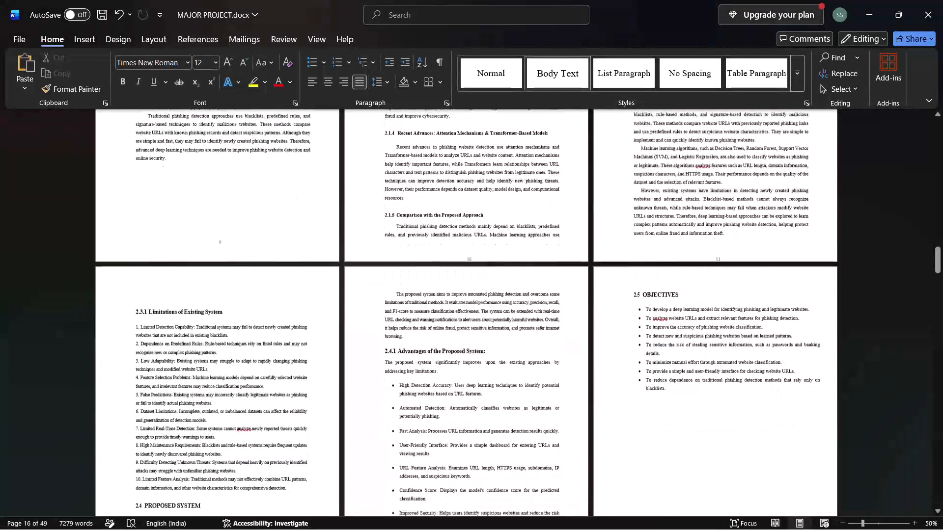
scroll(308, 421, down, 9)
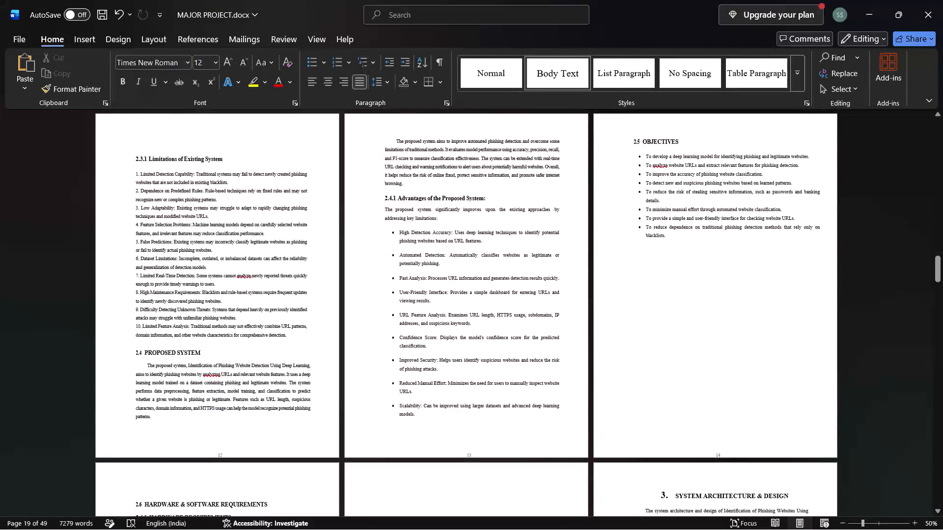
scroll(309, 413, up, 1)
scroll(310, 413, down, 15)
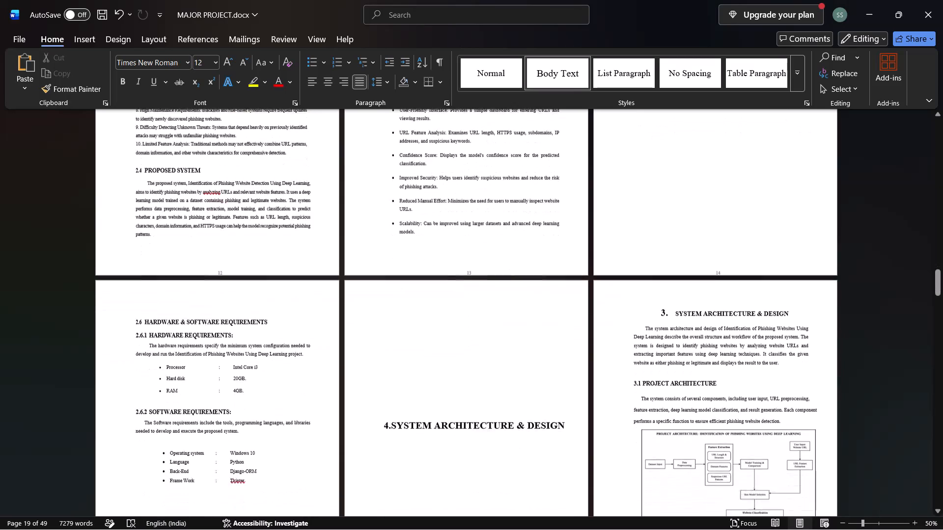
scroll(311, 409, down, 9)
scroll(313, 403, up, 12)
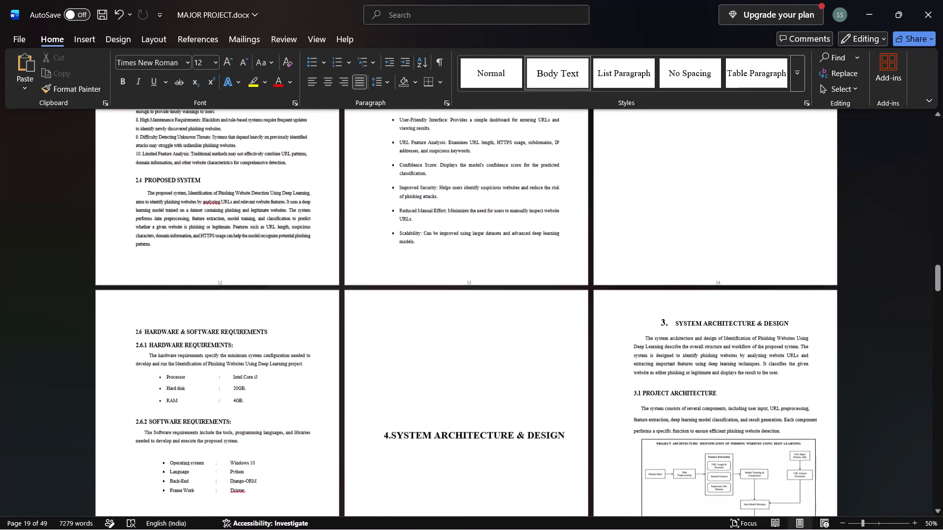
scroll(313, 403, up, 12)
scroll(313, 403, up, 9)
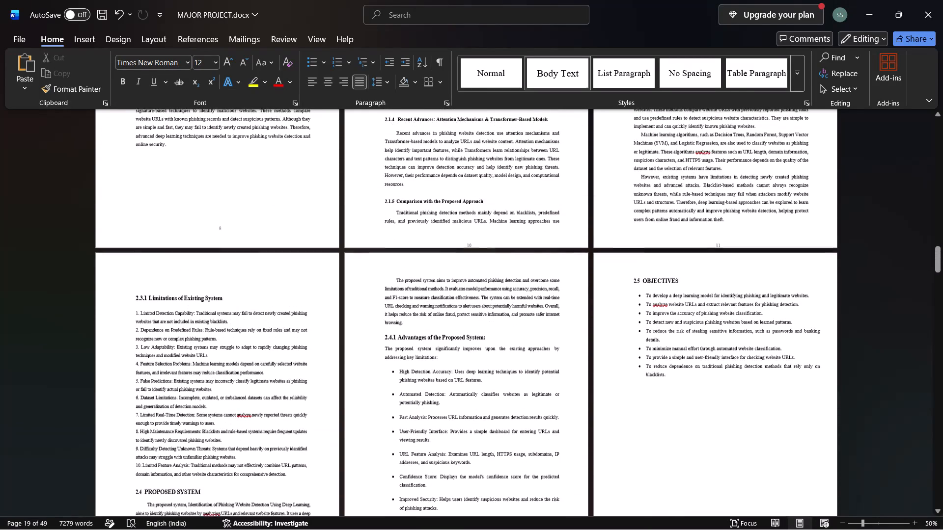
scroll(313, 402, down, 1)
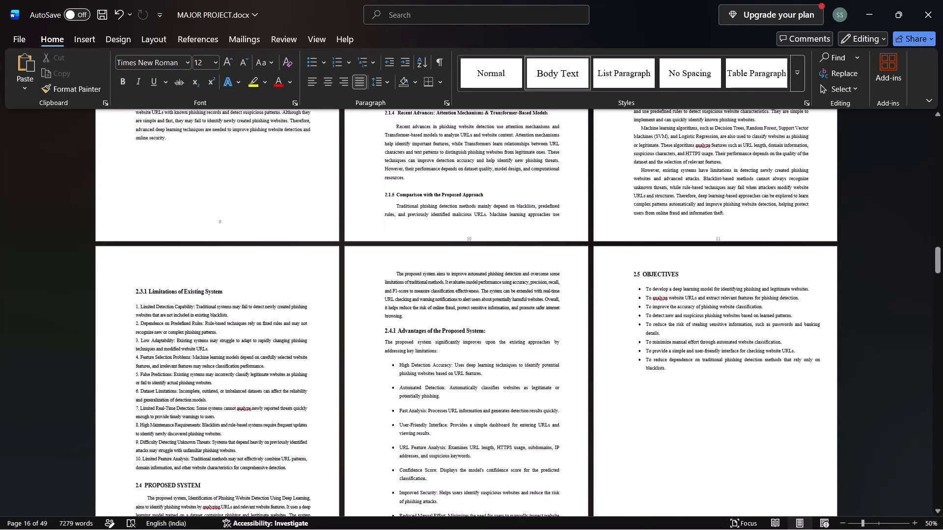
Set the footer distance from the bottom to 1.4 cm for Section 13, which starts at 2.1.2 Machine Learning-Based Approaches.
double_click(472, 237)
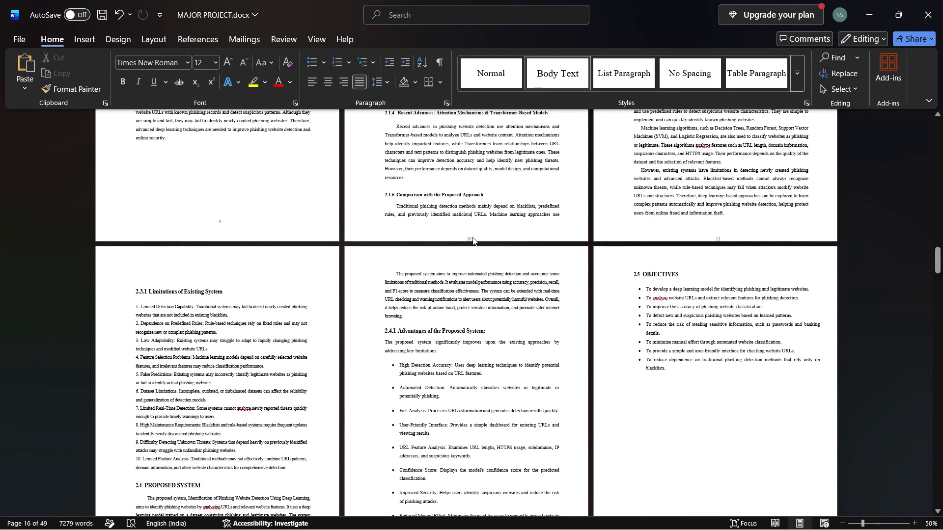
click(479, 232)
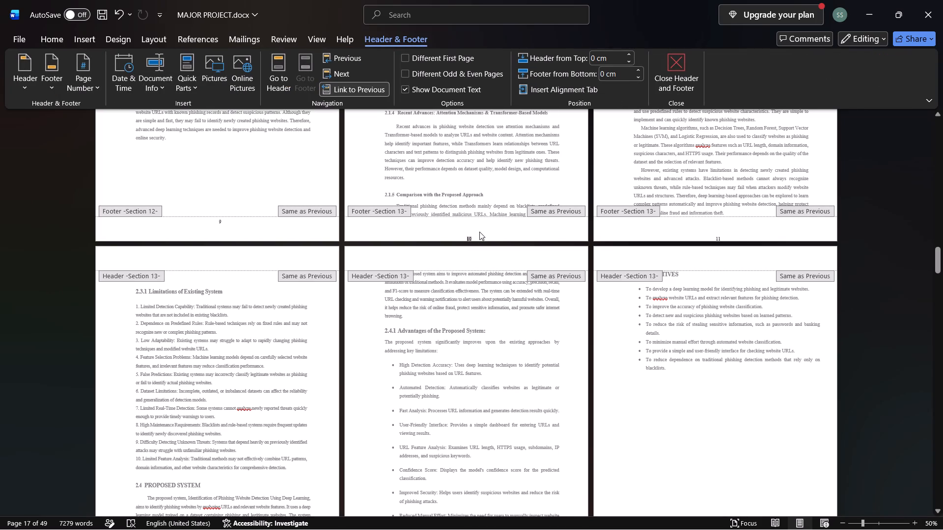
click(637, 69)
click(637, 69)
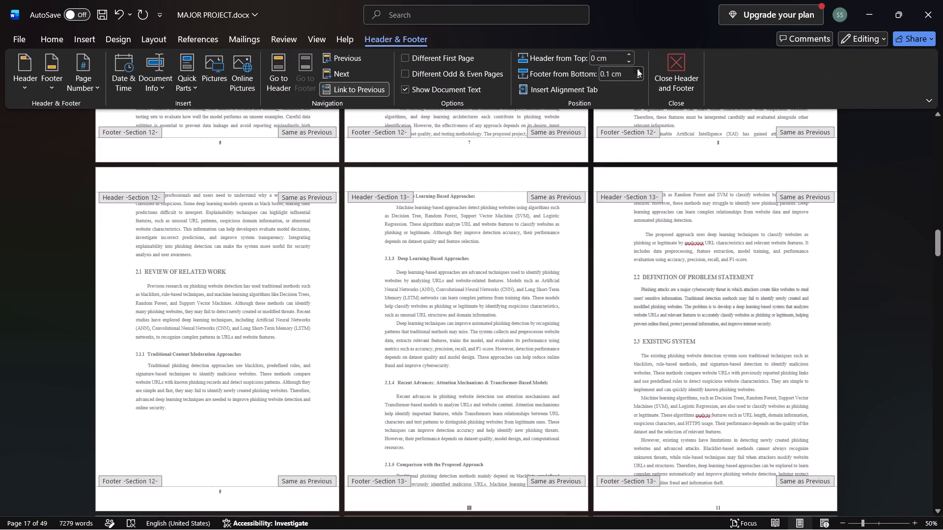
click(637, 69)
scroll(595, 157, down, 11)
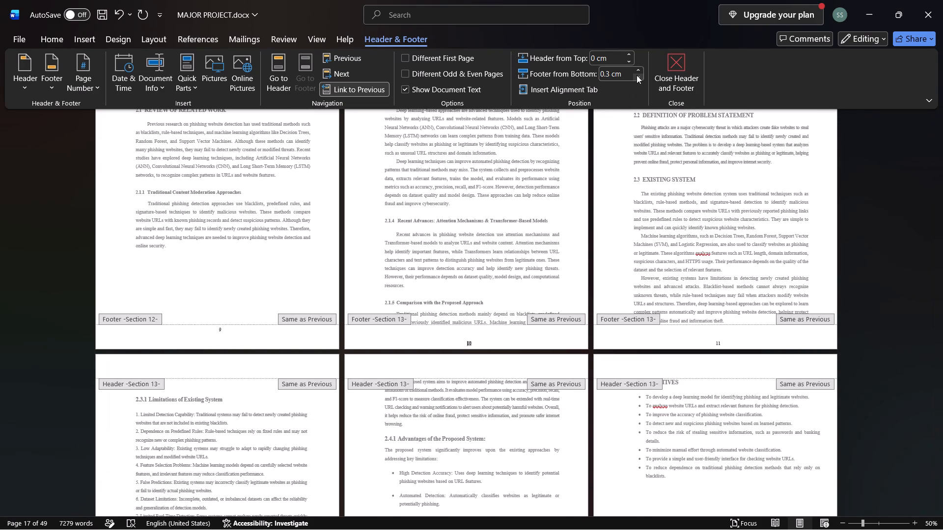
click(638, 69)
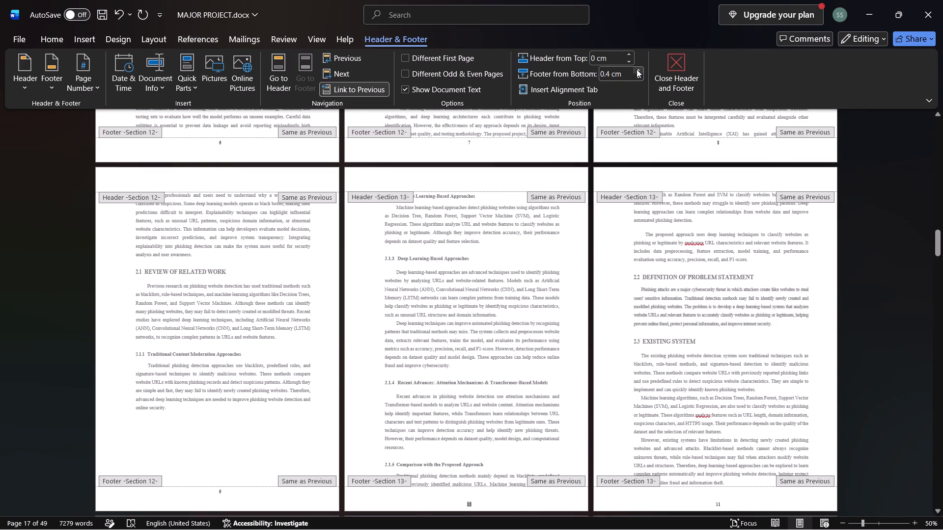
click(637, 69)
triple_click(637, 69)
triple_click(637, 69)
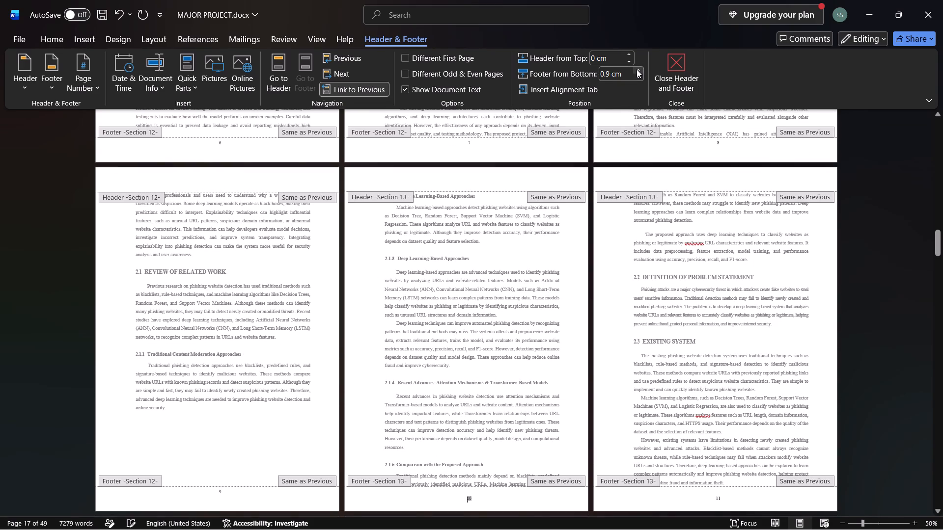
click(637, 69)
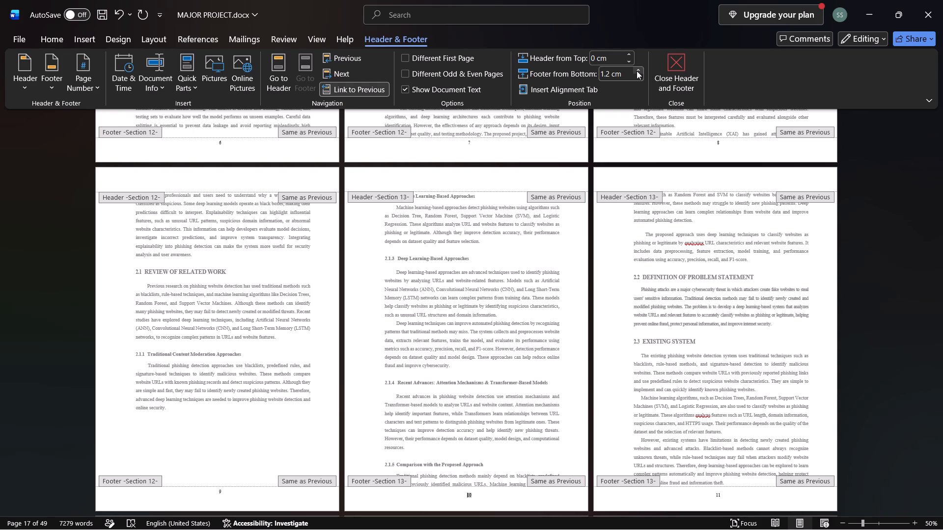
click(637, 71)
click(637, 71)
Set the footer distance from the bottom to 1.3 cm for Section 14, the Hardware & Software Requirements page.
scroll(260, 348, down, 3)
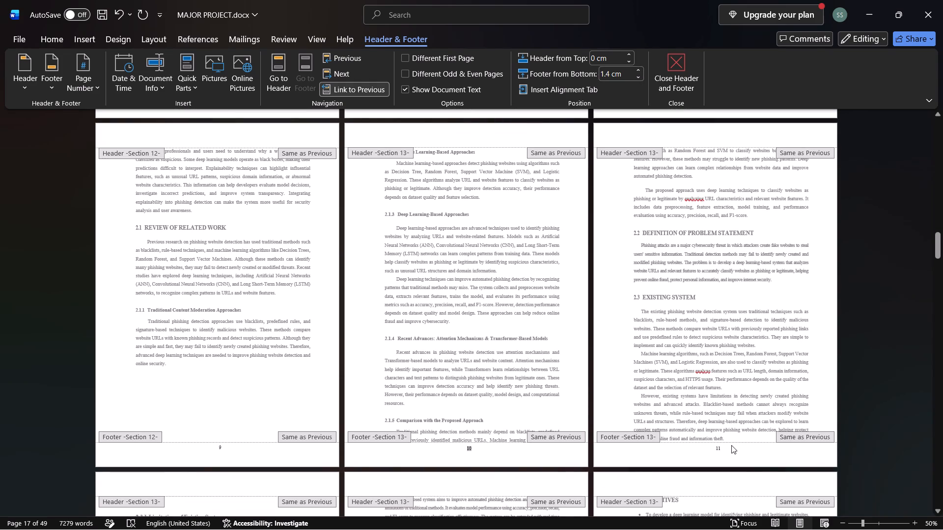
scroll(717, 444, down, 15)
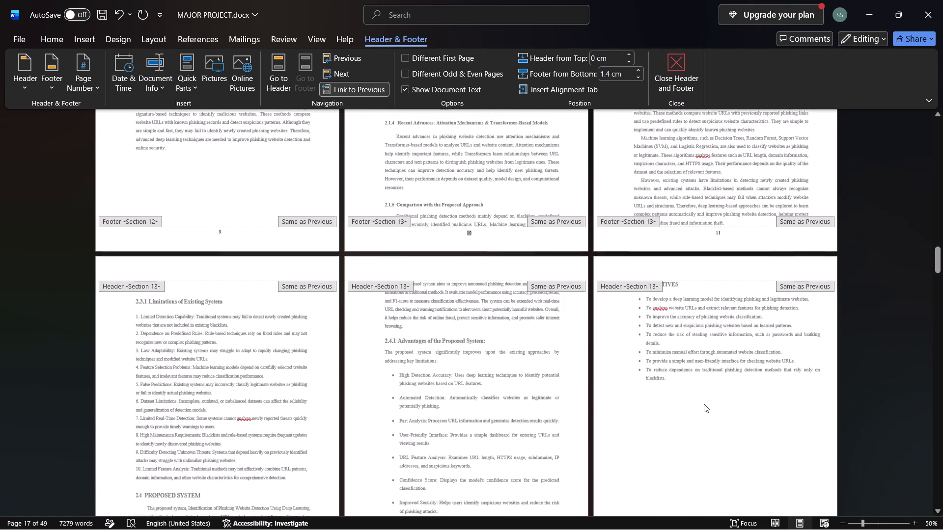
scroll(703, 402, down, 16)
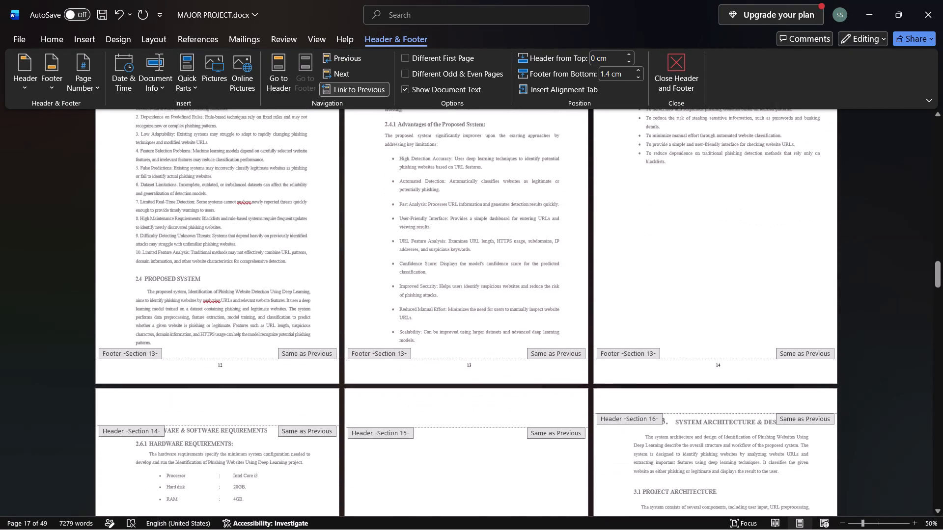
scroll(697, 378, down, 17)
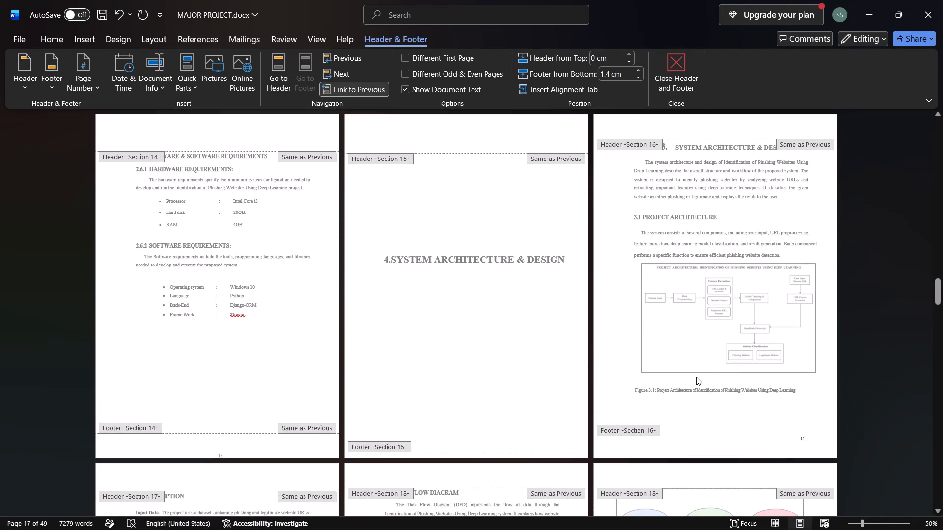
click(228, 451)
click(638, 70)
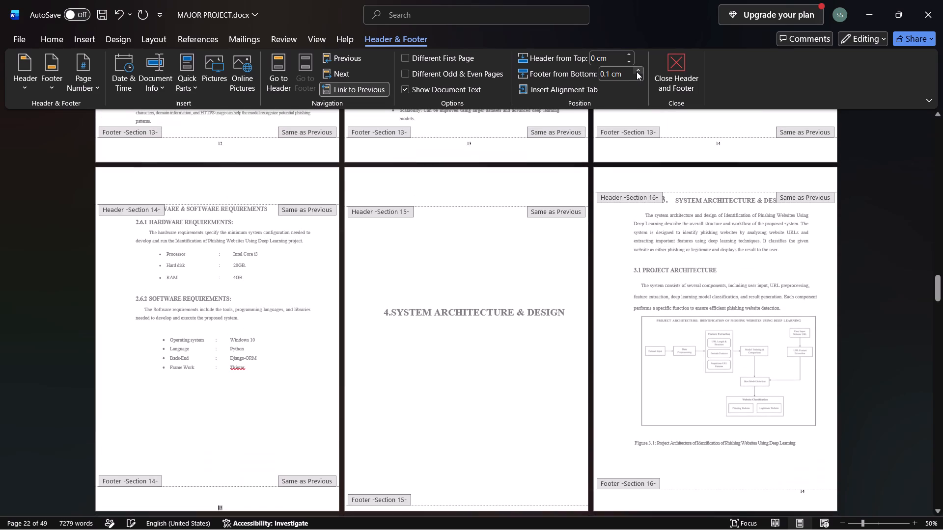
triple_click(637, 72)
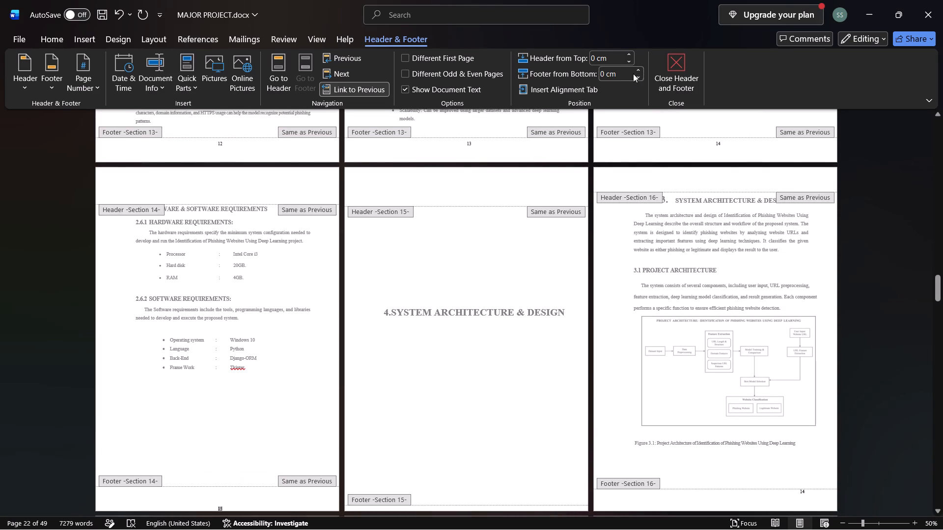
click(637, 68)
triple_click(637, 69)
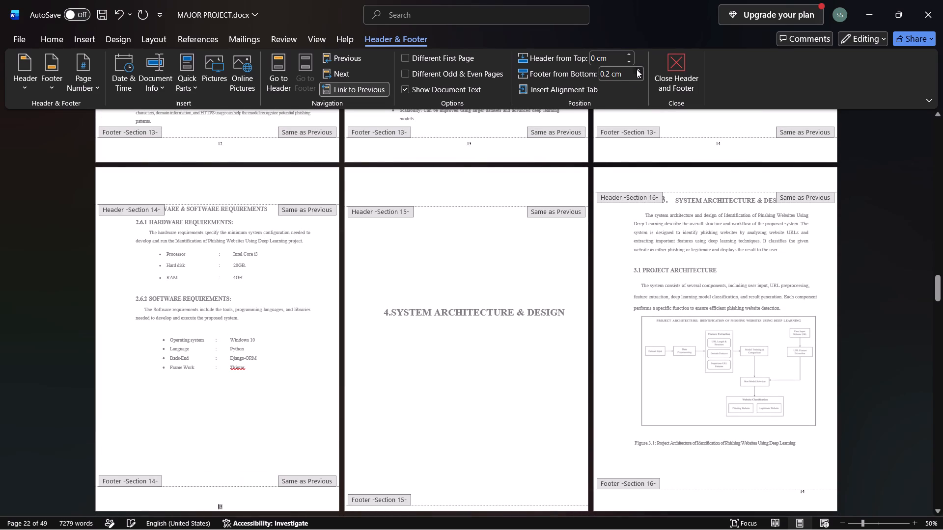
click(637, 70)
click(637, 70)
triple_click(636, 72)
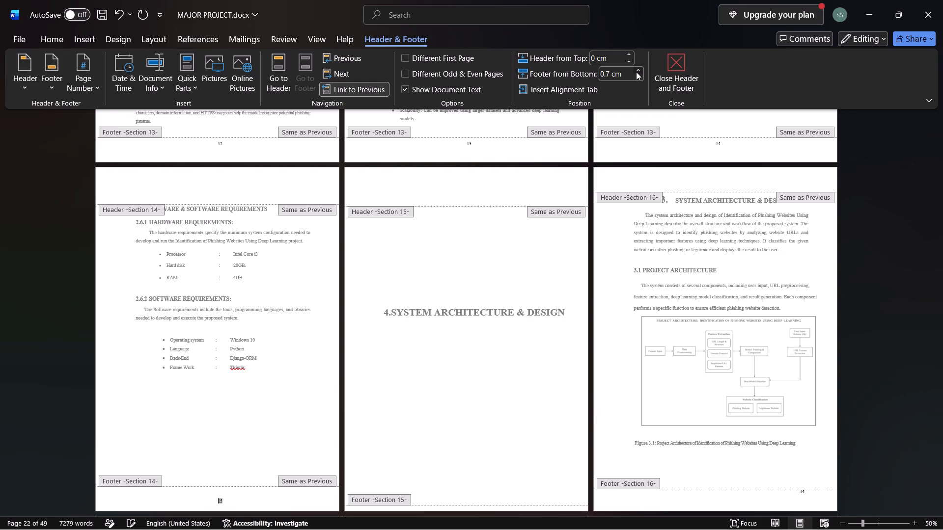
click(636, 72)
double_click(636, 72)
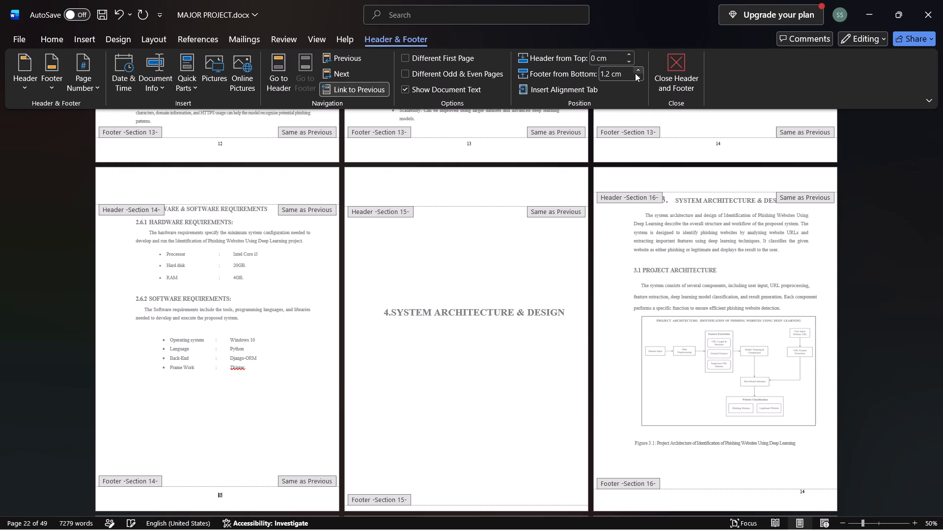
click(635, 73)
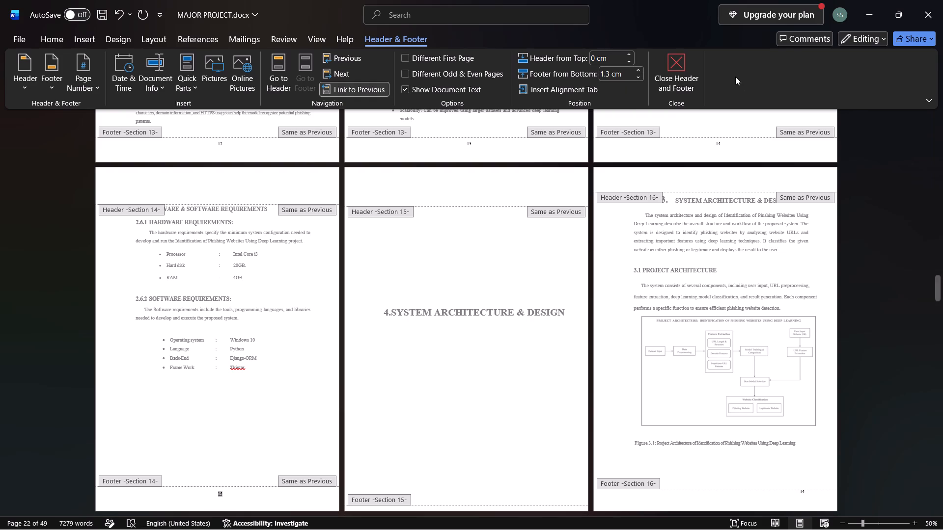
Save the report and leave header and footer editing.
key(ctrl+s)
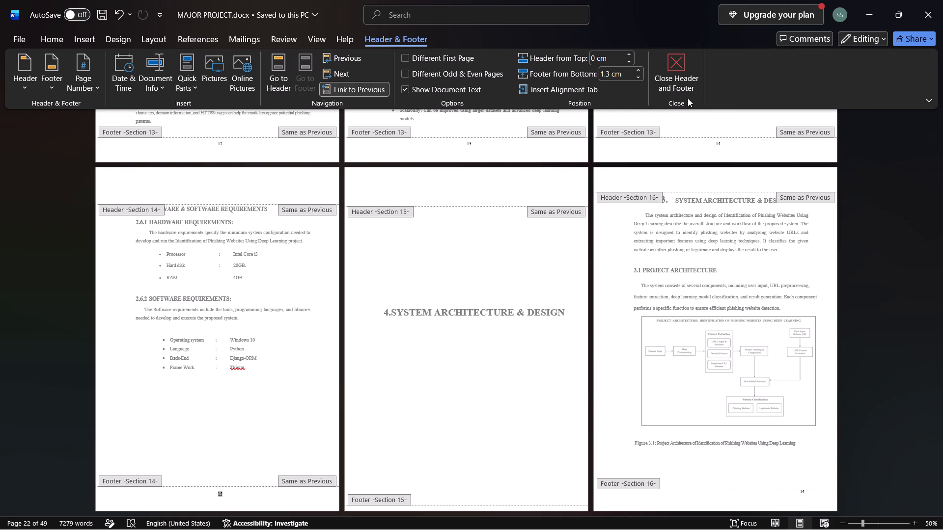
click(688, 71)
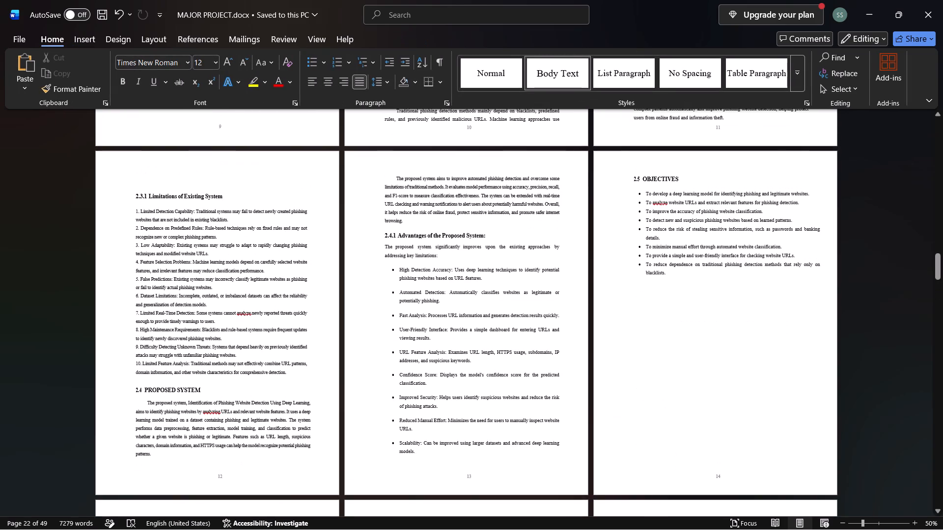
Examine the page number positions on the pages from Objectives back to the earlier Literature Review text.
scroll(368, 460, up, 4)
scroll(368, 460, down, 11)
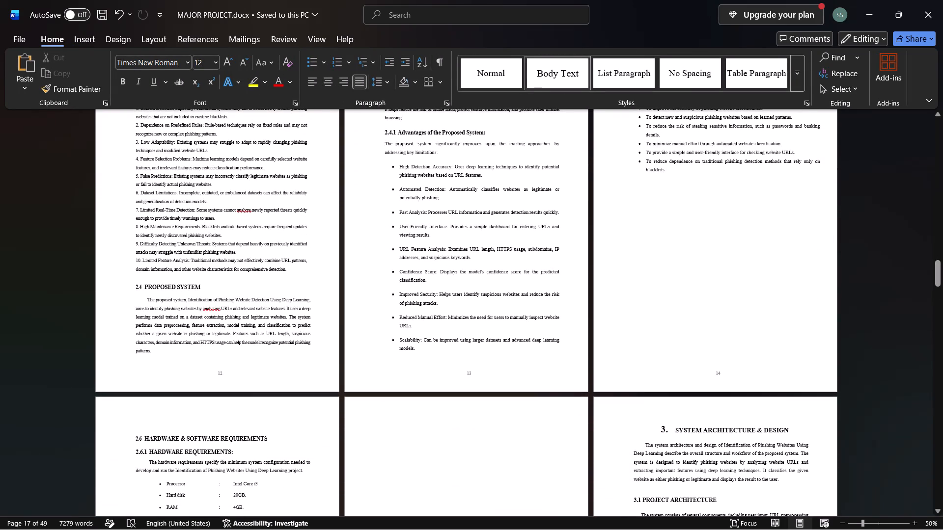
scroll(368, 452, up, 3)
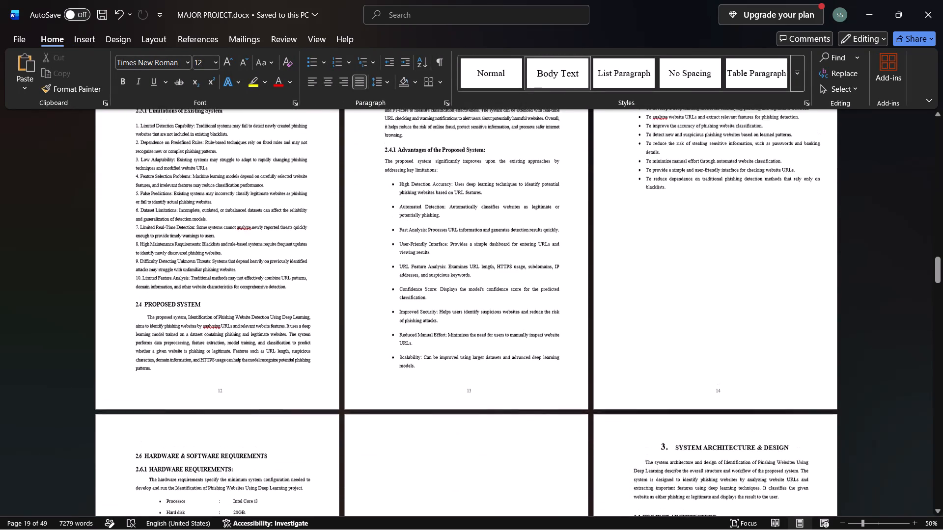
scroll(368, 452, up, 10)
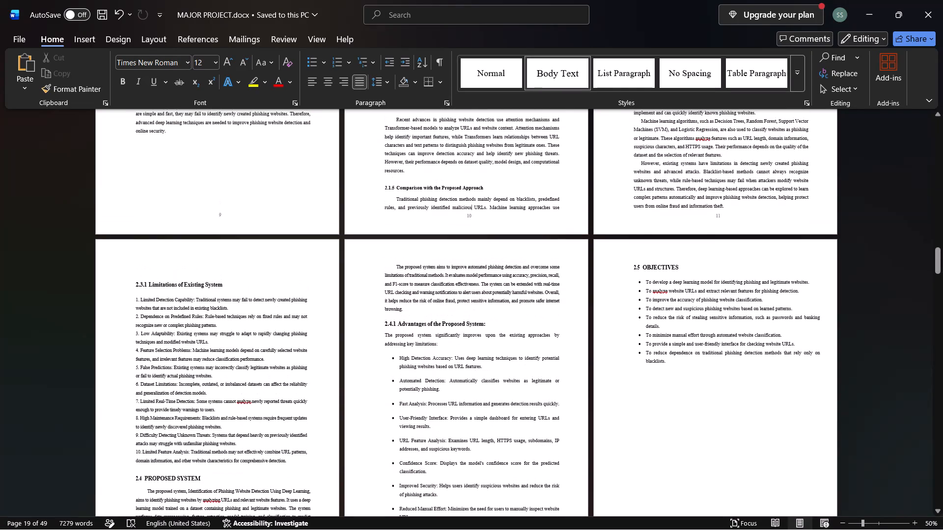
scroll(367, 453, down, 10)
scroll(363, 450, up, 20)
scroll(363, 450, up, 3)
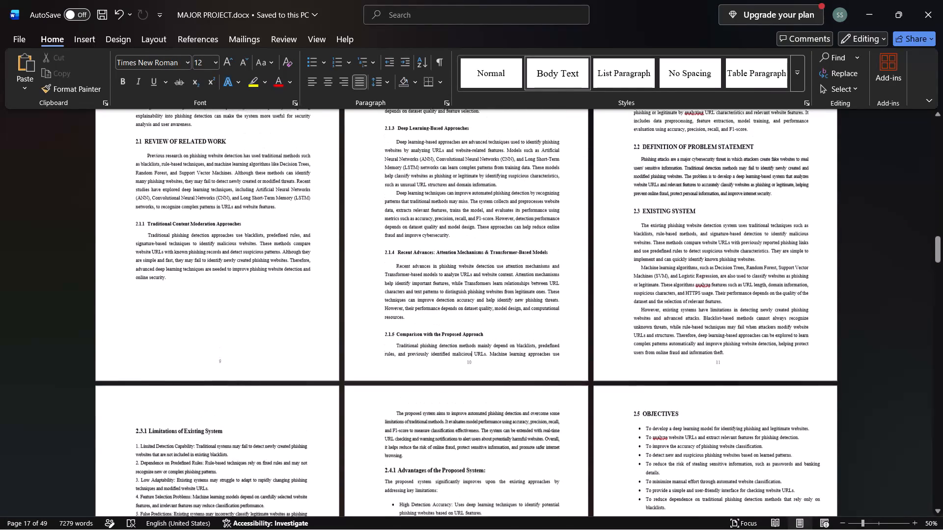
scroll(361, 446, up, 12)
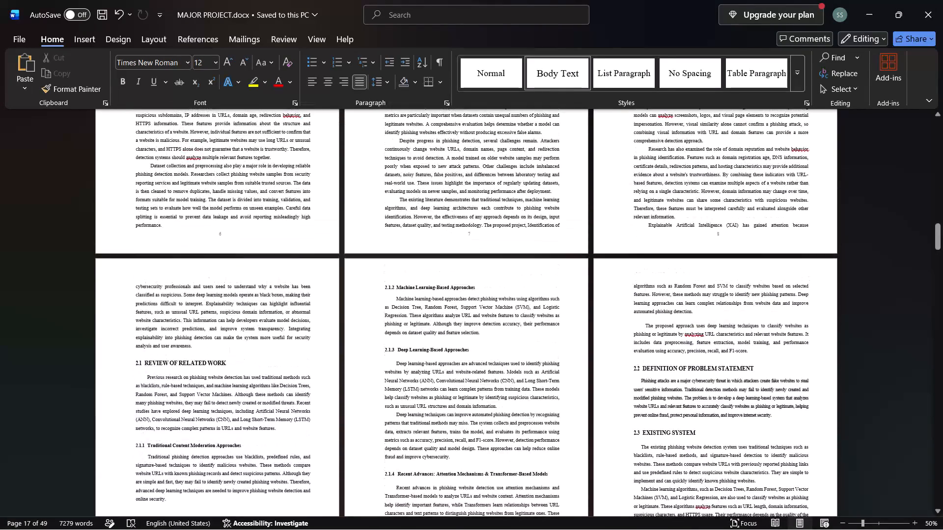
scroll(361, 445, up, 15)
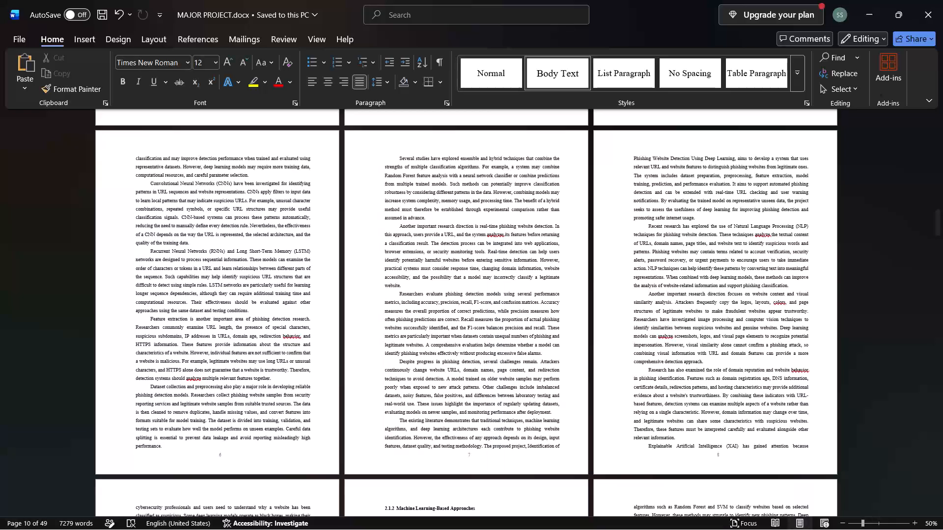
Examine the page number positions on the pages from the Introduction through the System Architecture & Design chapter.
scroll(368, 496, up, 11)
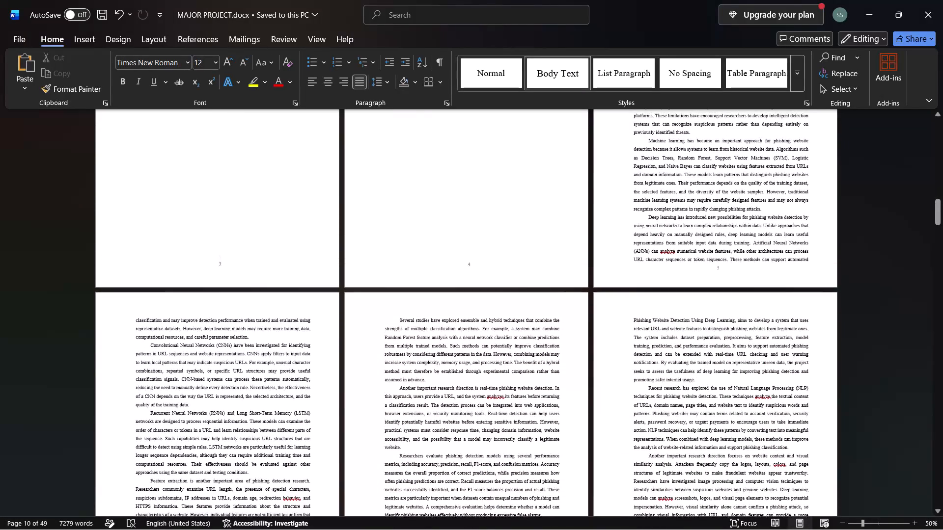
scroll(369, 485, up, 13)
scroll(368, 485, up, 8)
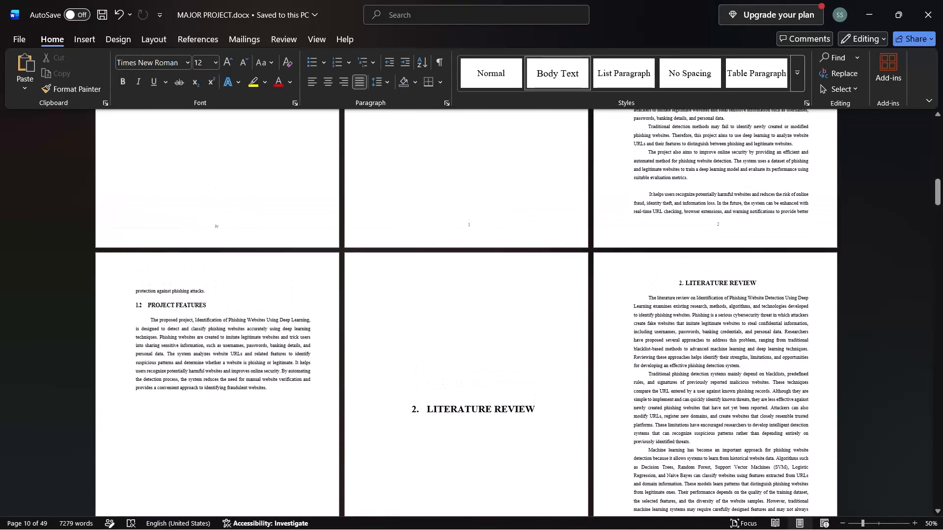
scroll(368, 491, down, 16)
scroll(369, 493, down, 6)
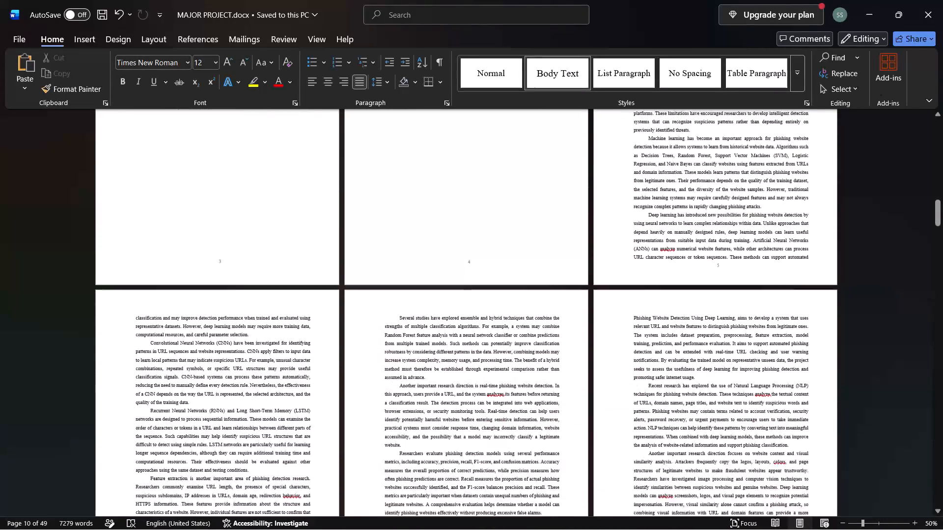
scroll(371, 492, down, 16)
scroll(371, 493, down, 10)
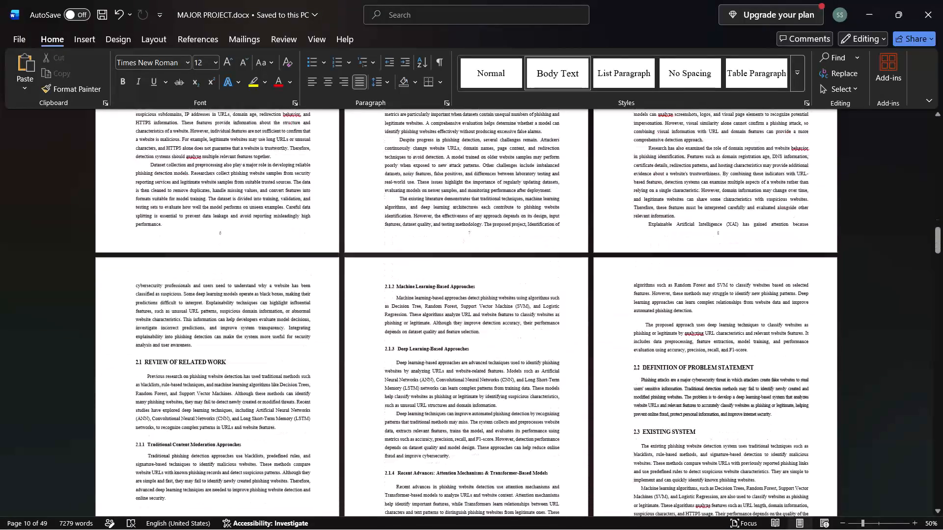
scroll(368, 494, down, 13)
scroll(368, 494, down, 20)
scroll(368, 495, down, 6)
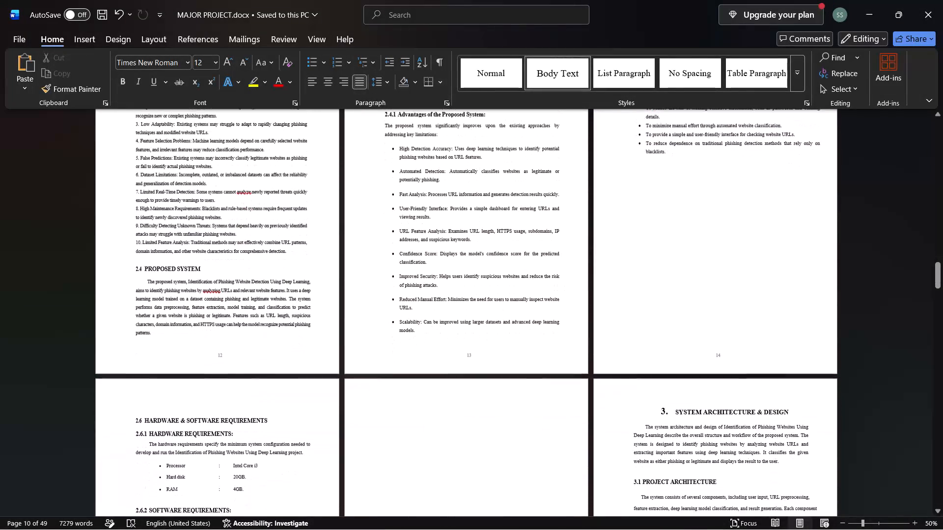
scroll(366, 495, down, 15)
scroll(367, 494, down, 6)
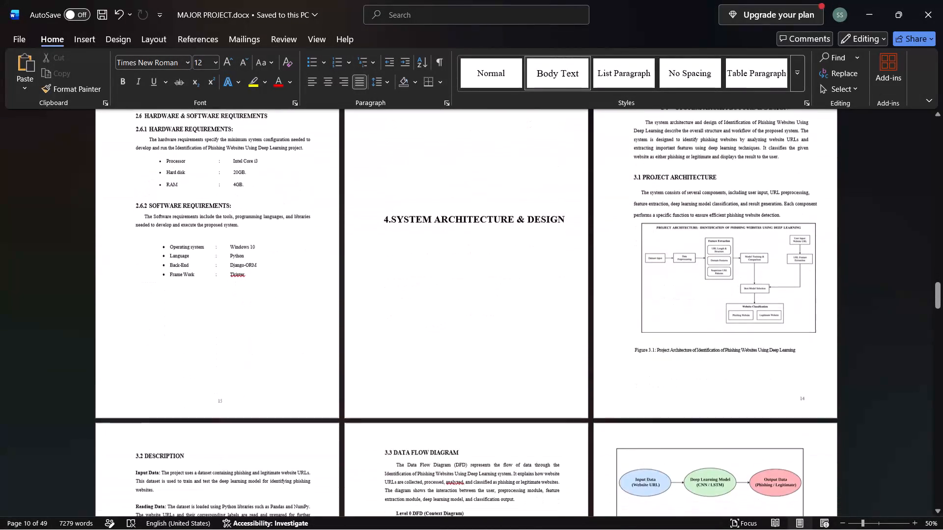
Insert a Plain Number 2 page number at the bottom of the 4.System Architecture & Design title page.
click(485, 352)
double_click(485, 352)
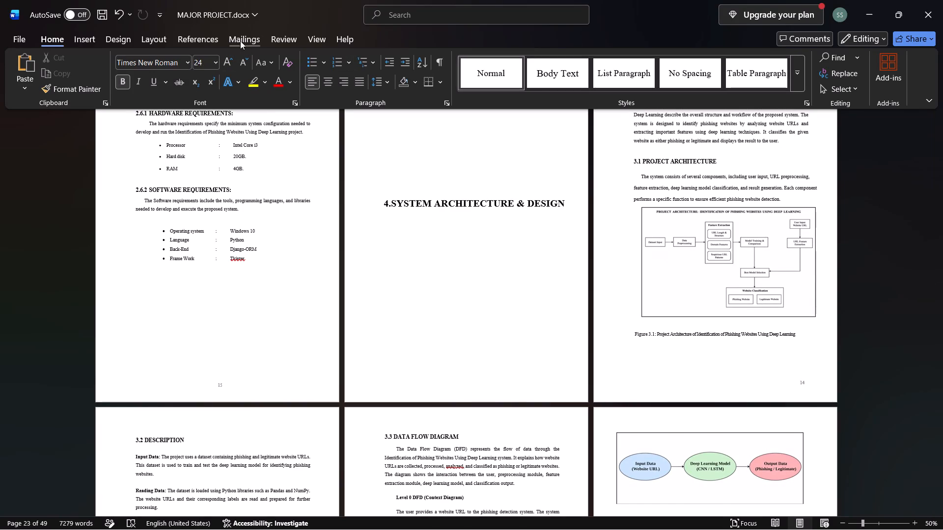
click(93, 38)
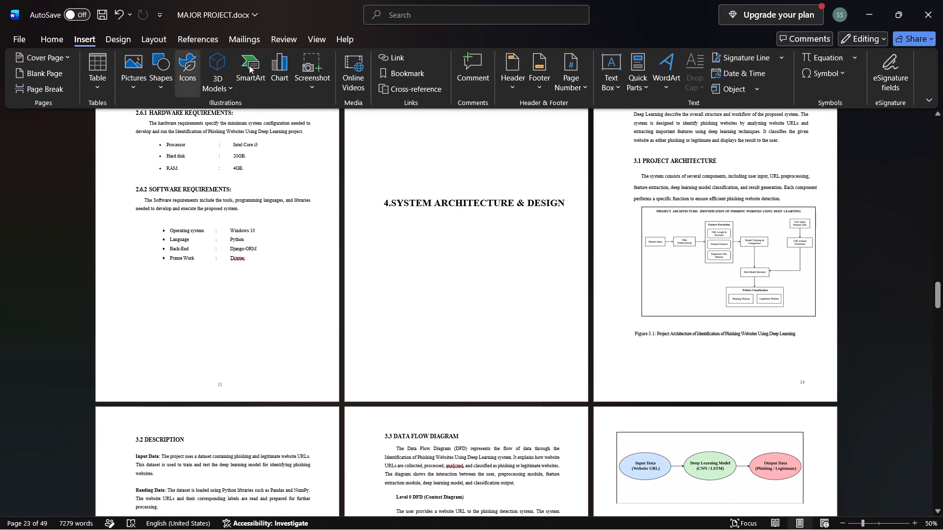
click(572, 87)
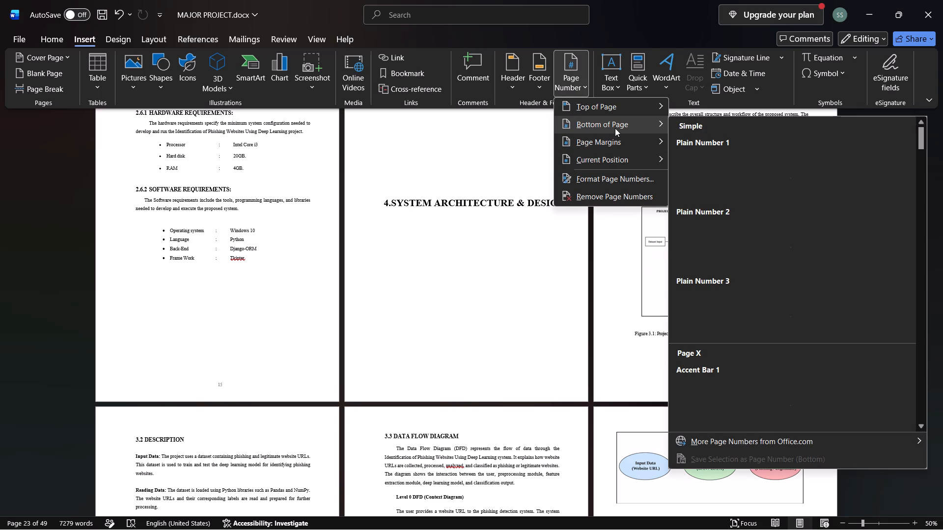
click(740, 238)
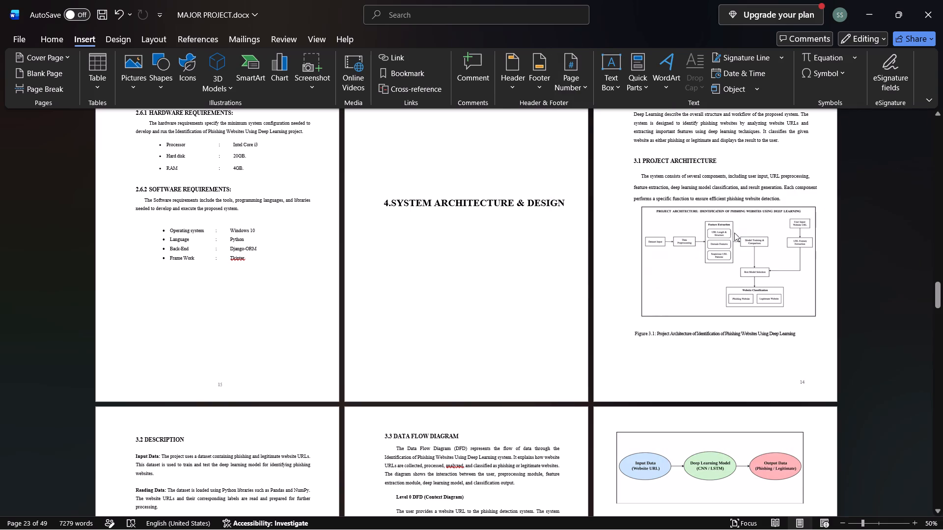
Set the footer distance from the bottom to 1.6 cm for Section 15, the System Architecture & Design title page.
scroll(524, 321, down, 5)
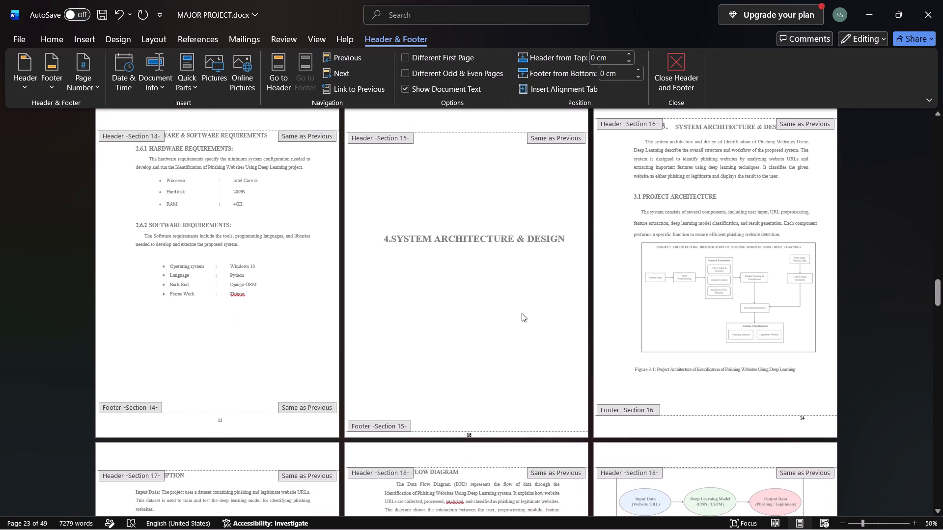
scroll(522, 313, down, 2)
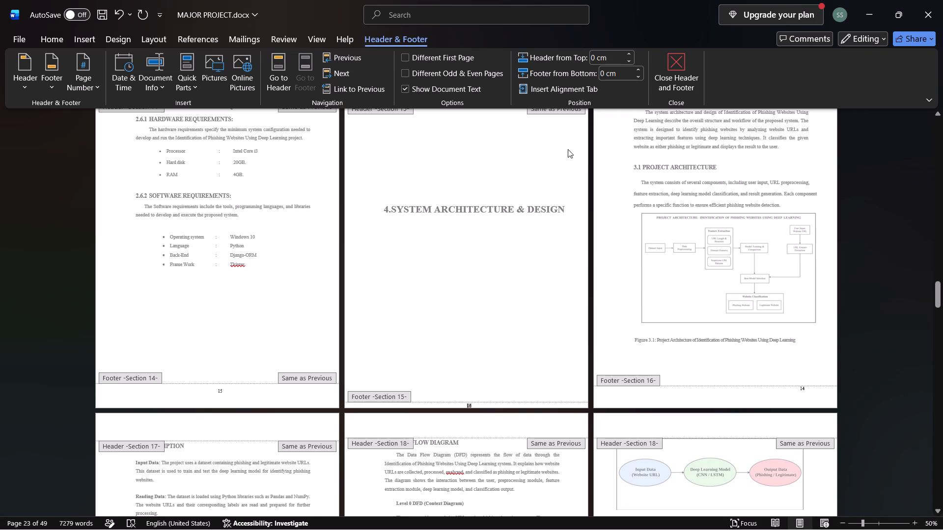
click(637, 67)
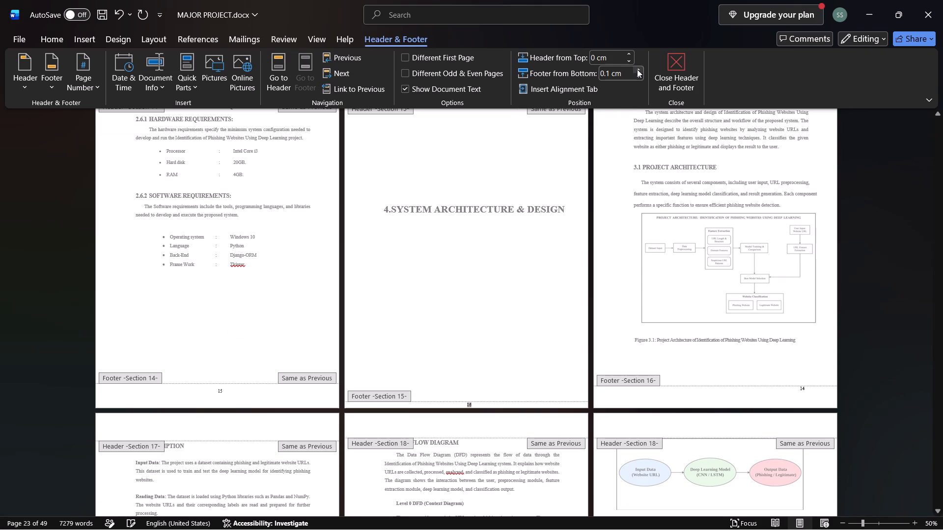
triple_click(637, 69)
triple_click(637, 69)
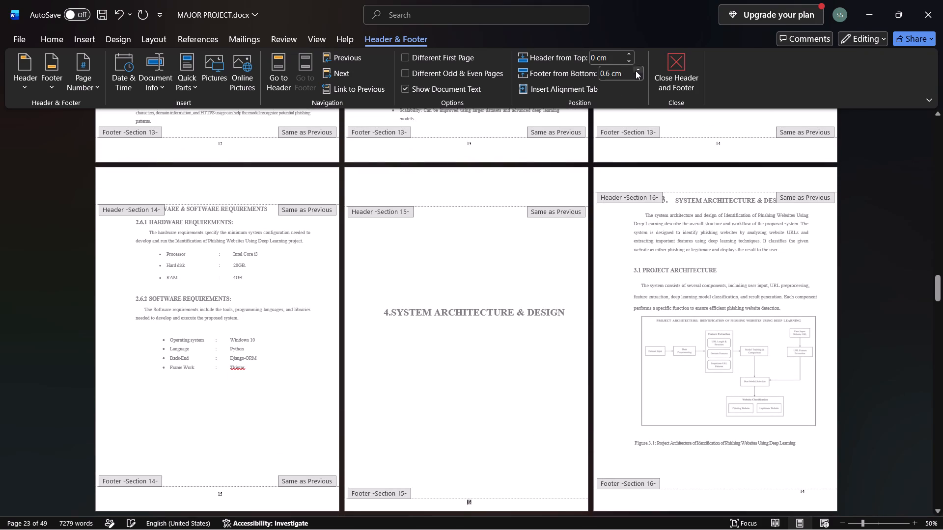
triple_click(635, 72)
triple_click(635, 72)
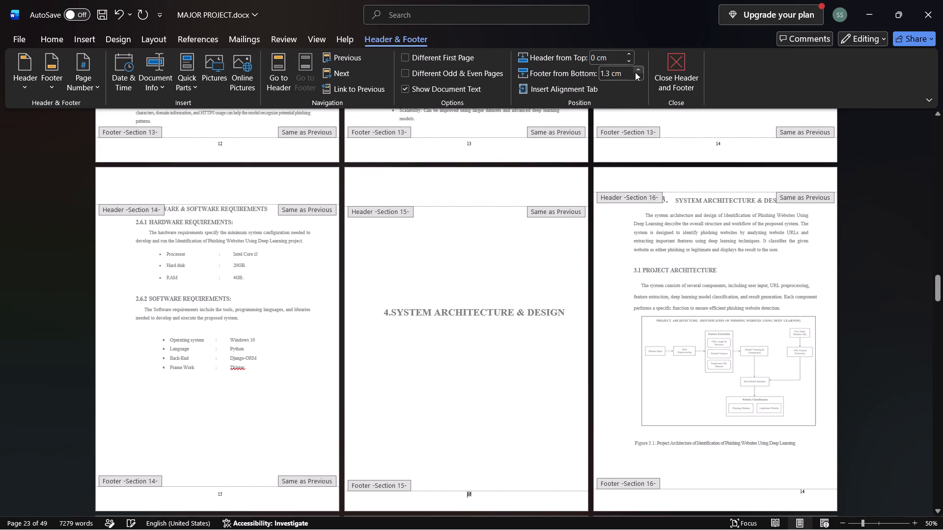
triple_click(635, 72)
click(635, 72)
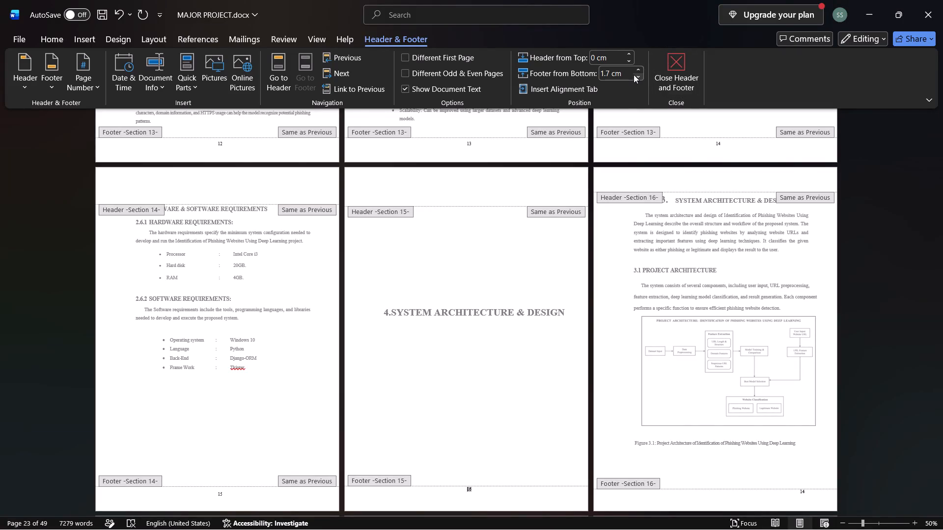
click(635, 74)
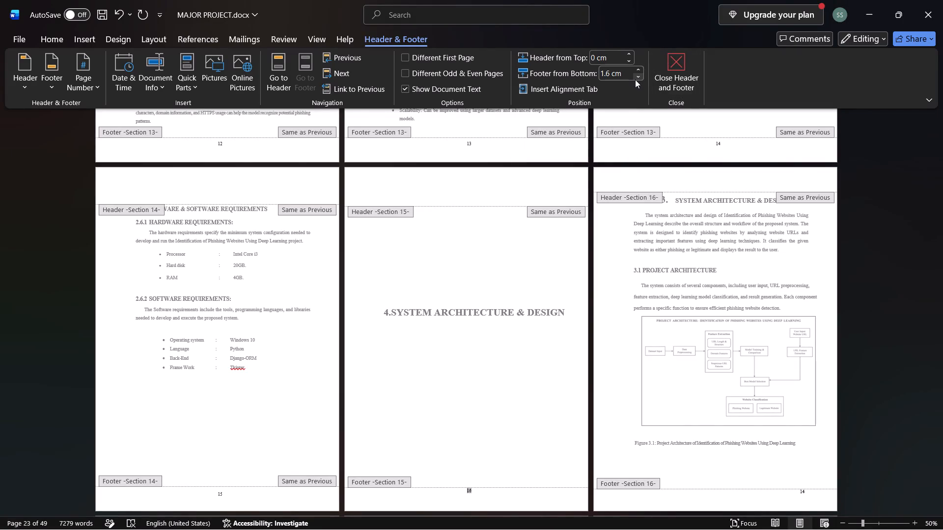
Leave header and footer editing and save the report.
scroll(636, 128, down, 6)
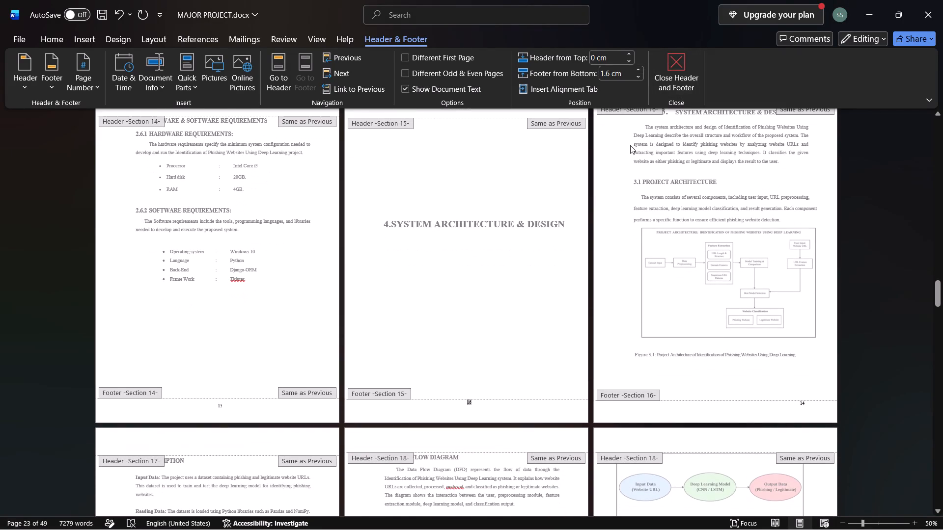
scroll(630, 146, down, 4)
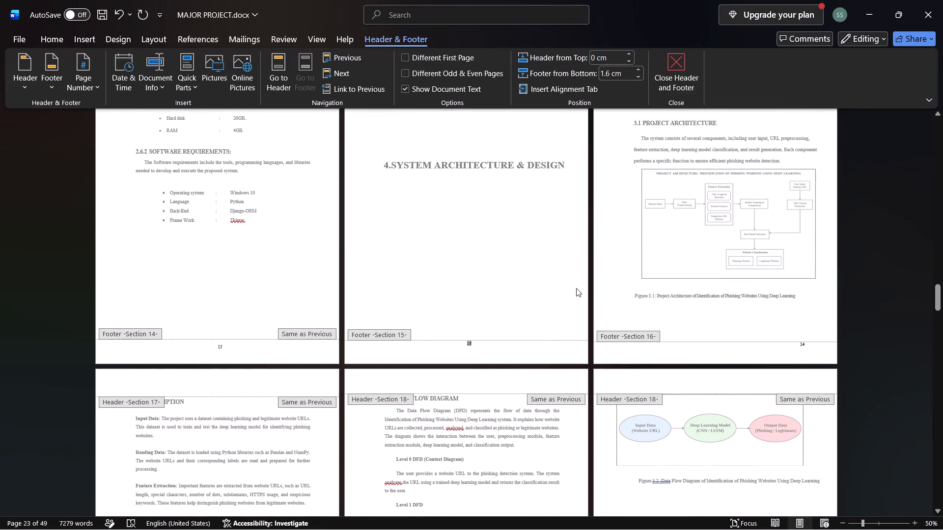
scroll(576, 288, down, 1)
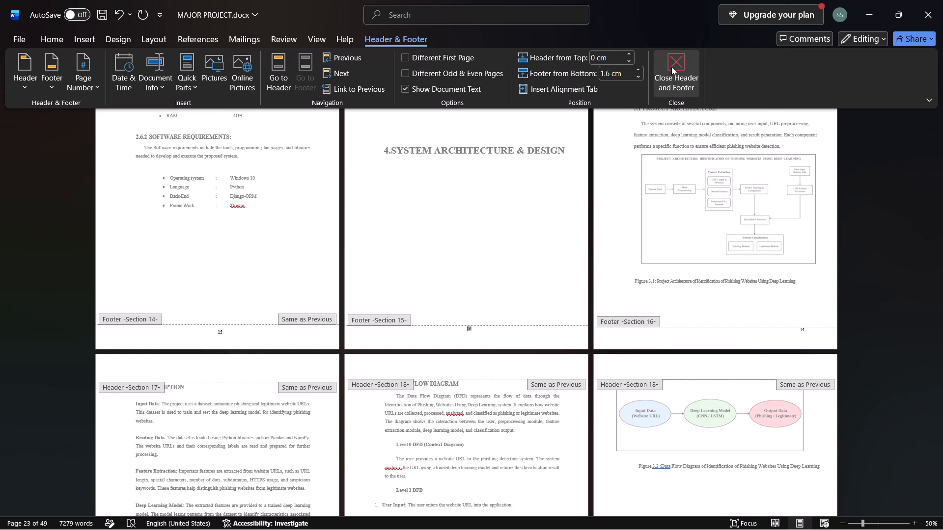
click(671, 66)
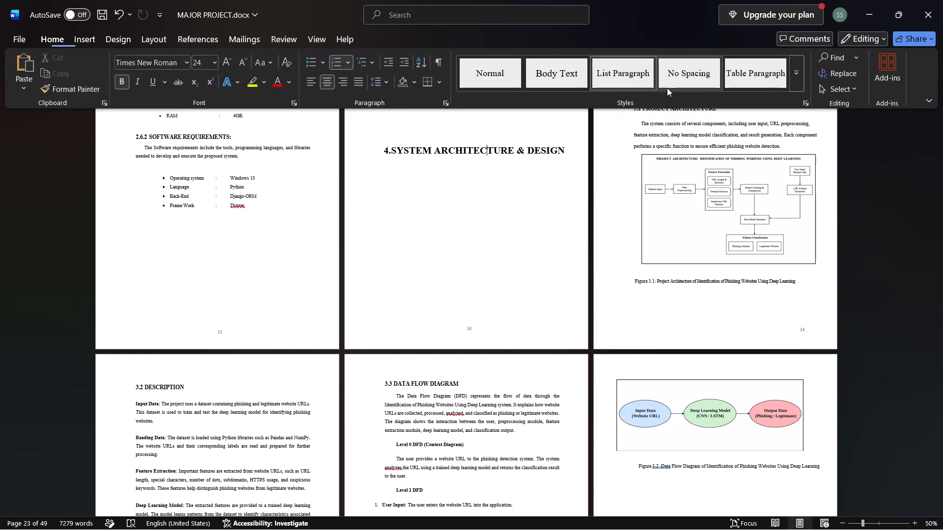
key(ctrl+s)
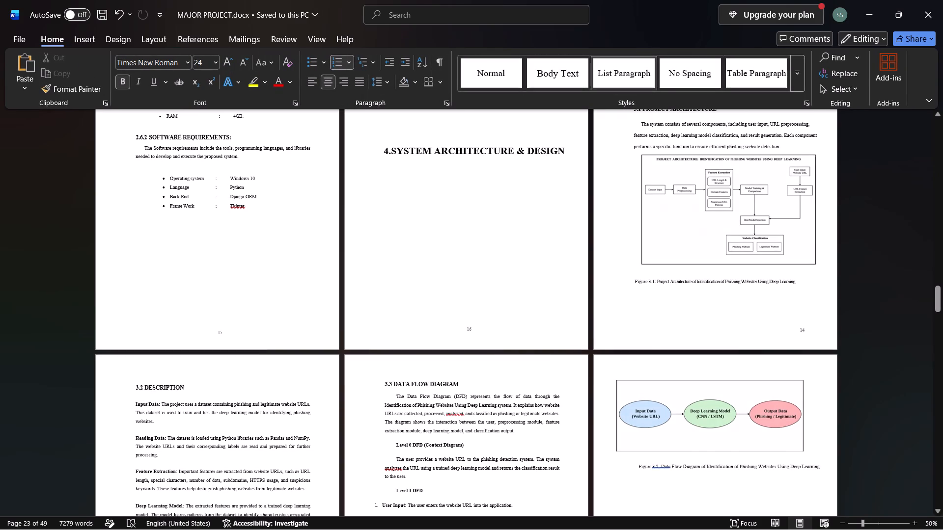
Insert a Plain Number 2 page number at the bottom of Section 16, the page with Figure 3.1, and leave footer editing.
scroll(656, 282, down, 4)
click(801, 271)
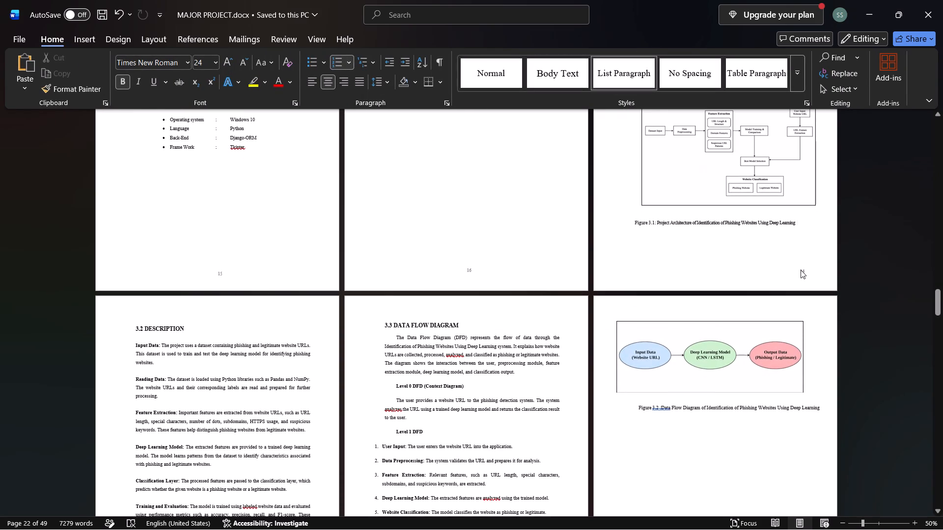
click(794, 273)
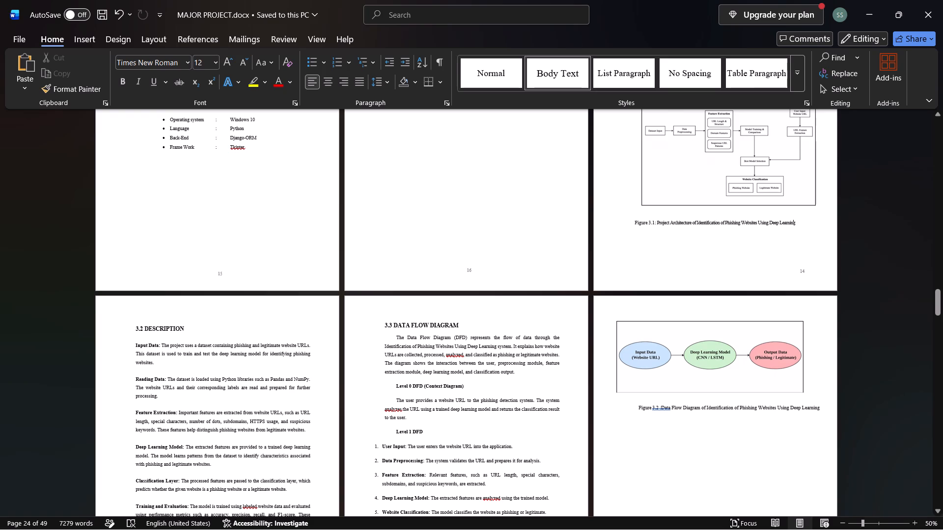
click(72, 38)
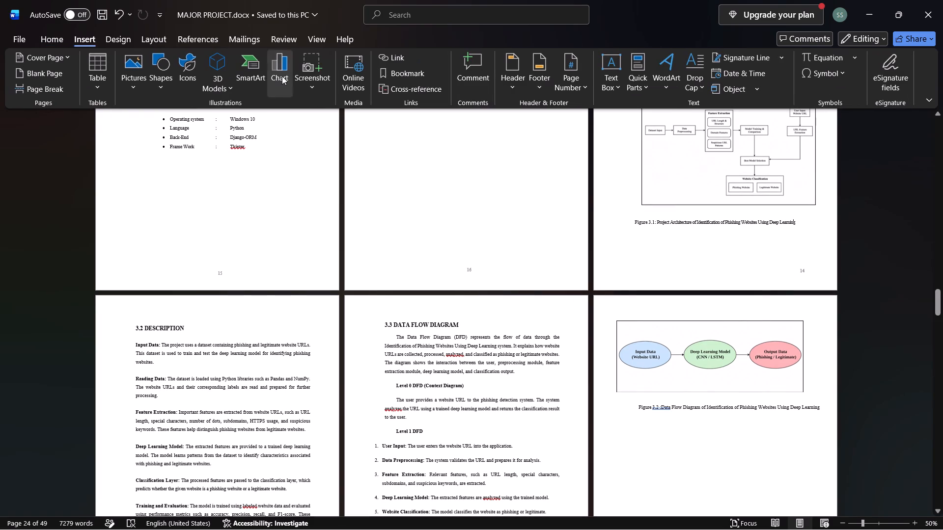
click(557, 85)
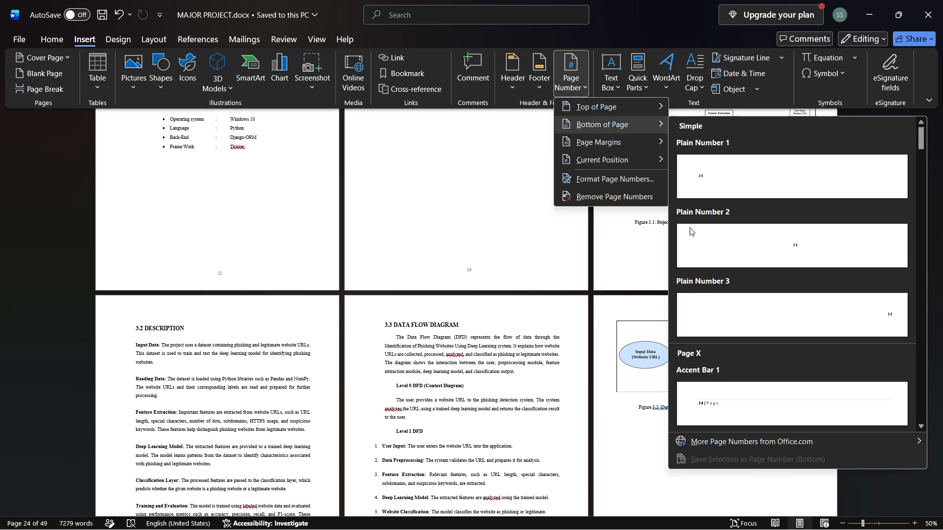
click(721, 239)
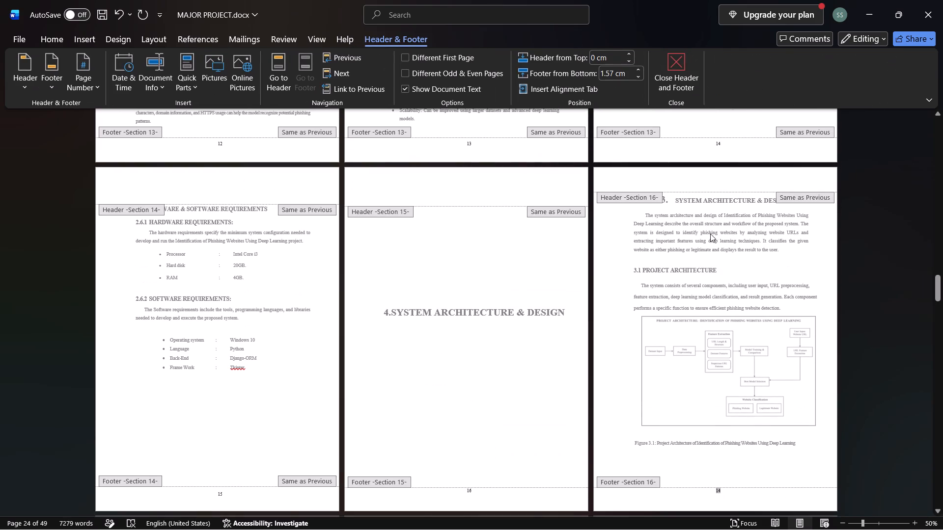
scroll(708, 232, down, 6)
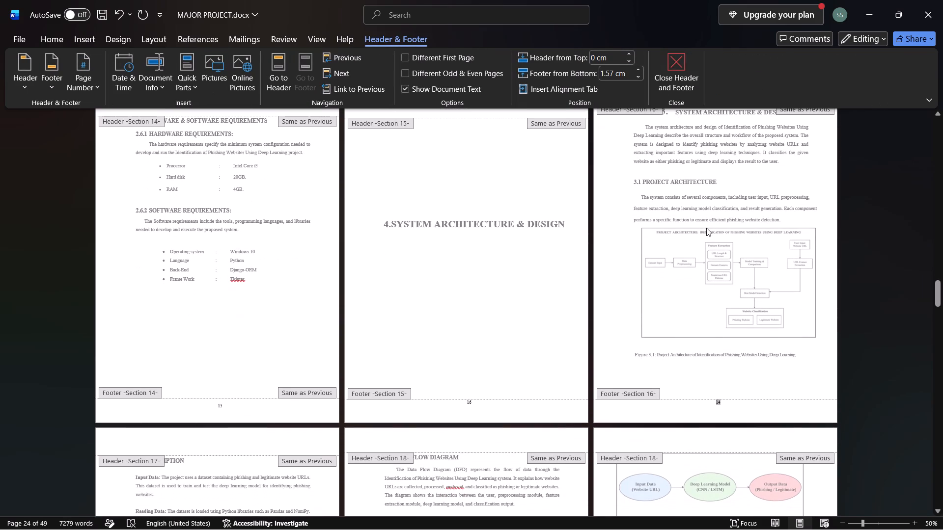
scroll(705, 227, down, 5)
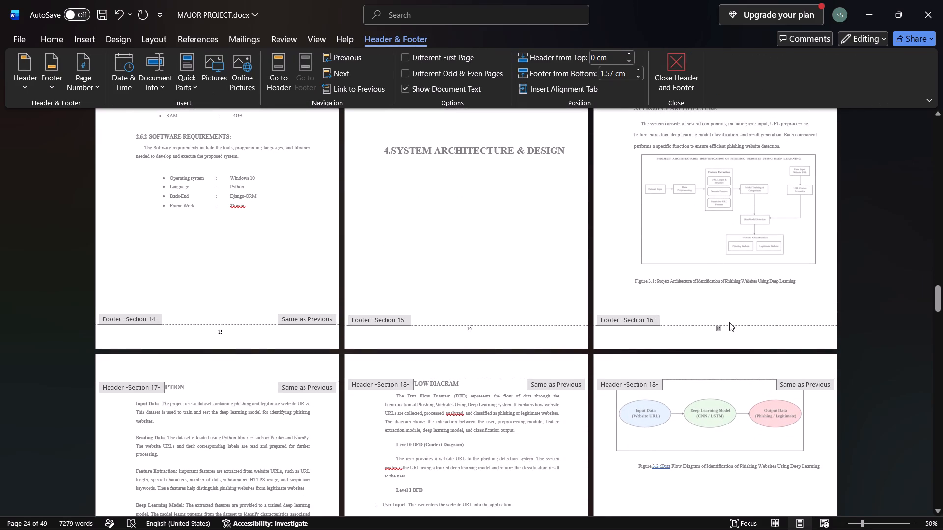
click(670, 79)
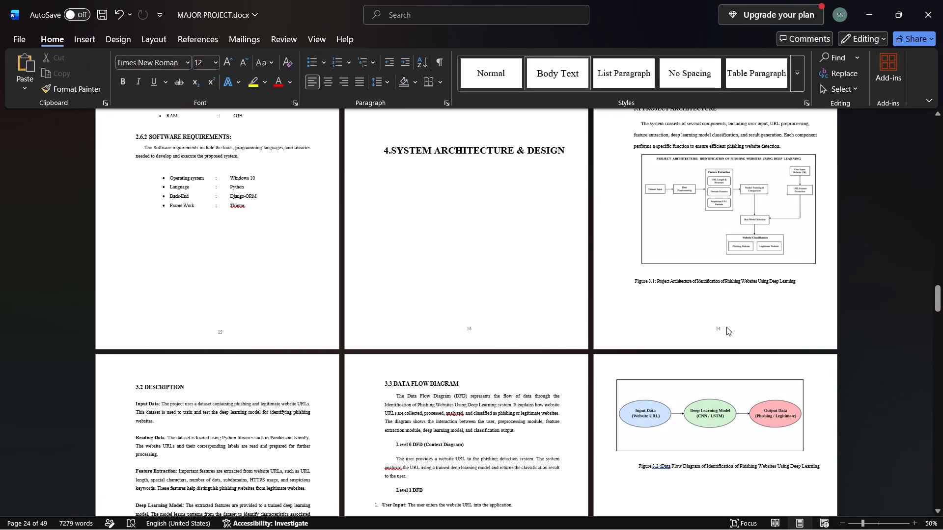
Set the page numbering of the page with Figure 3.1 to start at 17.
double_click(721, 299)
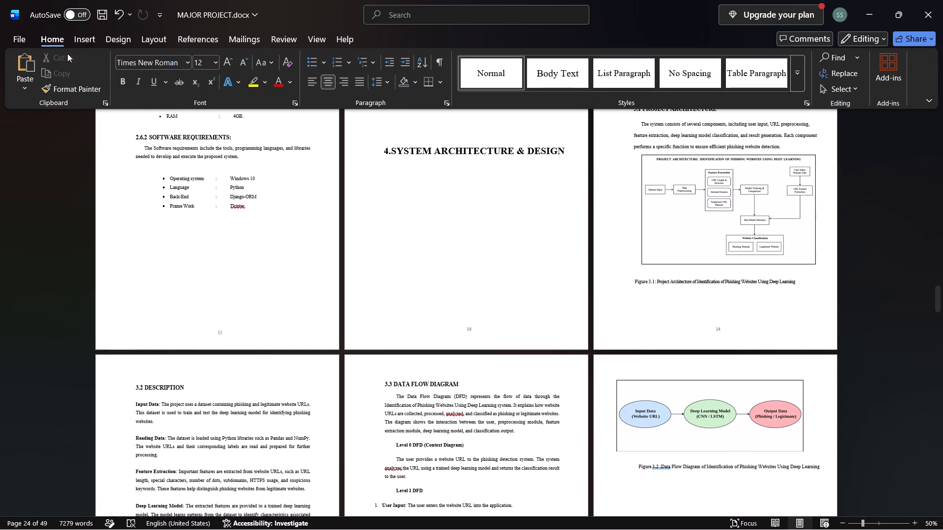
click(93, 36)
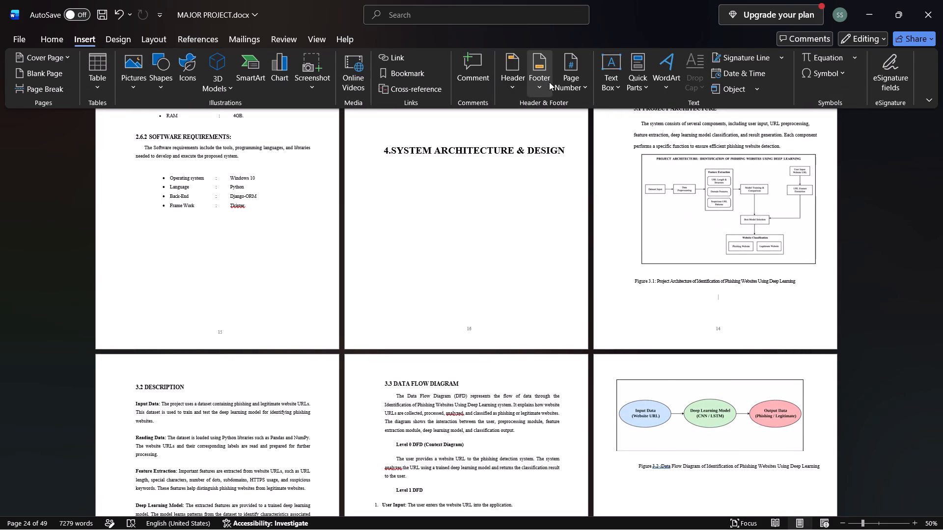
click(563, 89)
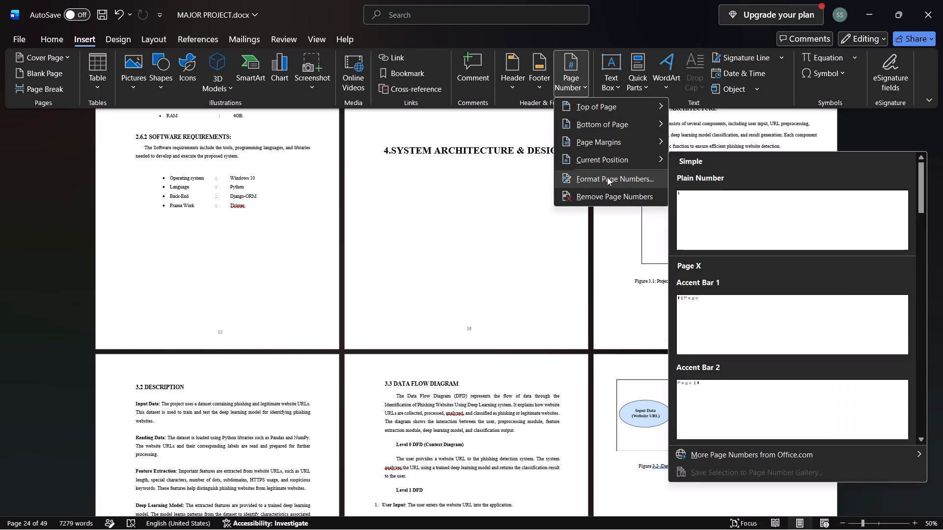
click(607, 177)
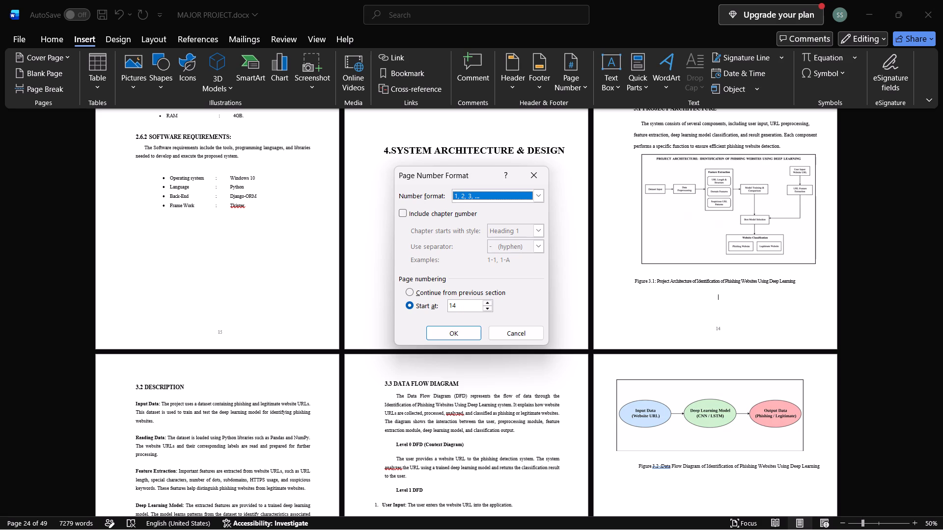
click(410, 293)
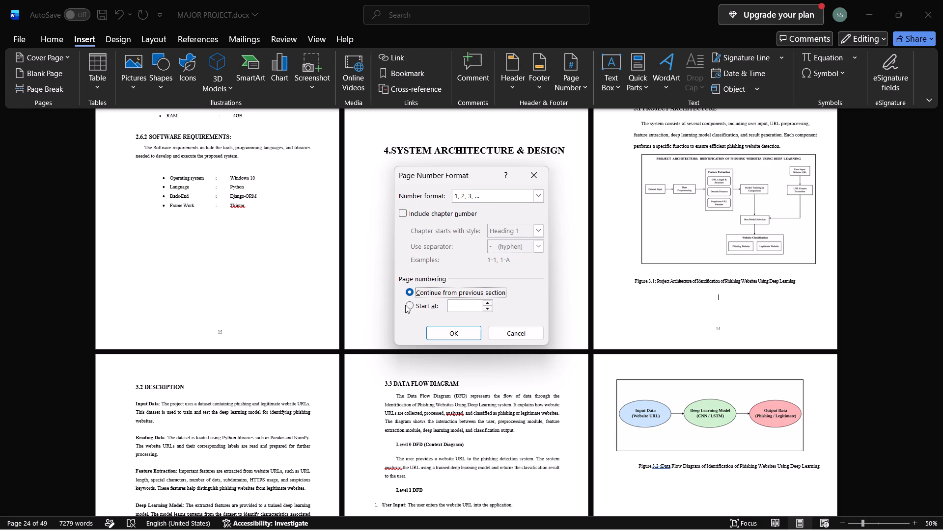
click(408, 303)
text(17)
click(445, 333)
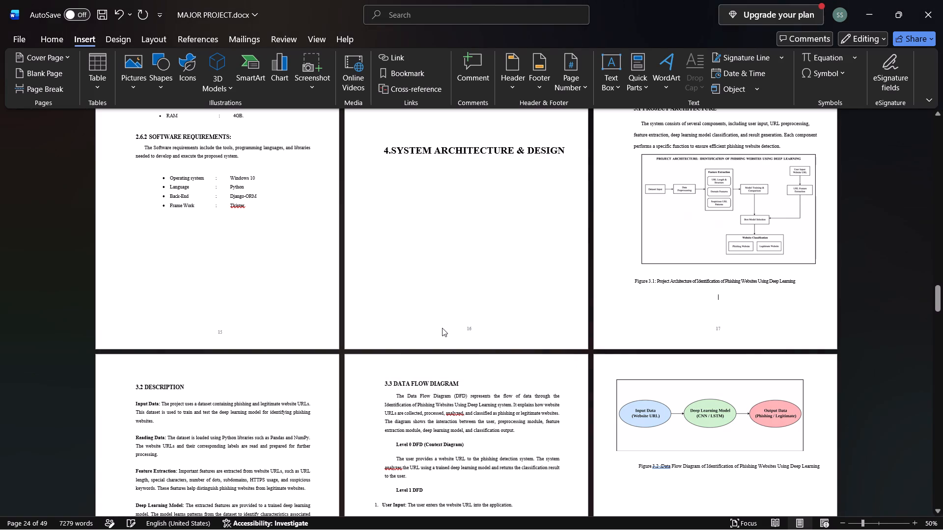
Check the page numbers on the pages following Figure 3.1 up to the Implementation chapter, and save the report.
scroll(445, 333, down, 16)
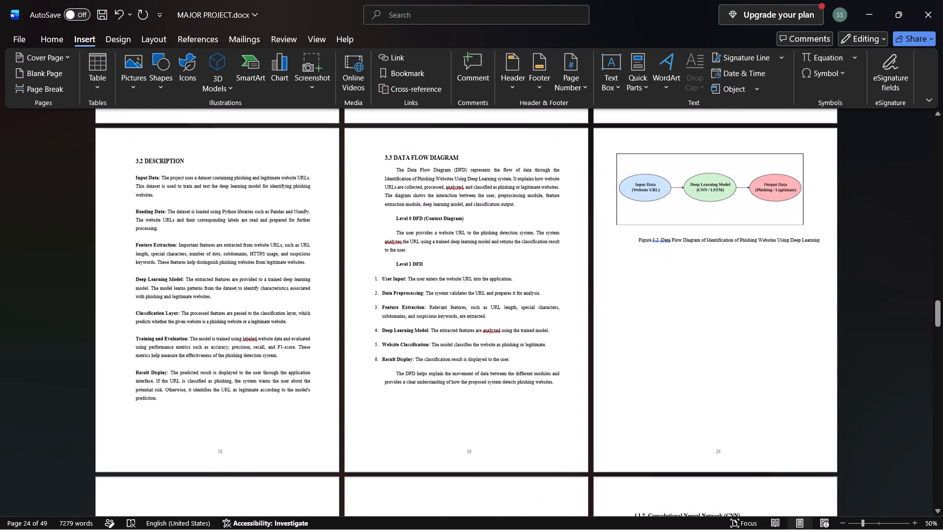
scroll(445, 334, down, 12)
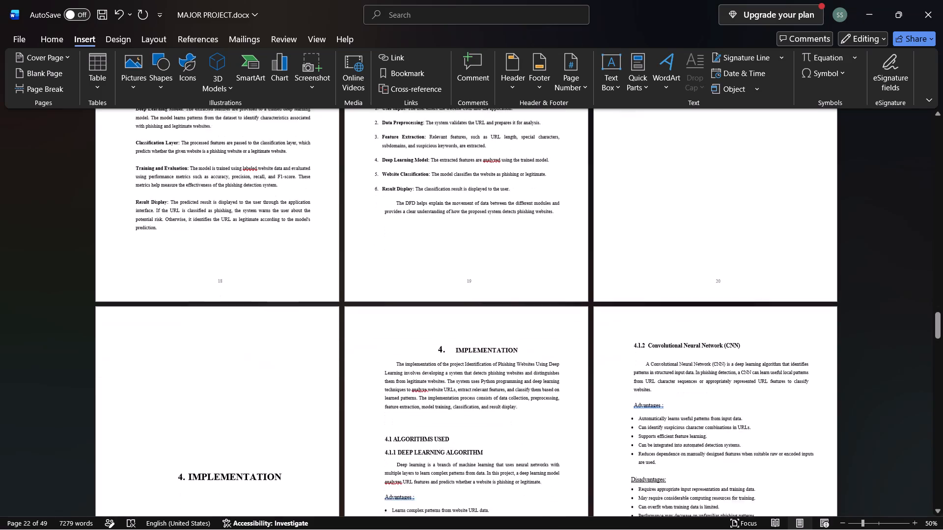
scroll(444, 319, down, 12)
scroll(446, 320, up, 10)
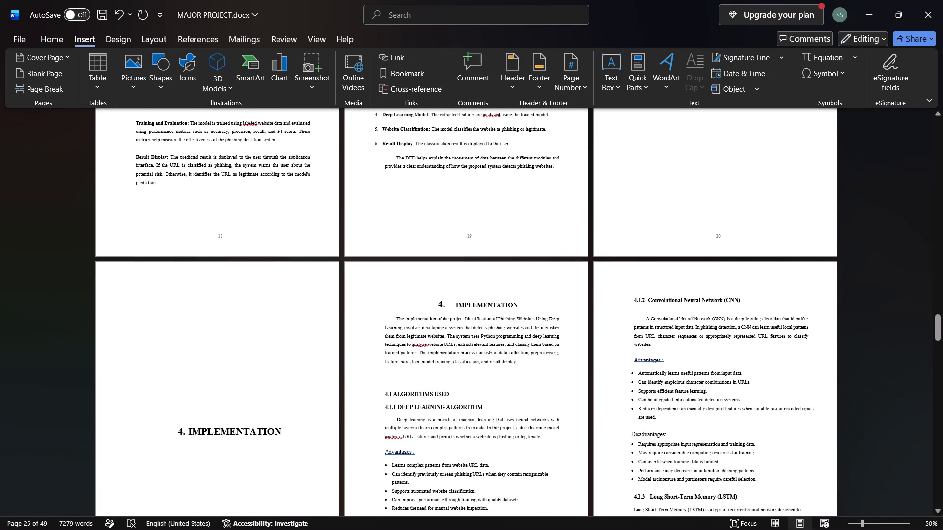
key(ctrl+s)
Insert a Plain Number 2 page number at the bottom of the 4. Implementation title page.
scroll(329, 390, down, 8)
scroll(238, 359, down, 3)
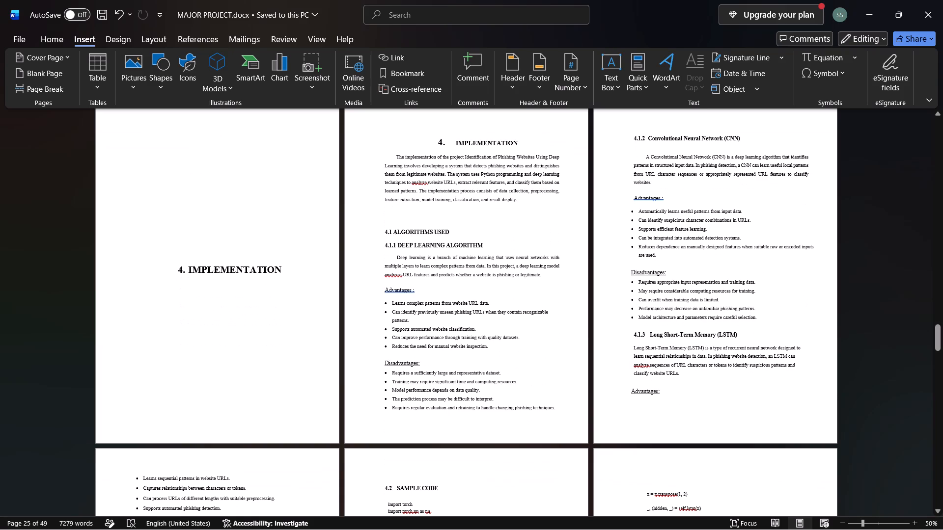
scroll(241, 332, down, 4)
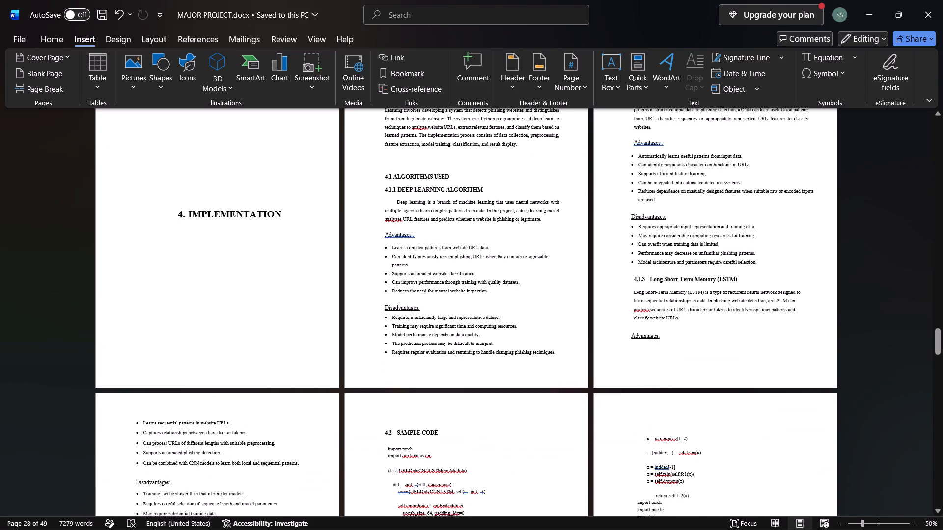
click(253, 259)
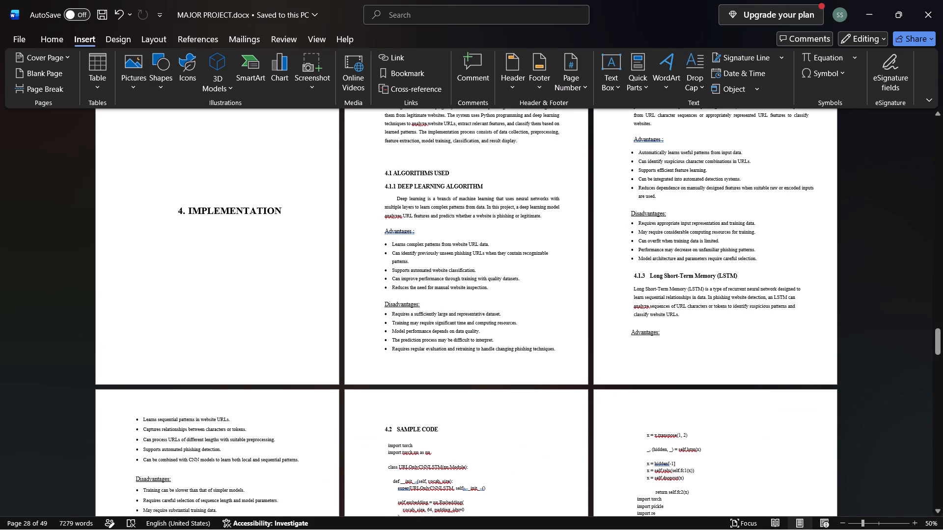
click(295, 209)
drag(226, 276, 226, 289)
click(226, 289)
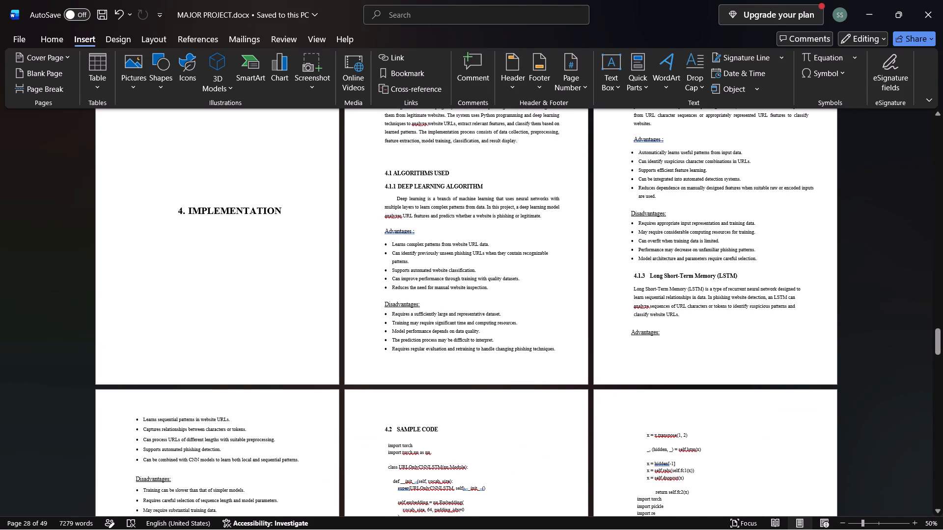
double_click(245, 278)
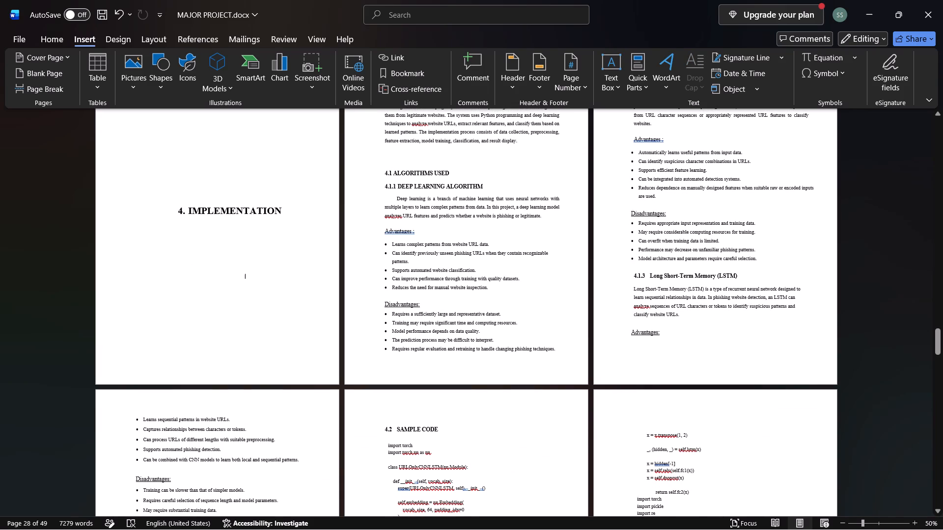
scroll(571, 229, up, 10)
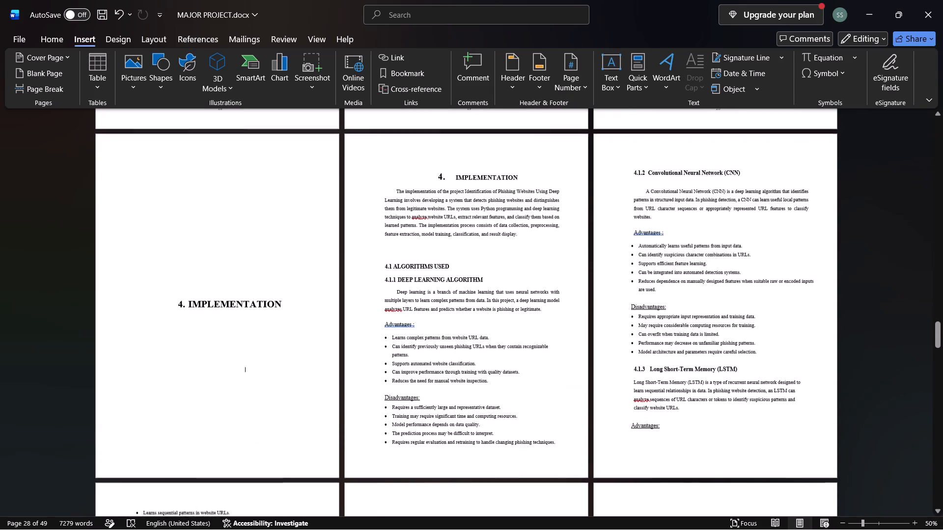
scroll(571, 227, up, 2)
scroll(571, 227, down, 10)
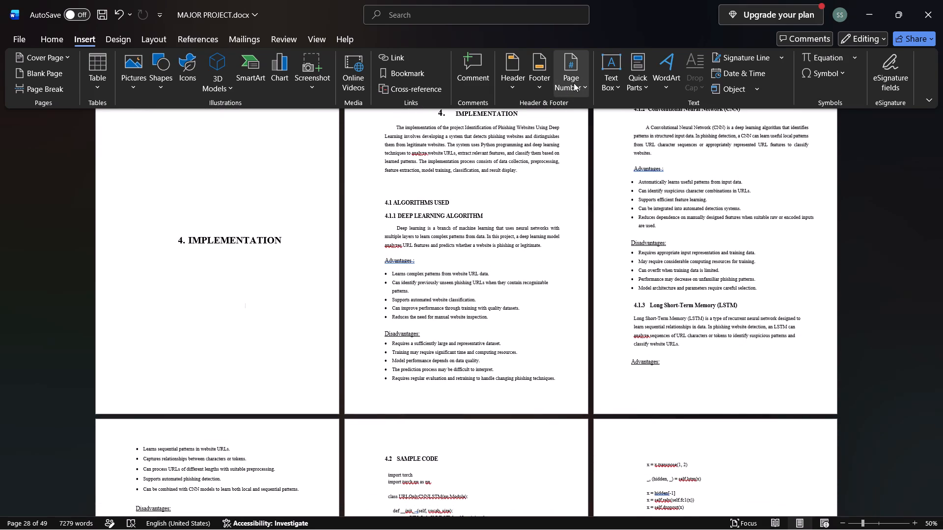
click(574, 82)
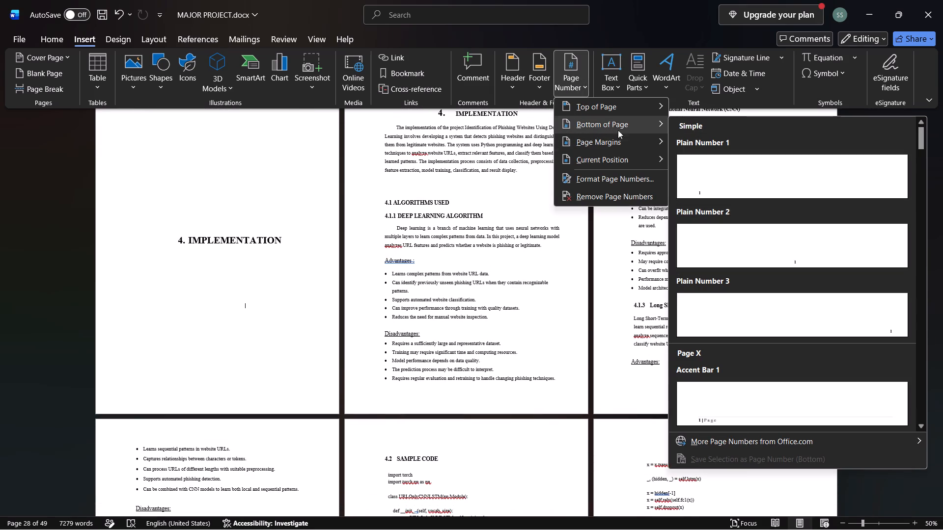
click(738, 243)
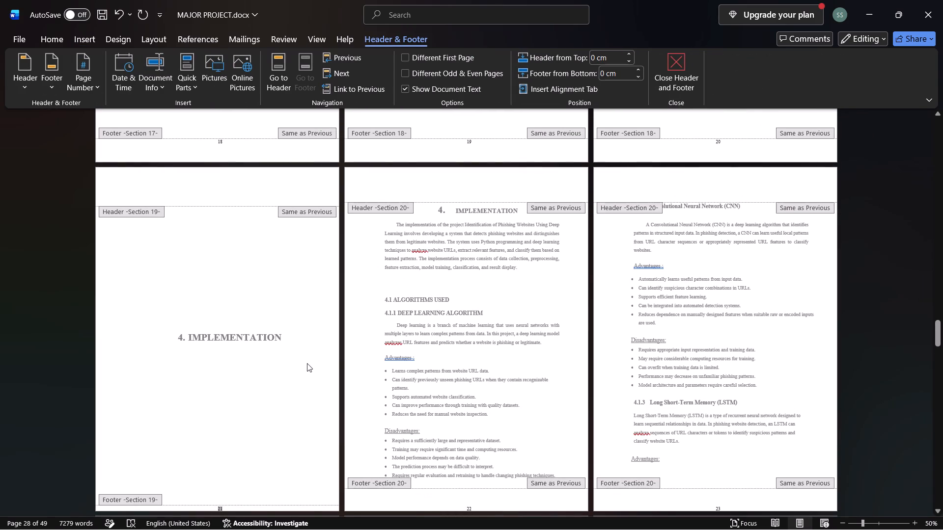
Set the footer distance from the bottom to 1.5 cm for Section 19, the Implementation title page.
scroll(306, 363, down, 3)
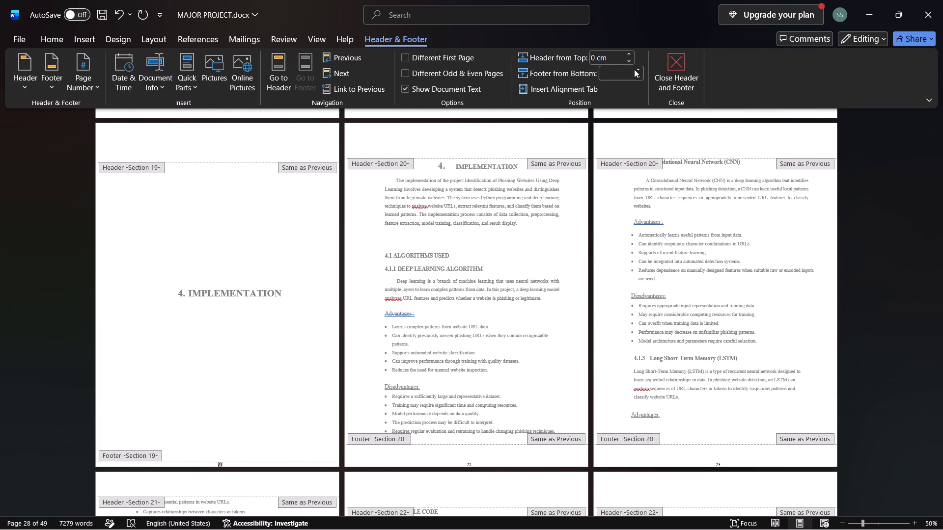
click(638, 71)
click(638, 68)
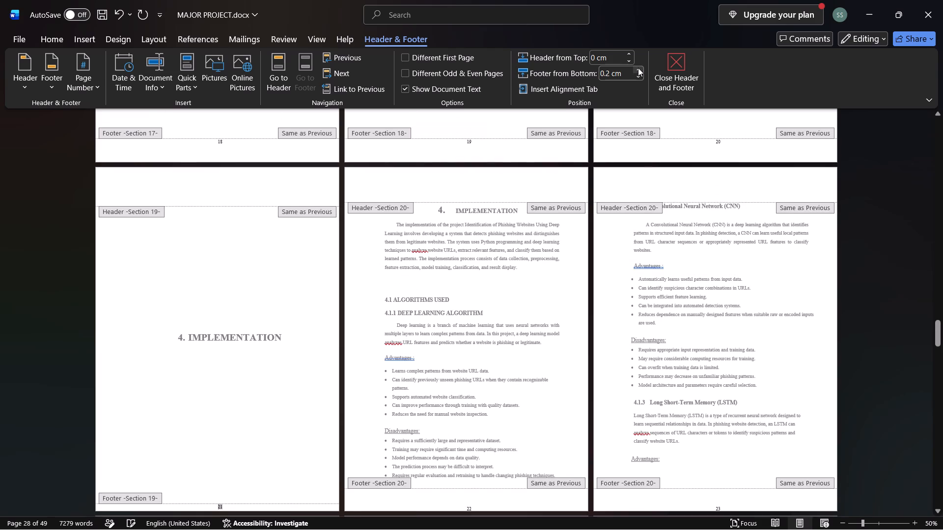
triple_click(638, 68)
triple_click(638, 69)
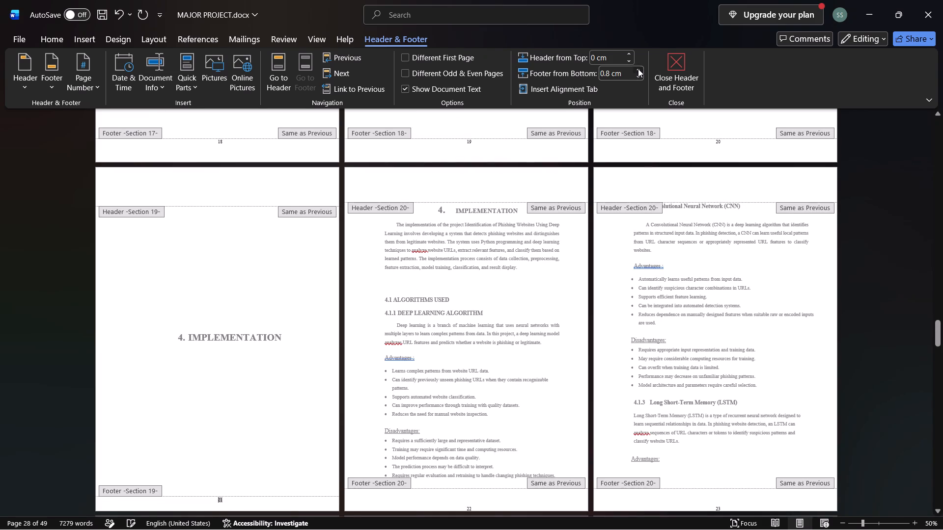
triple_click(638, 69)
double_click(638, 69)
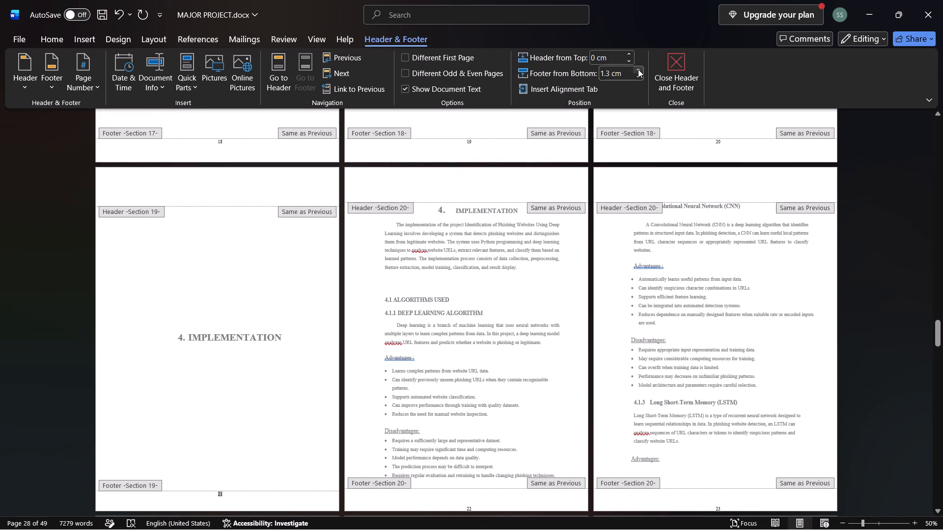
click(638, 69)
click(638, 69)
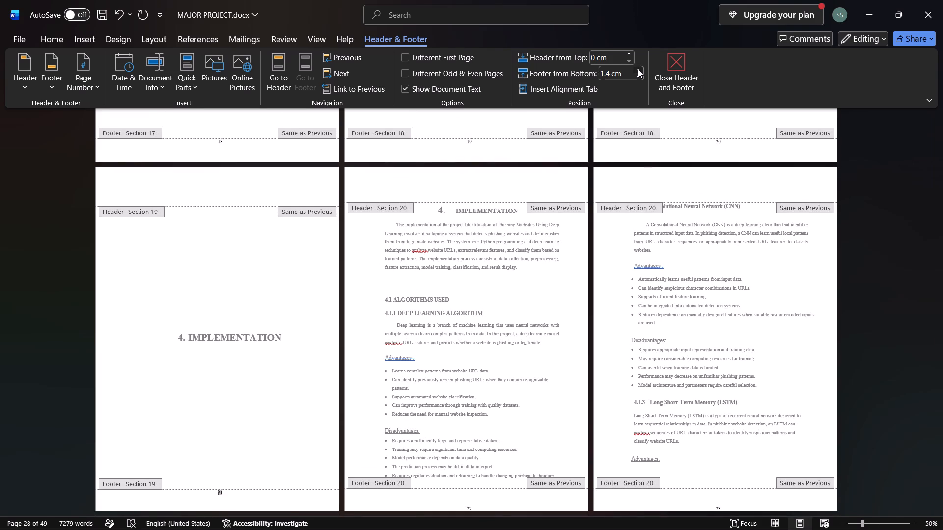
Review the footer page numbers from the Implementation title page through the Results & Discussion pages, and leave header and footer editing.
scroll(732, 110, down, 3)
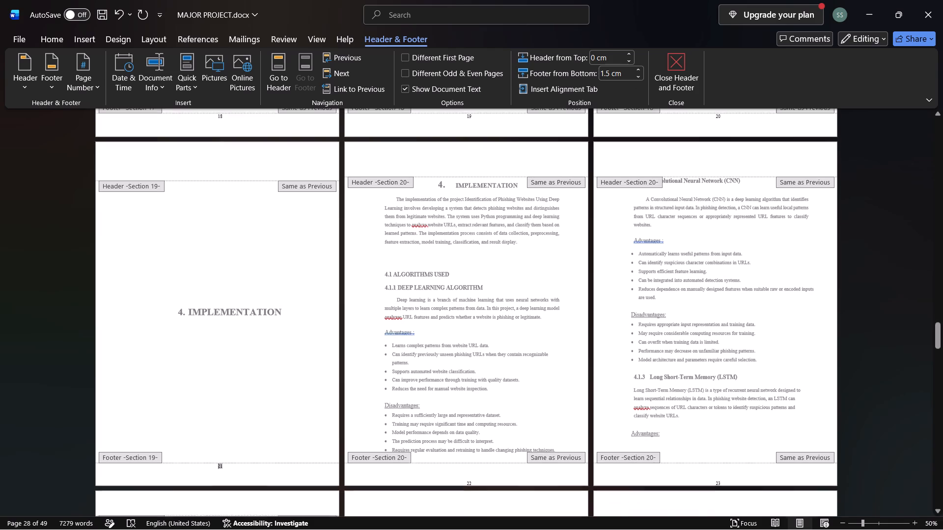
scroll(729, 113, down, 12)
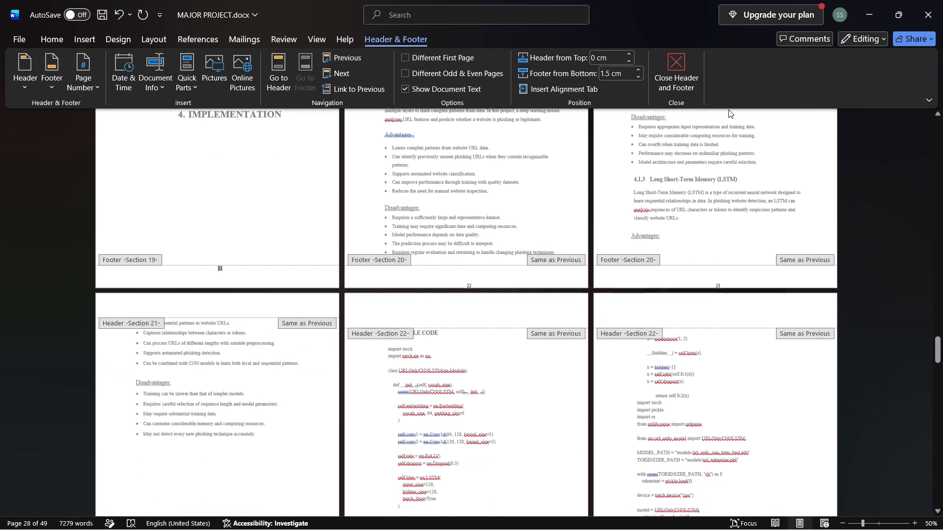
scroll(728, 109, down, 15)
scroll(730, 108, down, 14)
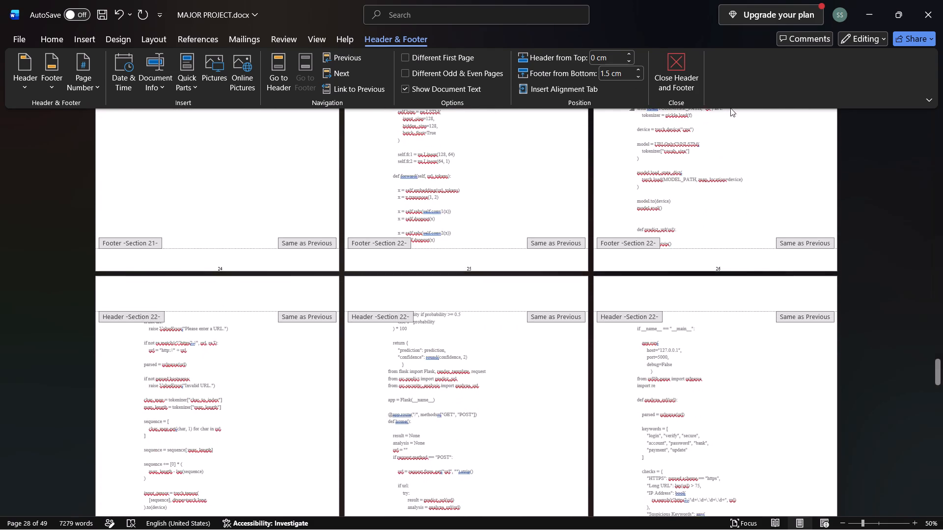
scroll(730, 108, down, 7)
scroll(730, 107, down, 16)
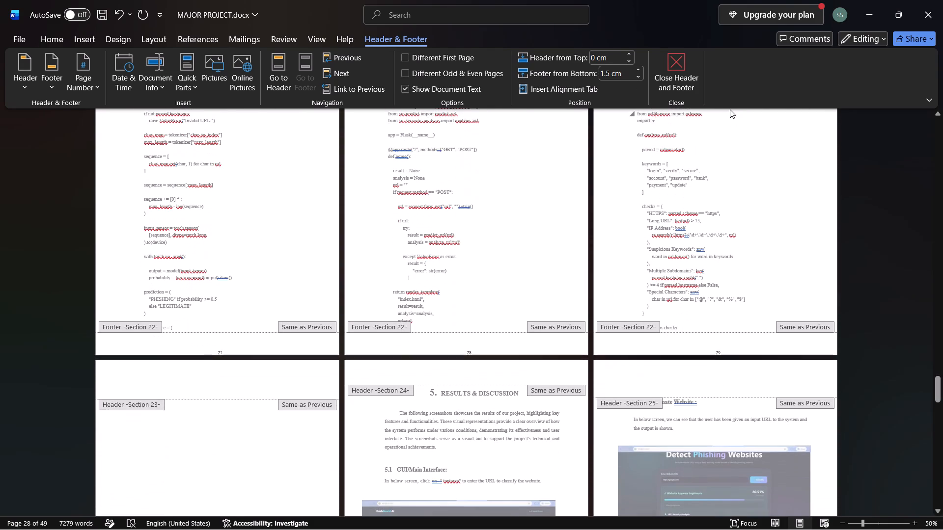
scroll(730, 110, down, 11)
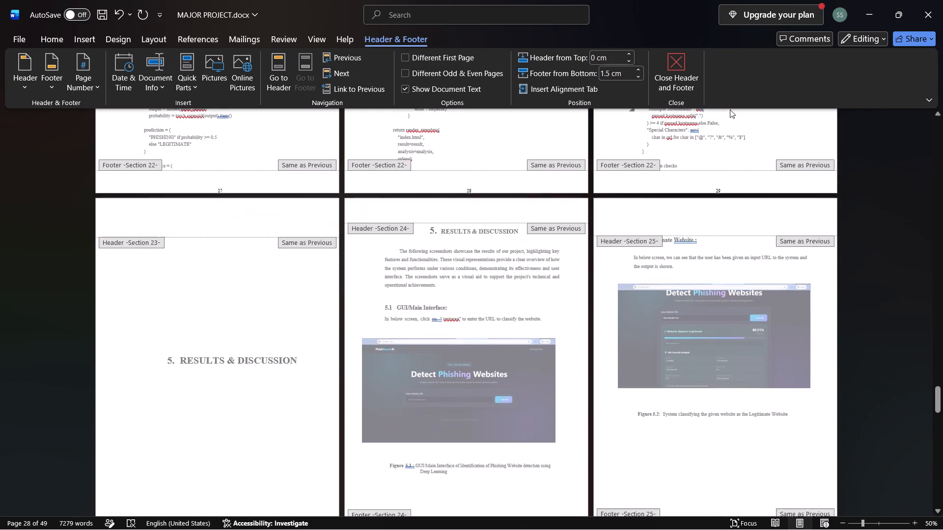
scroll(730, 109, down, 7)
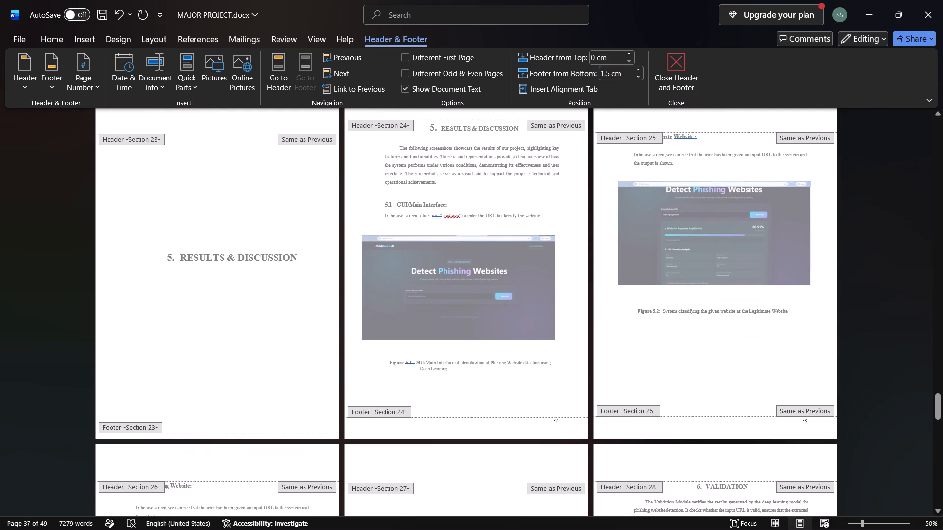
scroll(731, 109, up, 8)
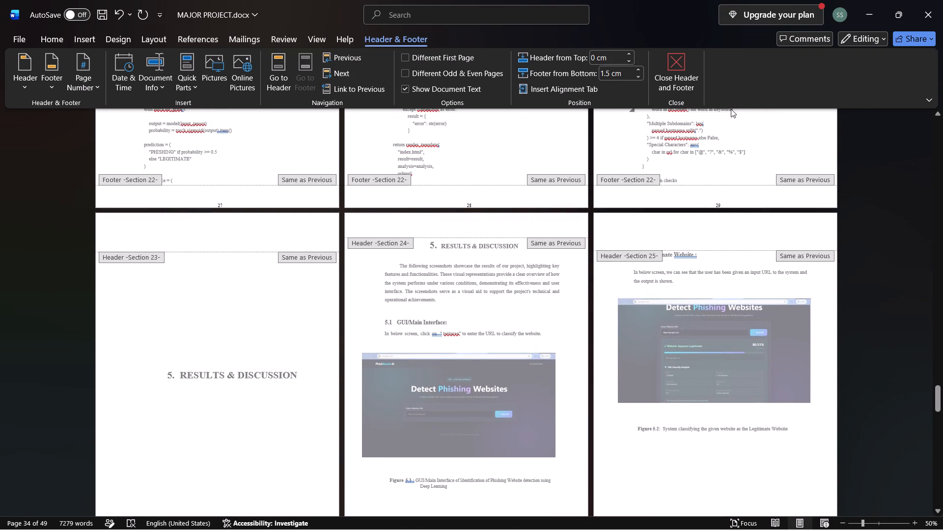
click(680, 67)
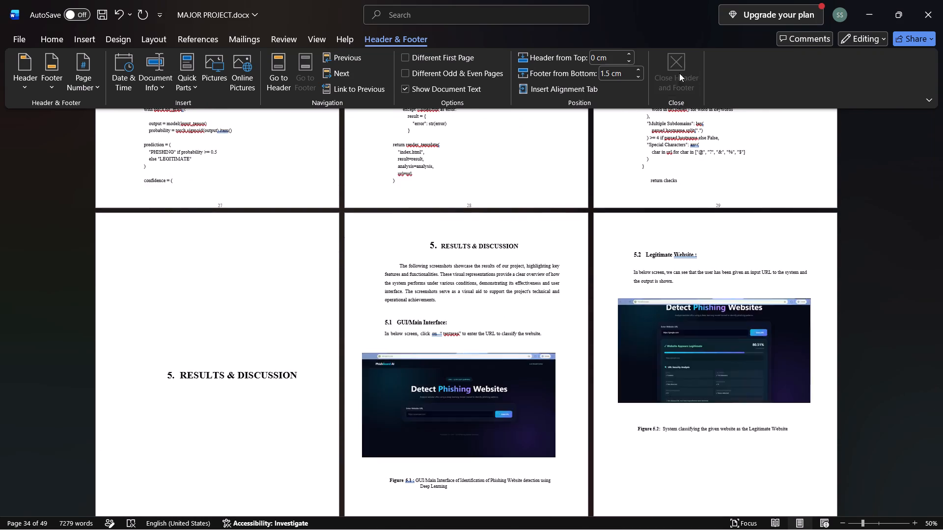
scroll(627, 230, down, 6)
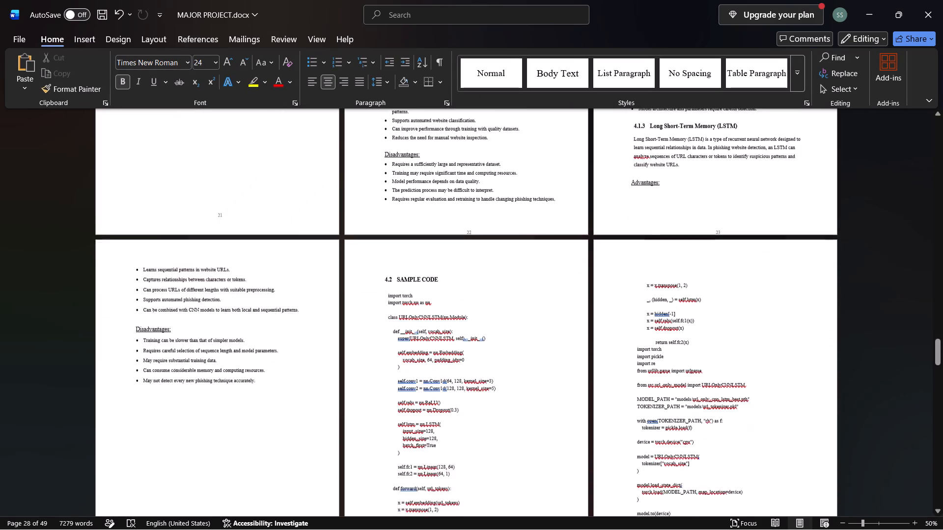
Check the bottom page numbers from the end of section 4.1.3 through the sample code to the Results & Discussion pages.
scroll(627, 231, down, 7)
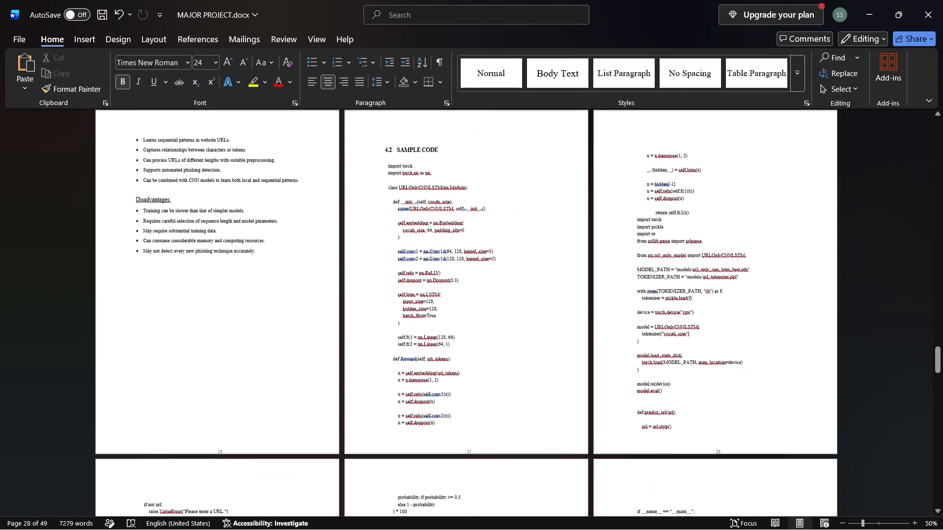
scroll(625, 227, down, 15)
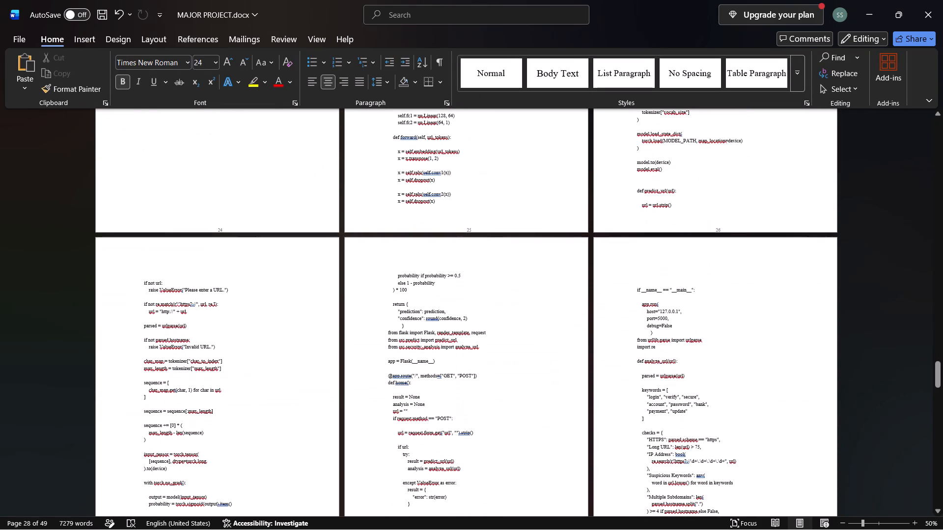
scroll(166, 265, up, 12)
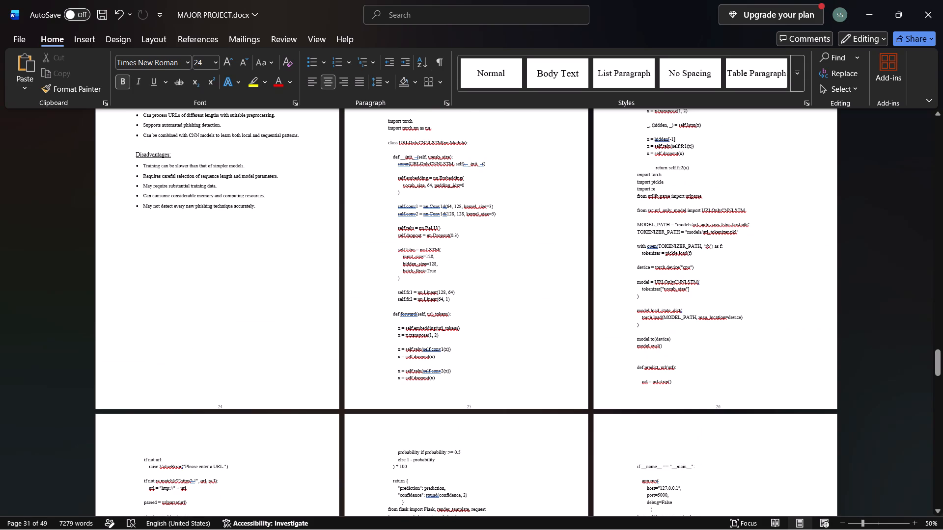
scroll(195, 222, down, 6)
scroll(208, 166, down, 20)
scroll(208, 166, down, 4)
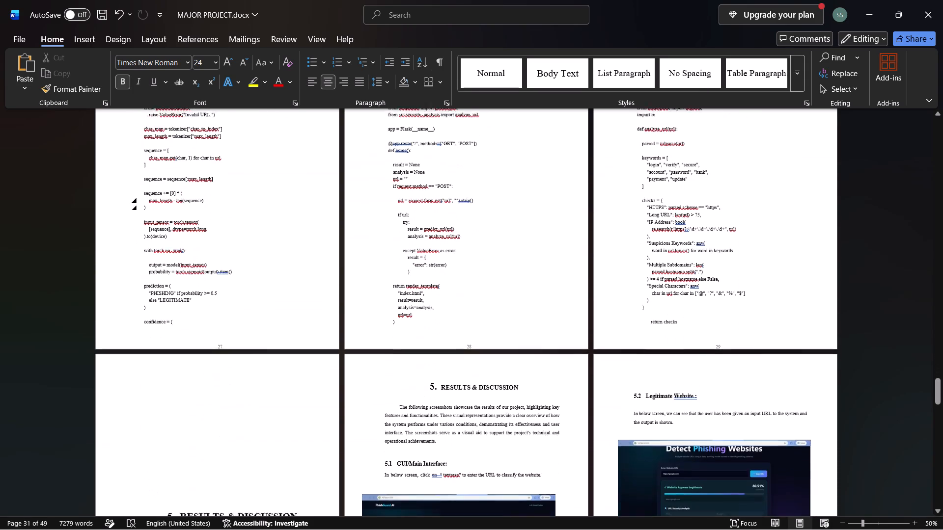
scroll(209, 169, down, 1)
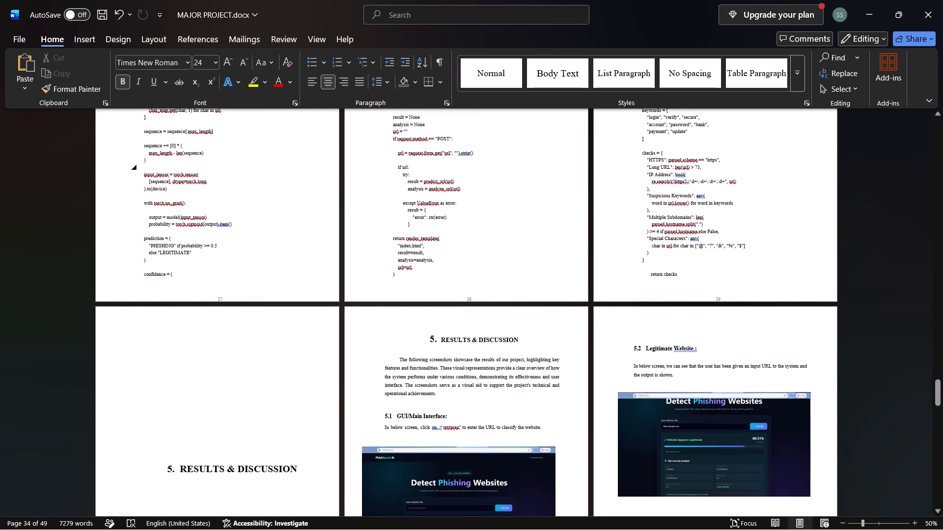
scroll(209, 169, down, 8)
scroll(210, 162, up, 1)
scroll(212, 161, down, 10)
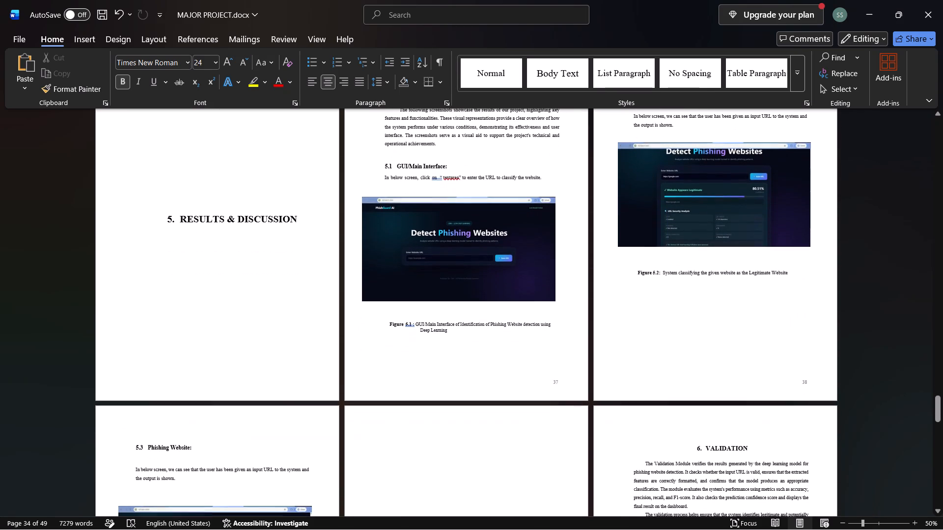
Insert a Plain Number 2 page number at the bottom of the 5. Results & Discussion title page.
click(227, 300)
double_click(238, 308)
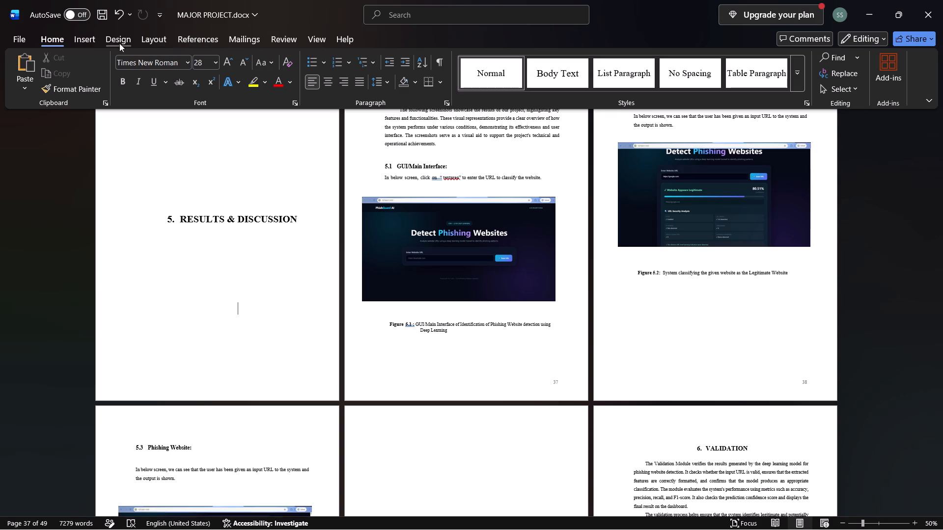
click(74, 37)
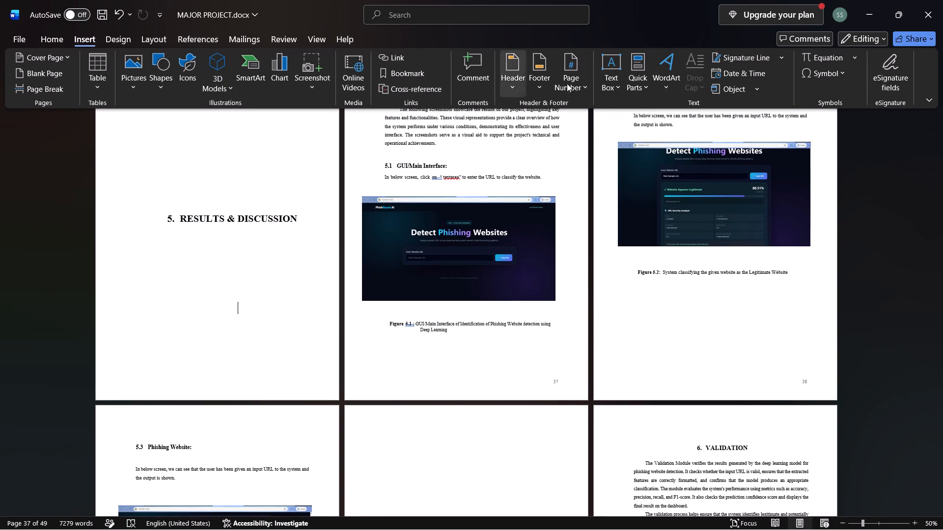
click(586, 84)
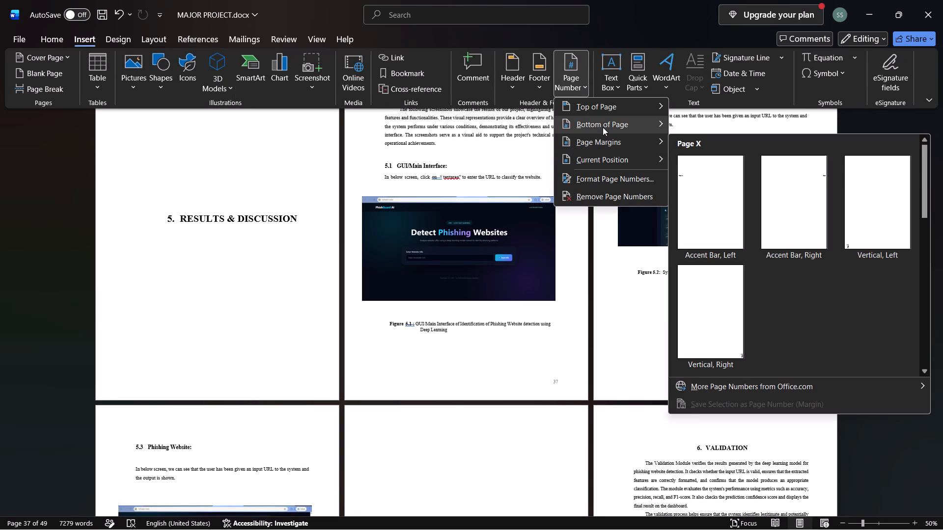
click(758, 255)
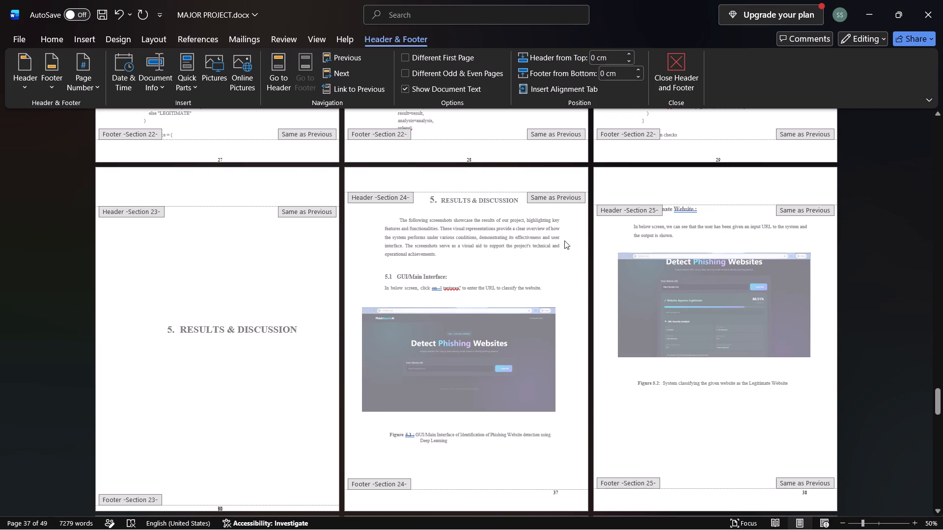
Set the footer distance from the bottom to 1.4 cm for Section 23, the Results & Discussion title page, and leave footer editing.
scroll(573, 231, down, 7)
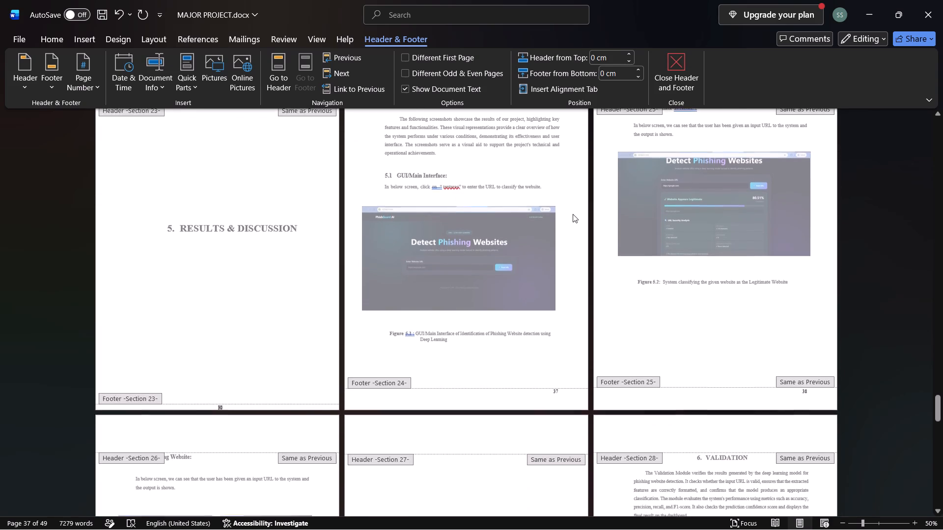
scroll(569, 223, down, 1)
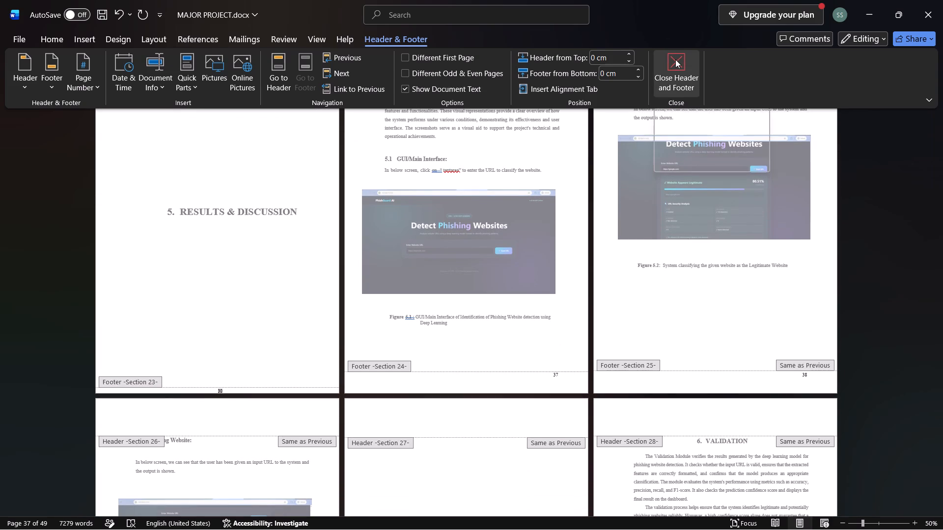
double_click(638, 68)
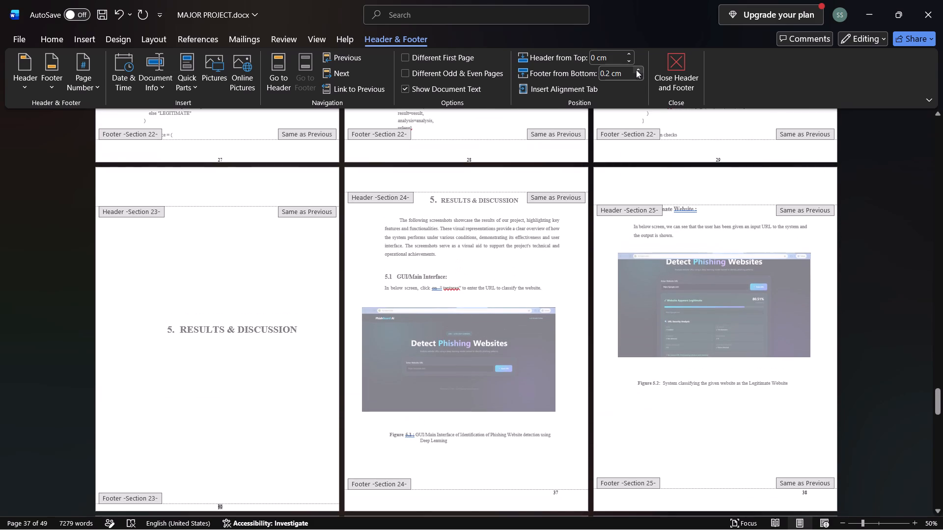
triple_click(636, 70)
triple_click(636, 69)
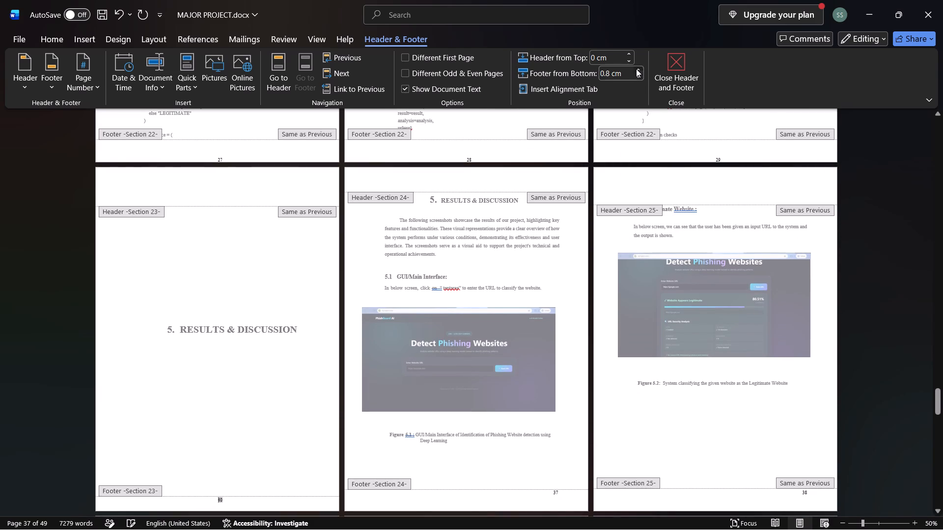
triple_click(636, 69)
click(636, 69)
click(636, 69)
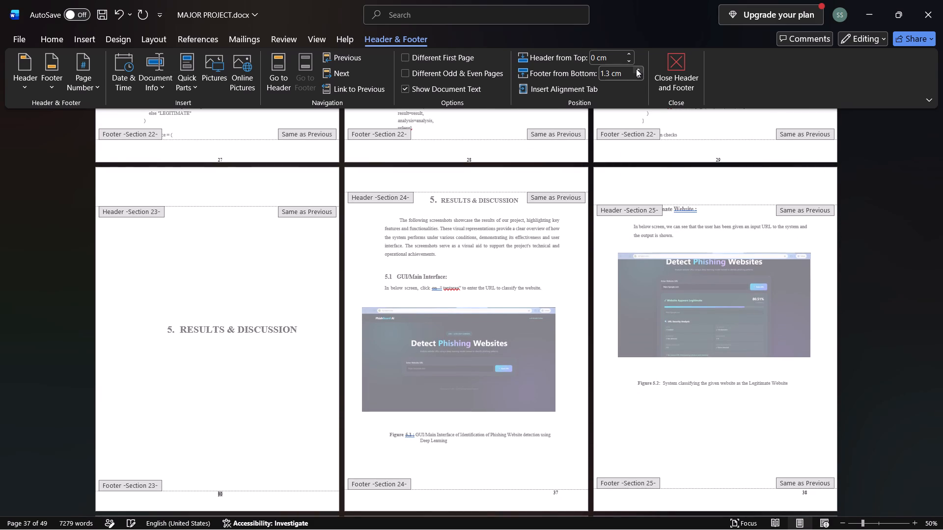
click(636, 69)
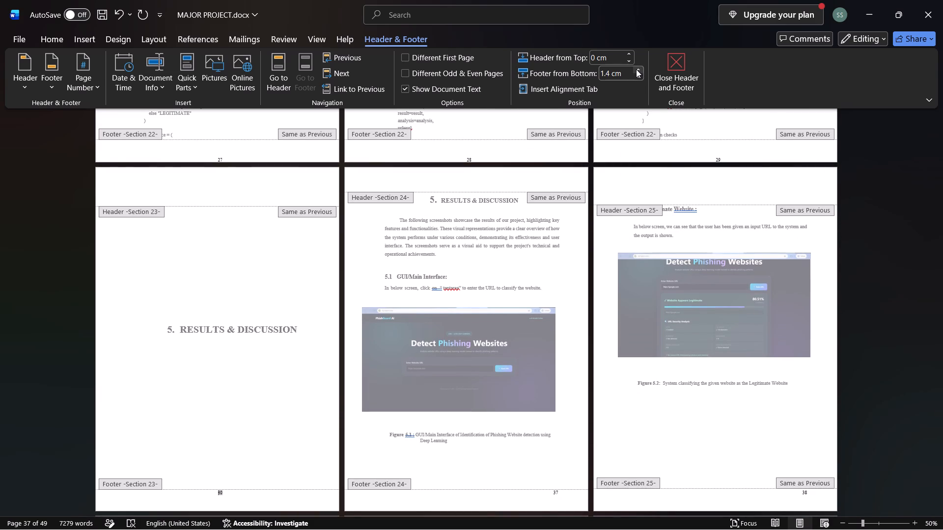
click(688, 76)
Check the page number on the Results & Discussion title page and save the report.
scroll(624, 106, down, 6)
scroll(573, 174, down, 3)
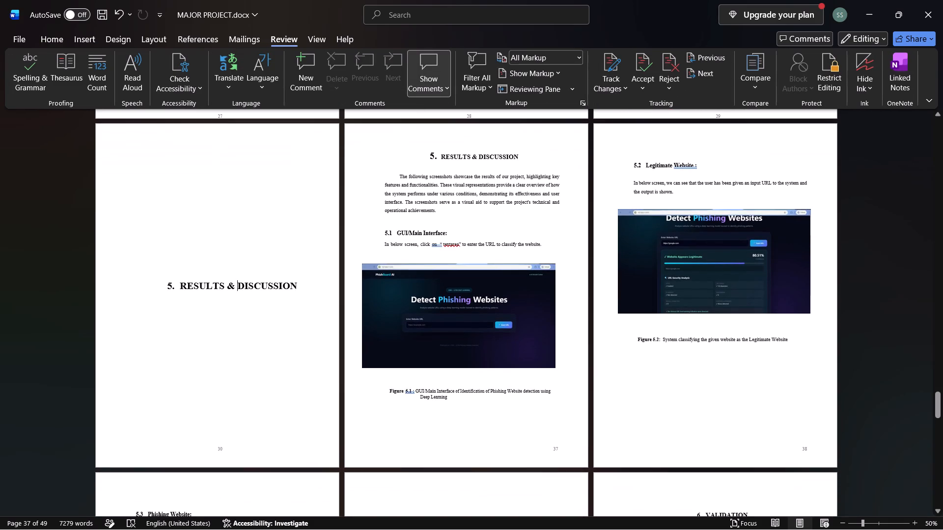
key(ctrl+s)
Insert a Plain Number 2 page number at the bottom of the Figure 5.1 page, Section 24, and leave footer editing.
double_click(510, 426)
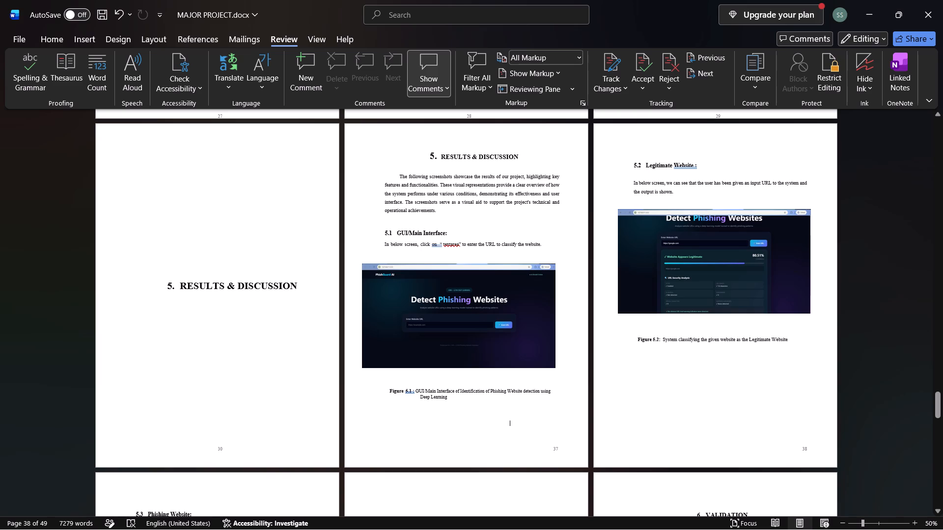
click(510, 421)
click(57, 38)
click(77, 40)
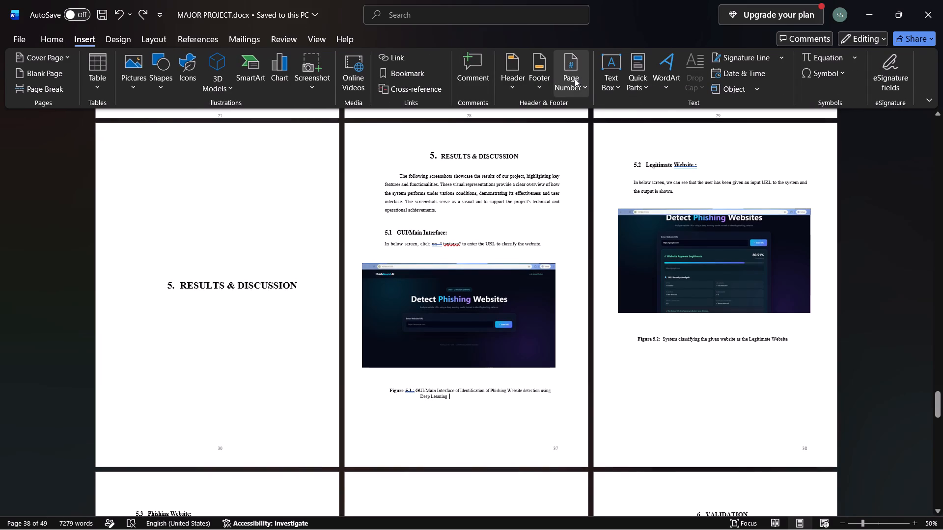
click(574, 86)
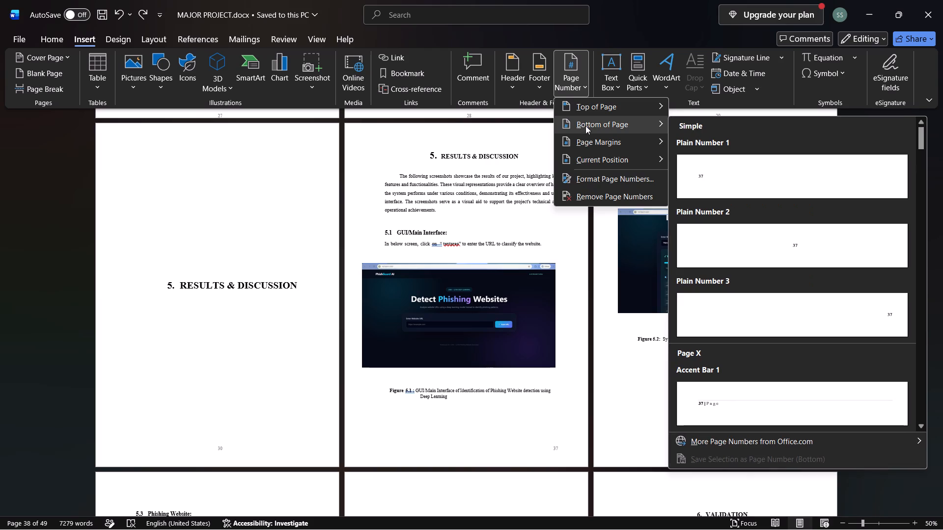
click(788, 256)
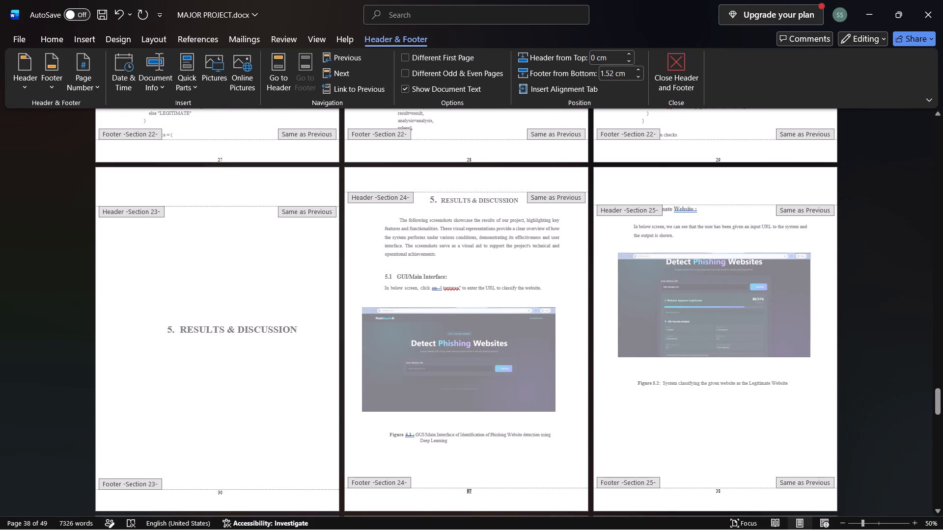
click(676, 77)
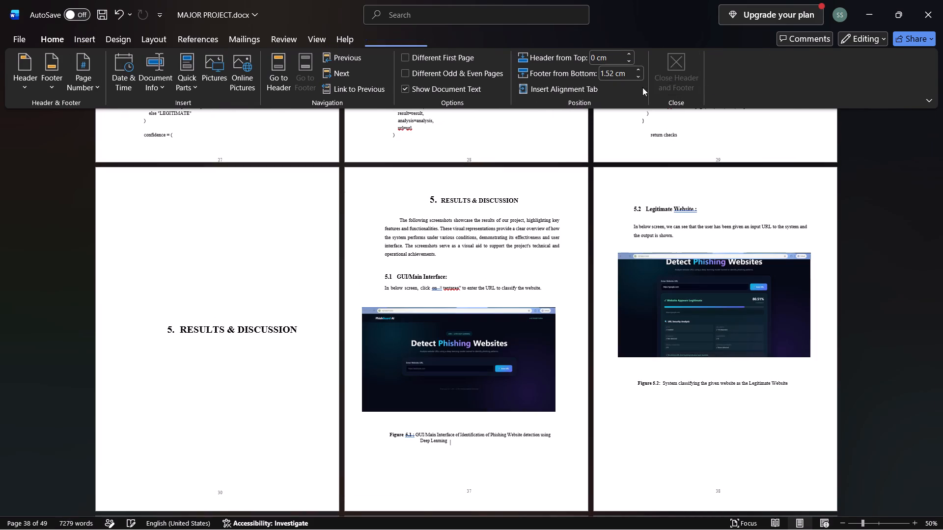
Set the page numbering of the section containing Figure 5.1 to start at 31.
scroll(563, 133, down, 5)
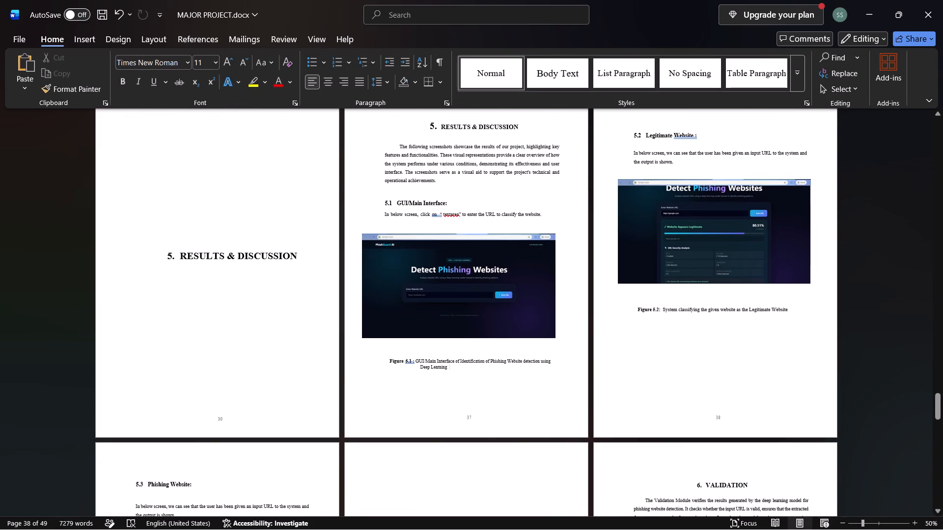
click(84, 39)
click(578, 86)
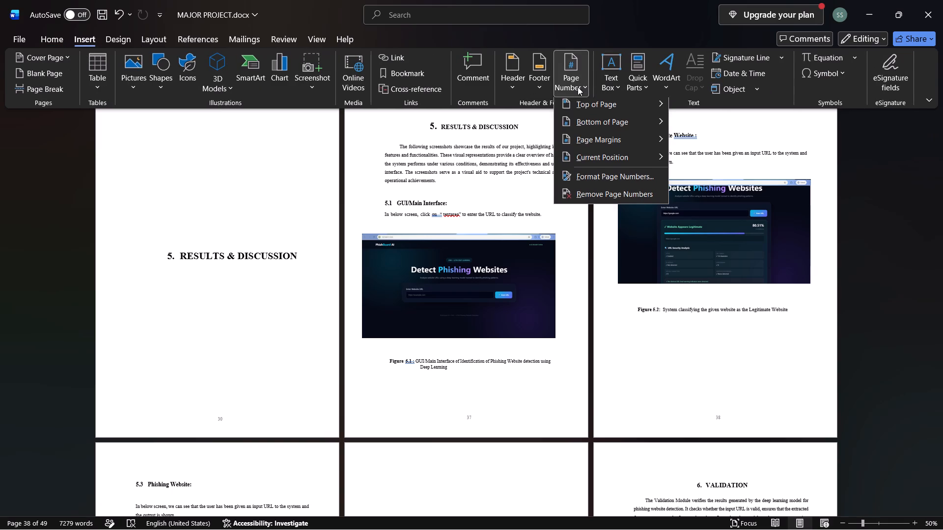
click(595, 176)
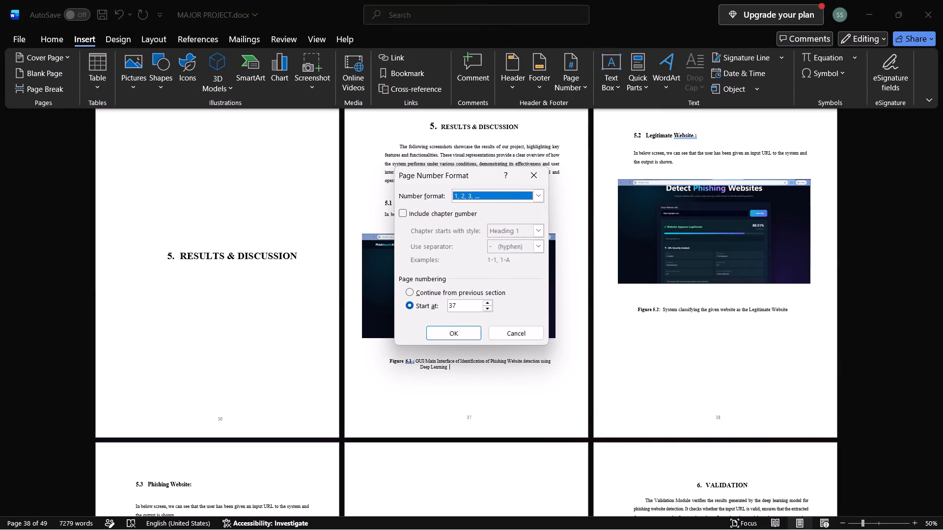
click(465, 305)
key(BackSpace)
key(1)
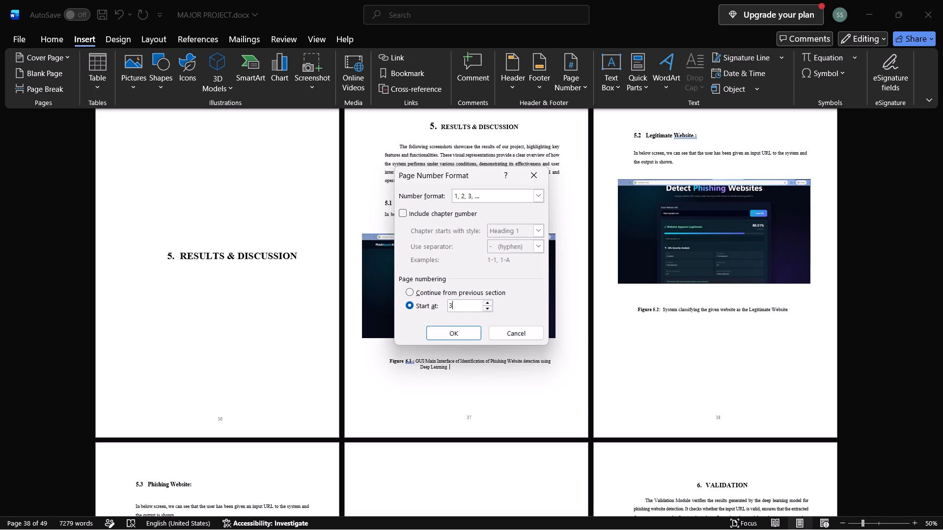
click(465, 330)
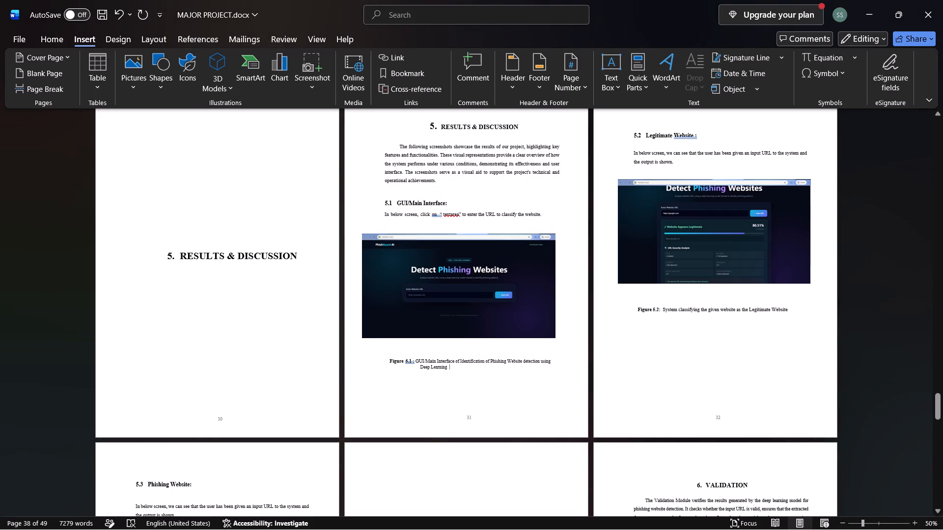
Insert a Plain Number 2 page number at the bottom of the Validation title page, Section 27.
scroll(464, 328, down, 17)
scroll(460, 321, down, 5)
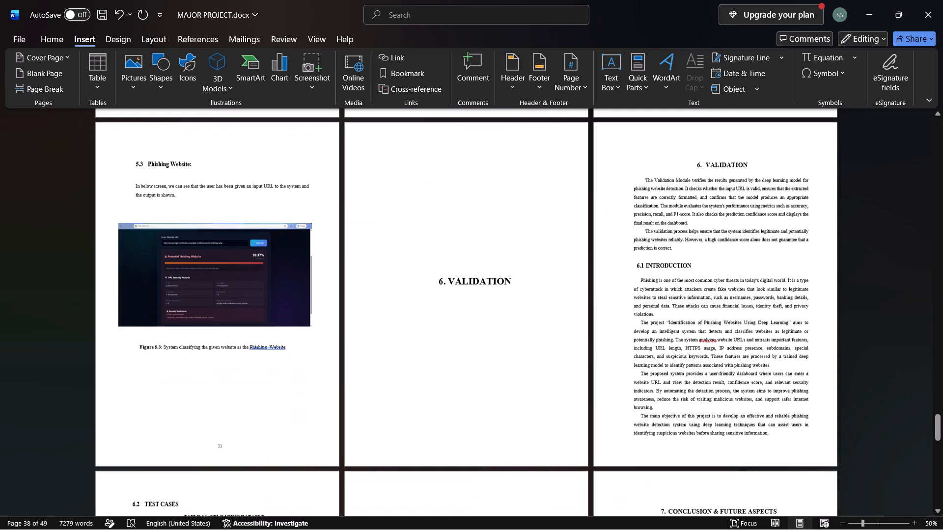
scroll(460, 321, down, 9)
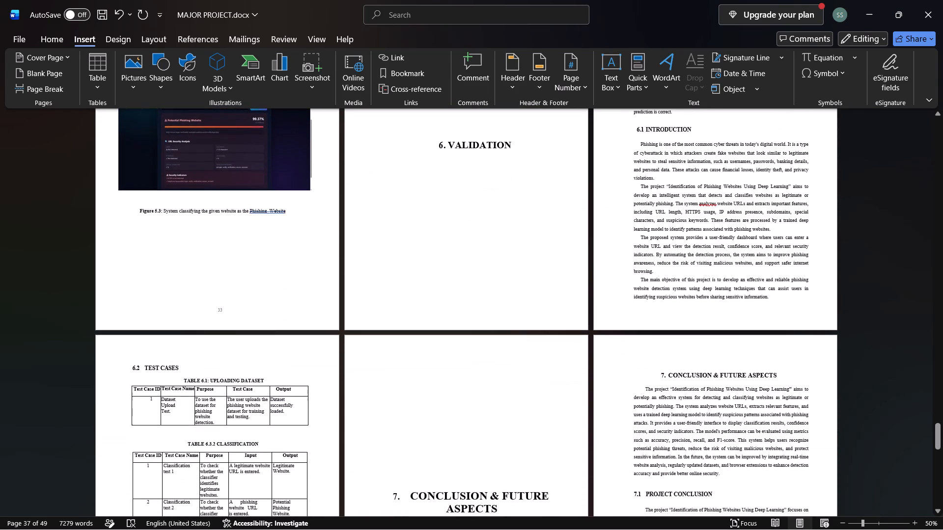
scroll(459, 319, up, 3)
double_click(505, 284)
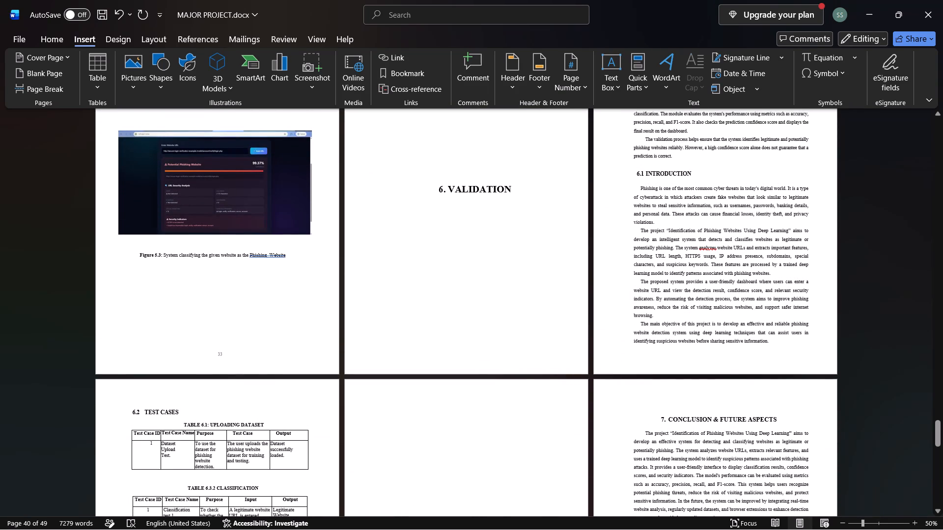
double_click(485, 303)
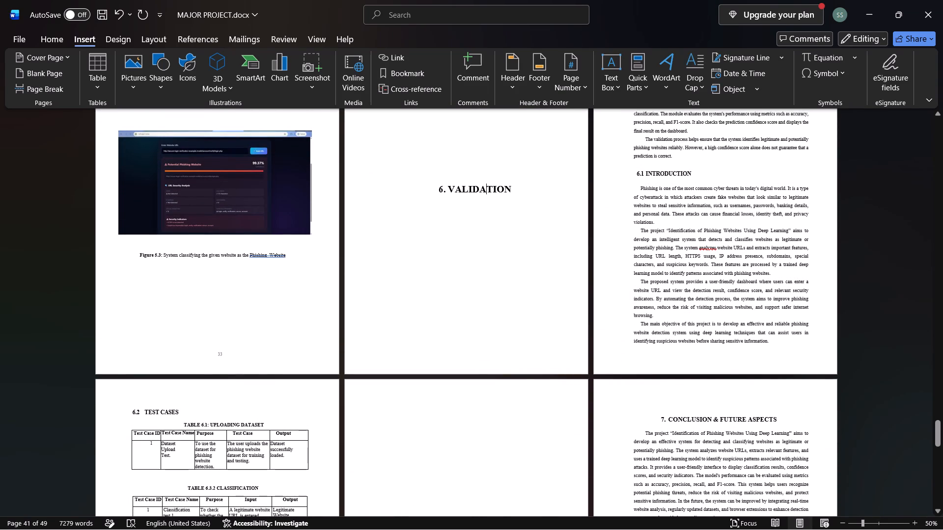
double_click(490, 321)
double_click(509, 287)
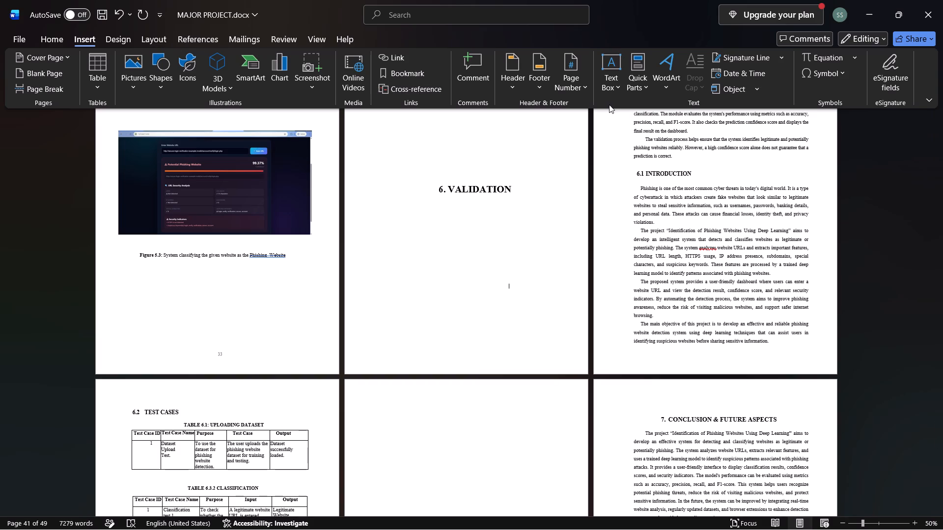
click(579, 82)
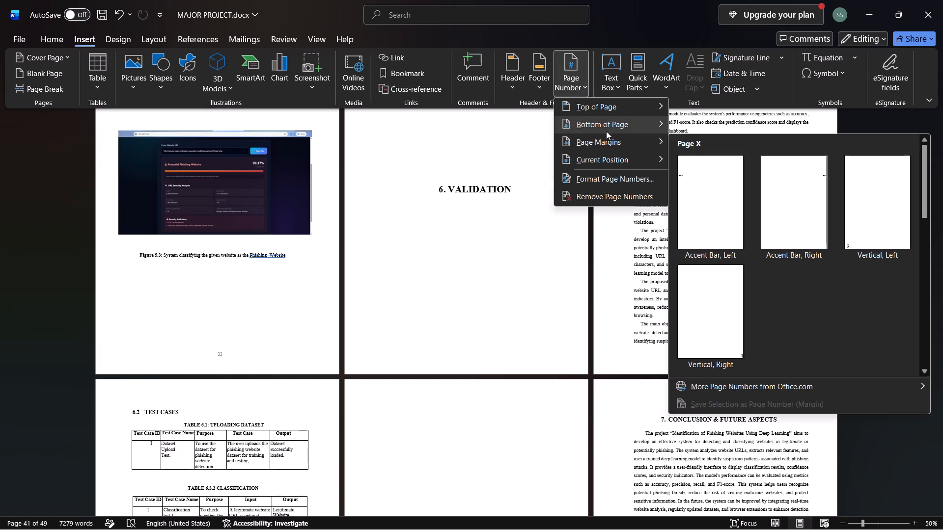
click(713, 243)
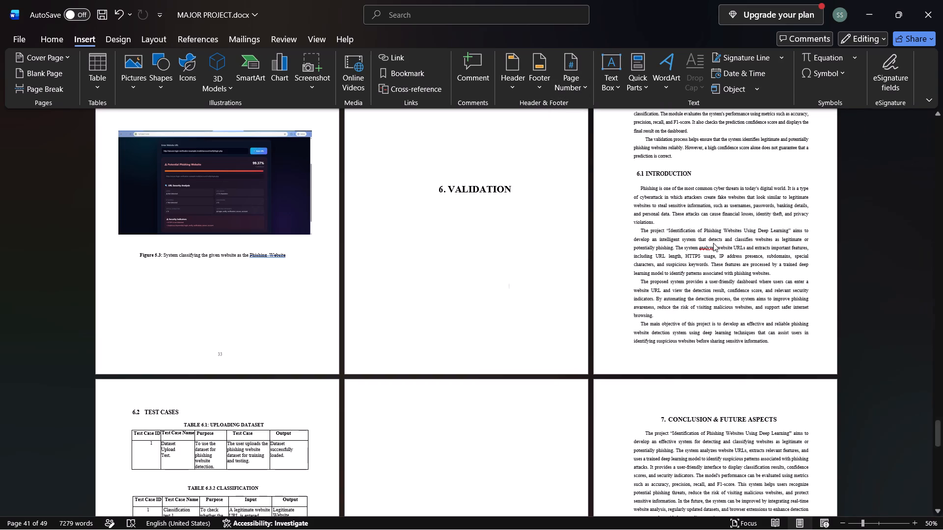
Set the footer distance from the bottom to 1.5 cm for the Validation title page, leave footer editing and save the report.
scroll(538, 219, down, 7)
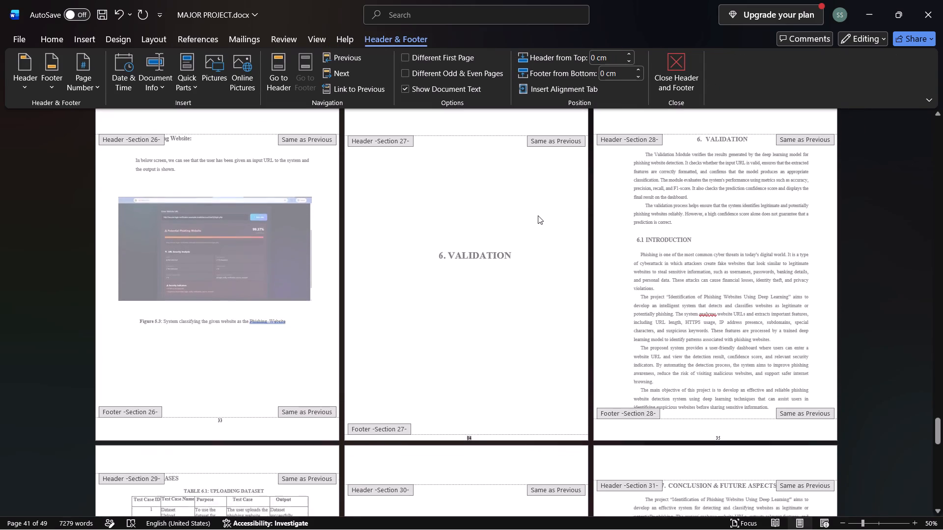
click(636, 70)
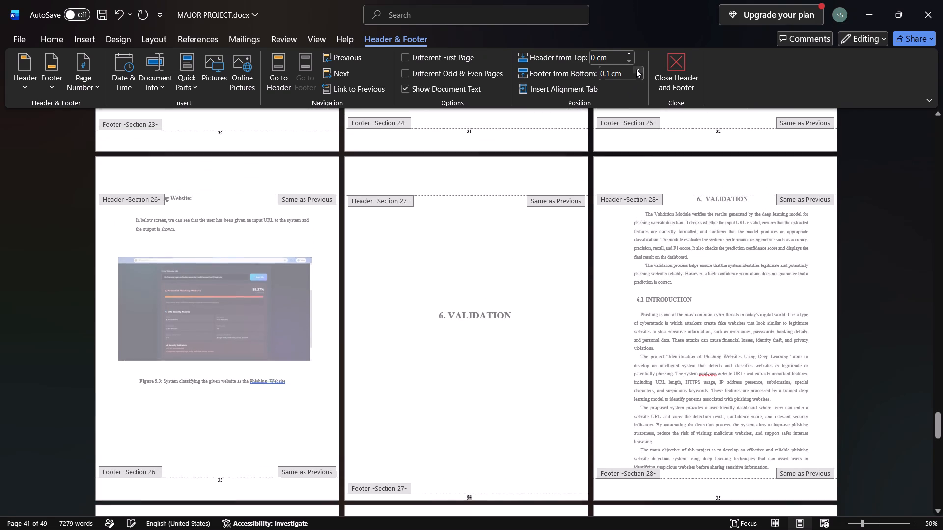
click(636, 69)
triple_click(636, 69)
triple_click(636, 69)
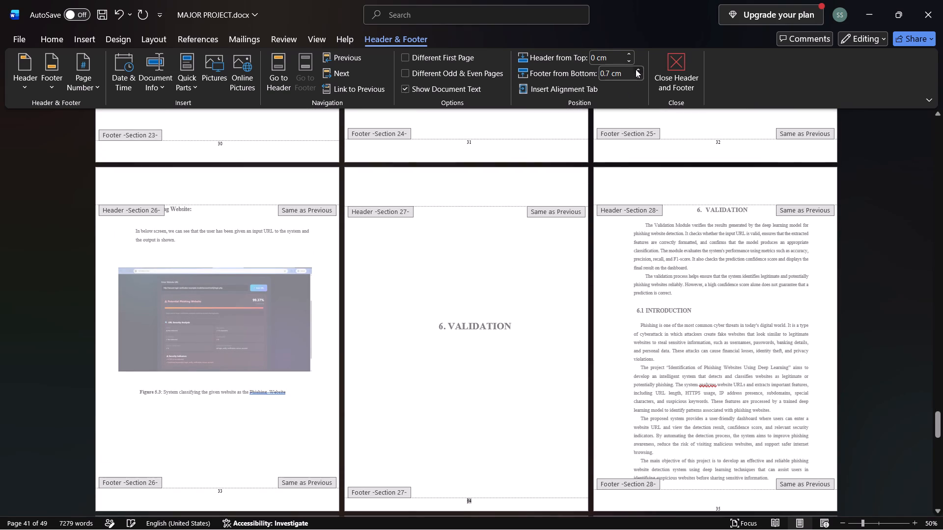
triple_click(636, 69)
click(636, 70)
double_click(636, 70)
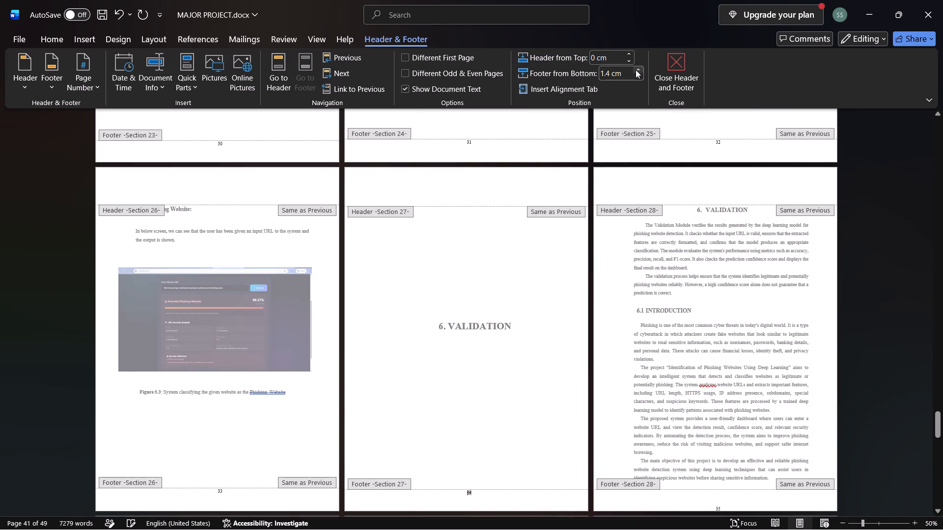
click(636, 70)
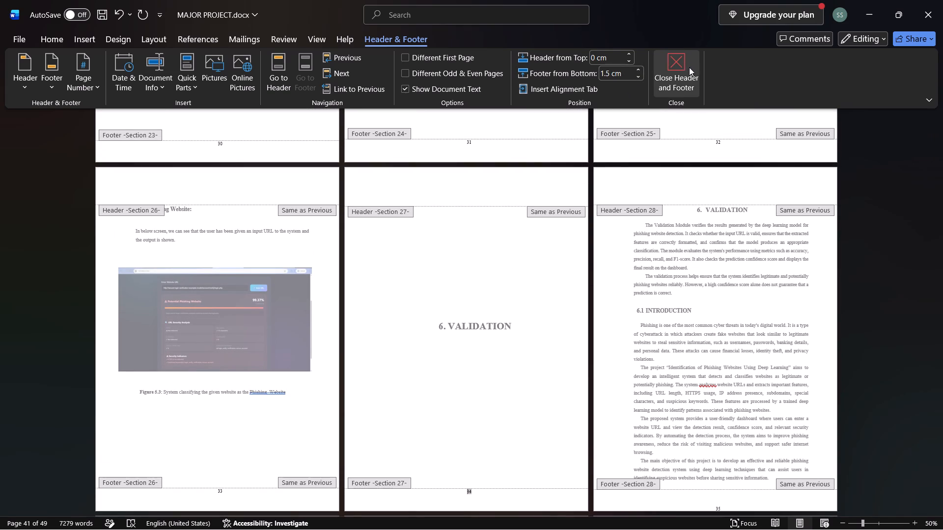
click(686, 64)
key(ctrl+s)
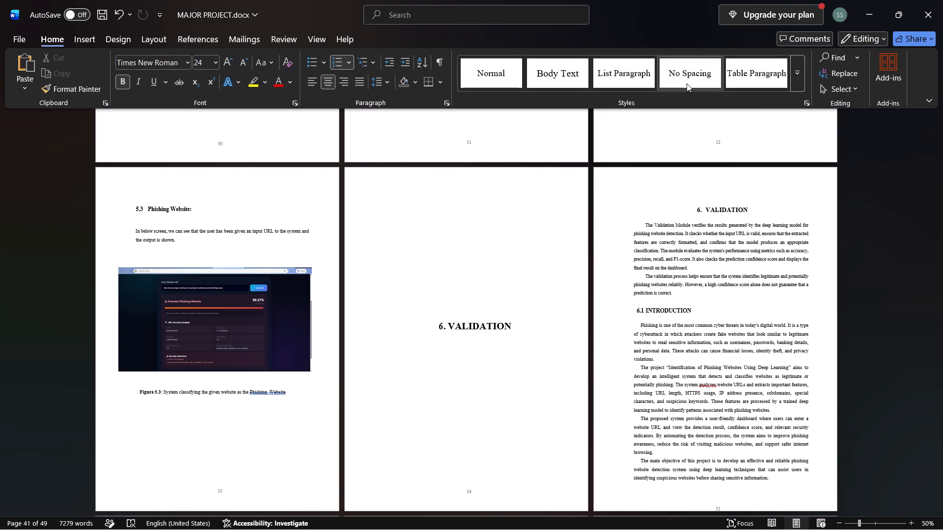
Examine the bottom page numbers on the pages from the test cases through the Bibliography.
scroll(534, 323, down, 13)
scroll(554, 276, down, 11)
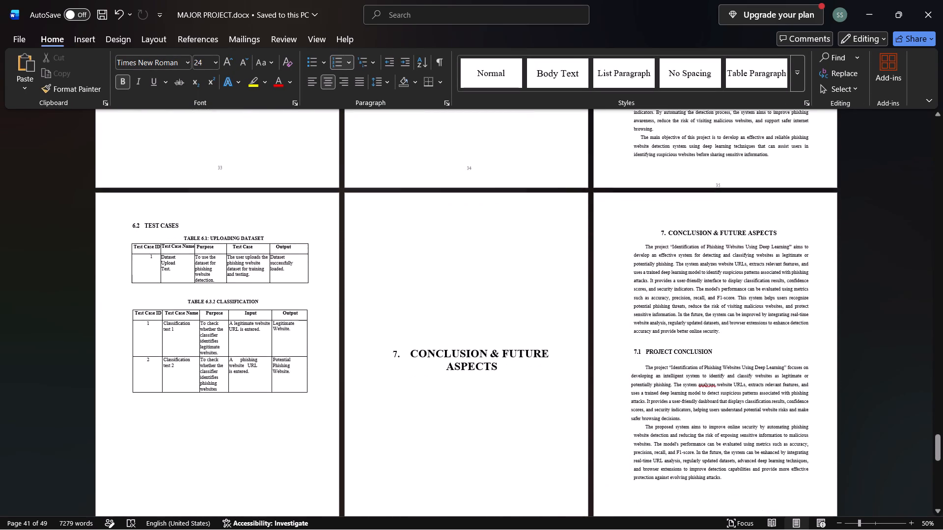
scroll(559, 250, down, 20)
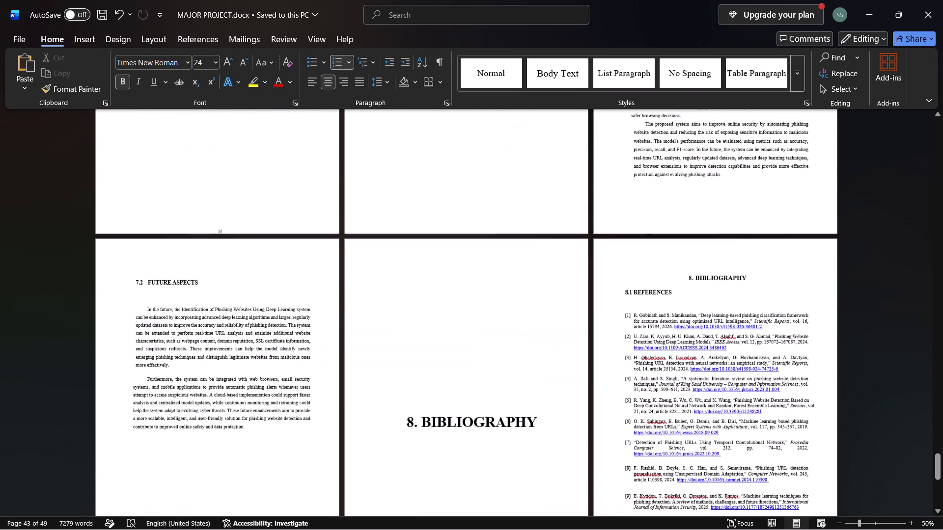
scroll(564, 235, down, 18)
scroll(572, 219, up, 9)
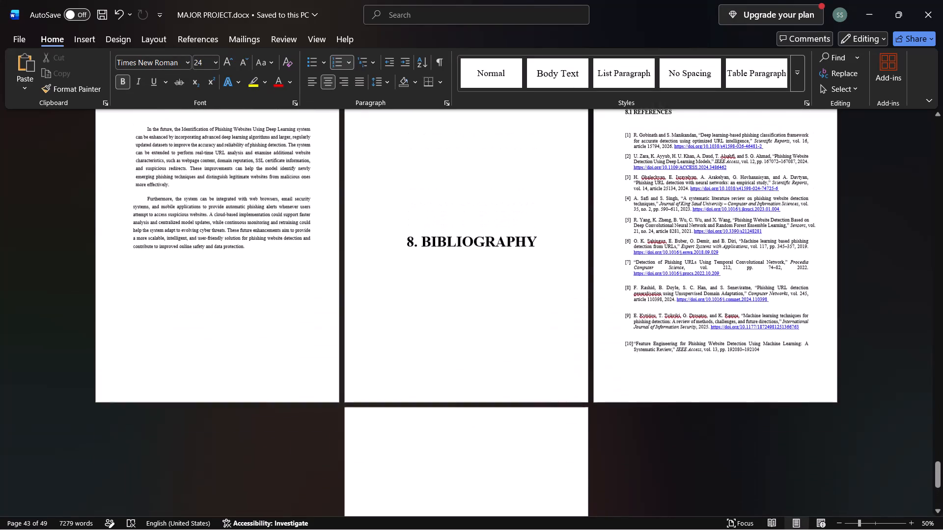
Insert a Plain Number 2 page number at the bottom of the Conclusion & Future Aspects title page, Section 30.
scroll(582, 196, up, 17)
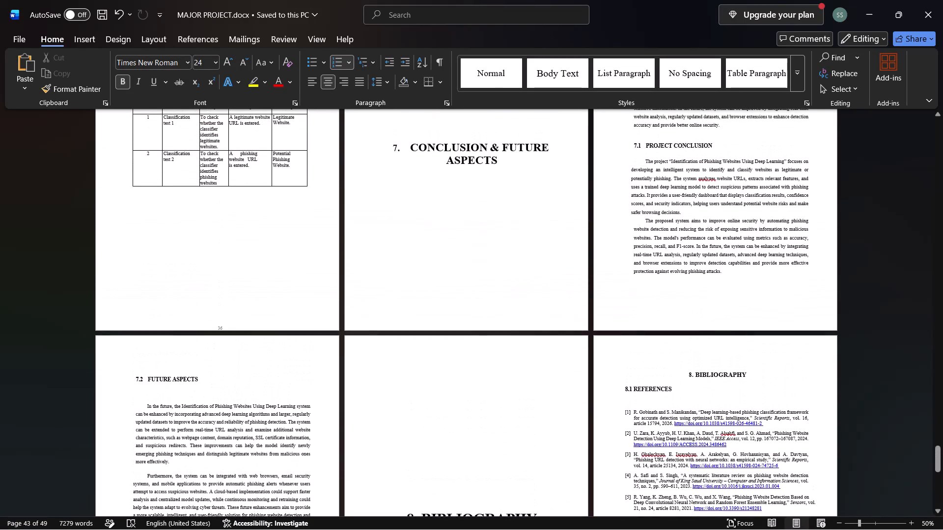
scroll(584, 182, up, 1)
click(477, 323)
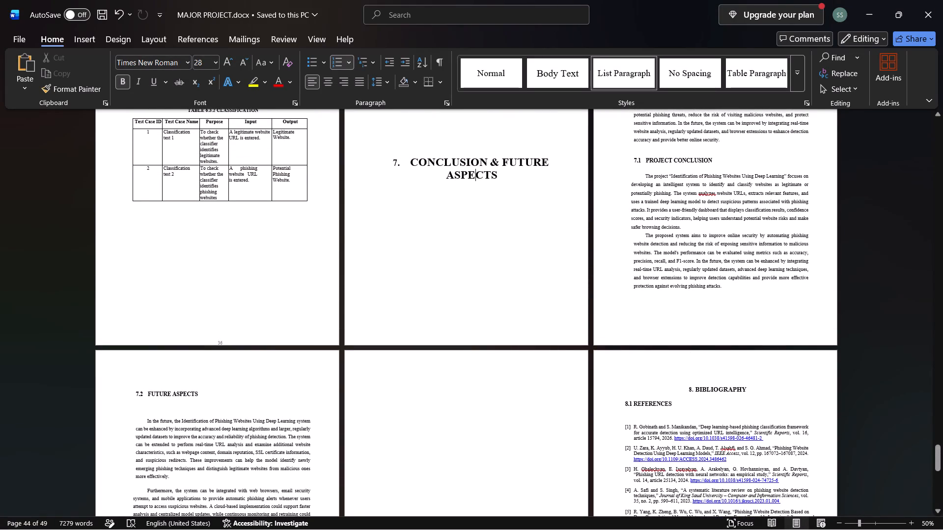
click(486, 330)
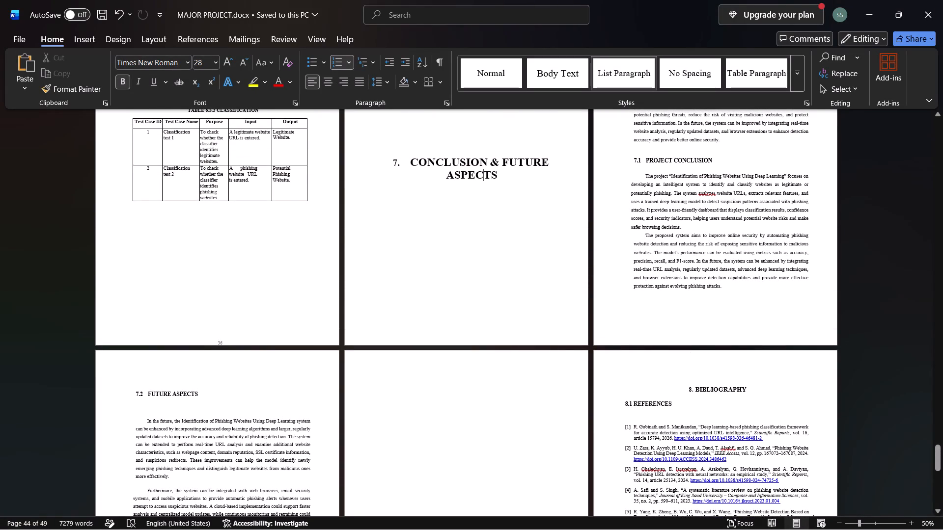
click(491, 326)
double_click(479, 254)
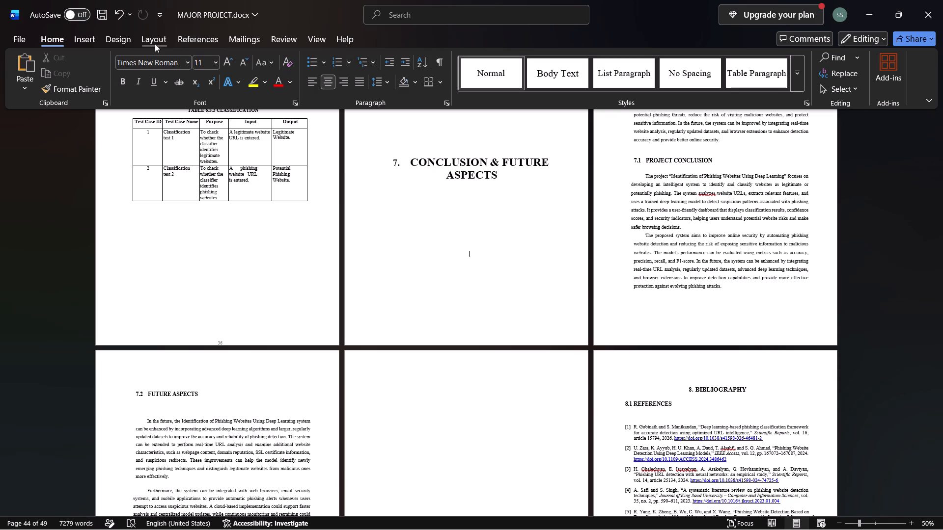
click(79, 43)
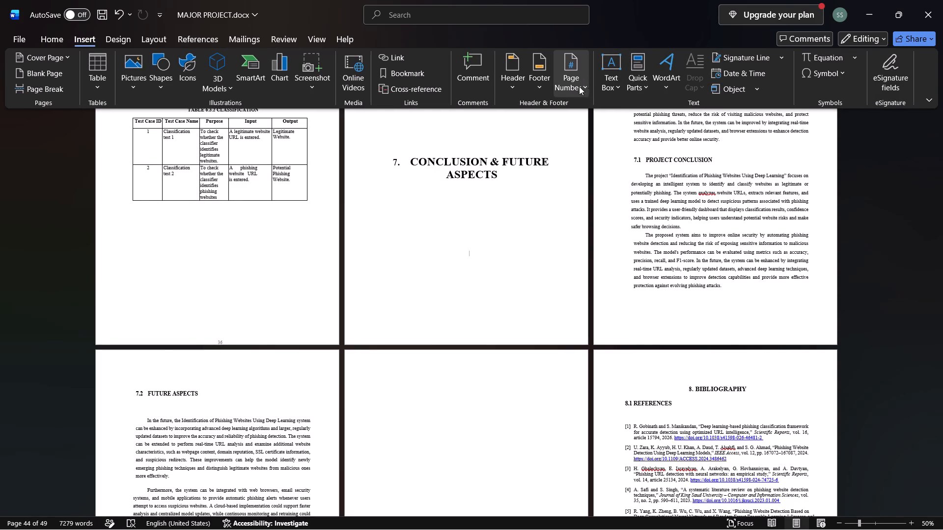
click(578, 89)
click(611, 129)
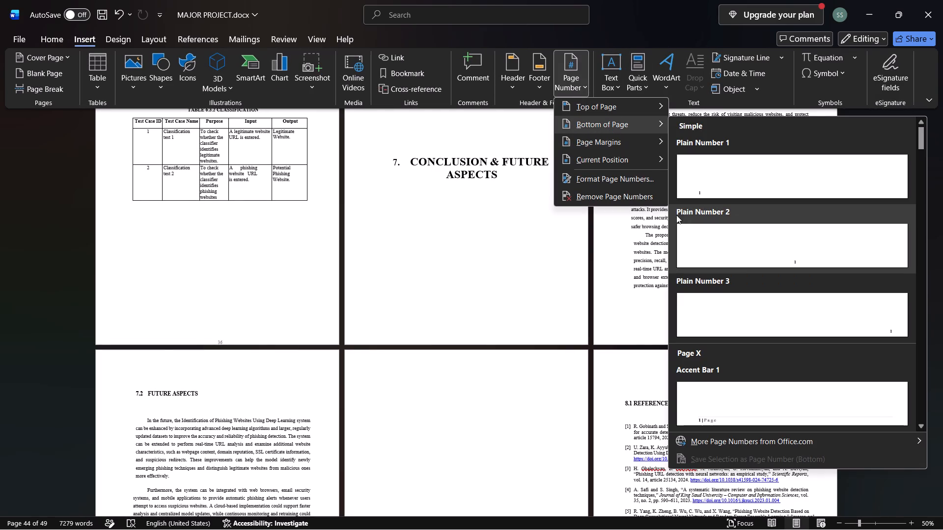
click(752, 258)
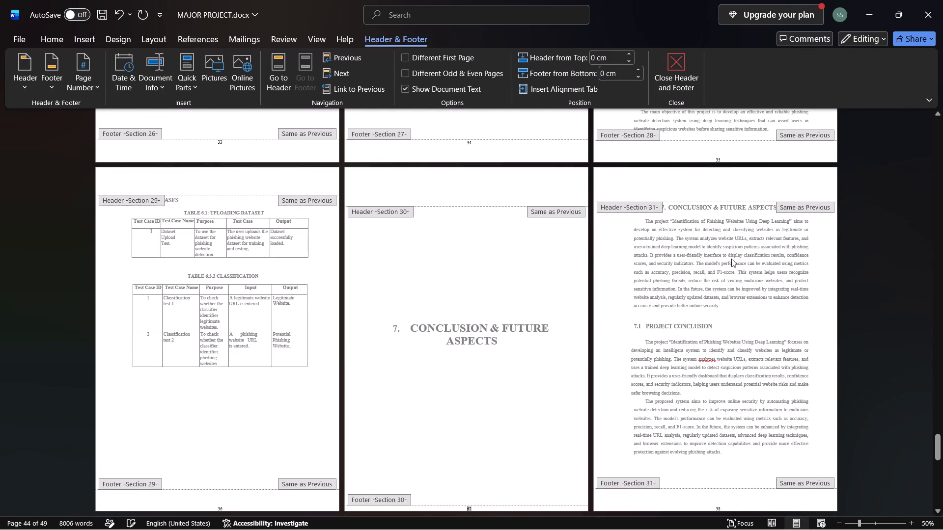
Examine the footers of the pages following the Conclusion & Future Aspects title page up to the final blank page.
scroll(657, 245, down, 20)
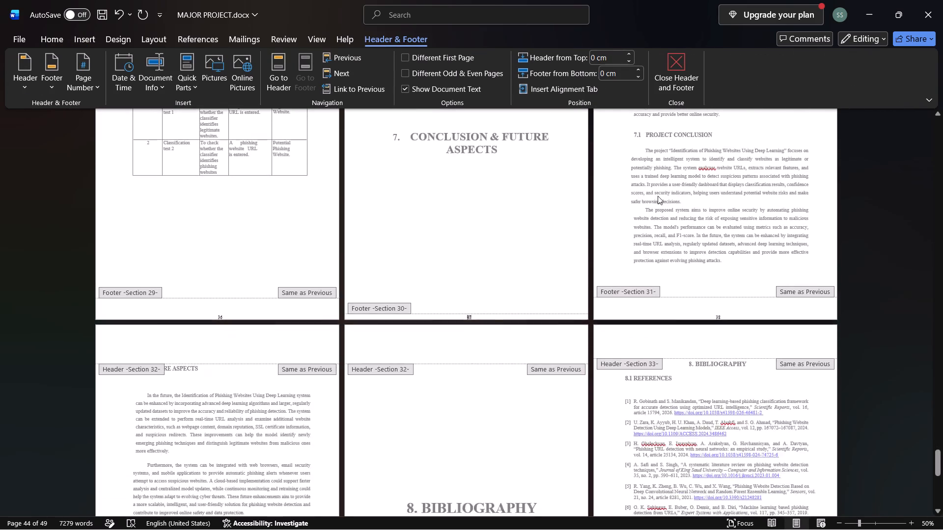
scroll(658, 196, down, 9)
scroll(661, 184, up, 7)
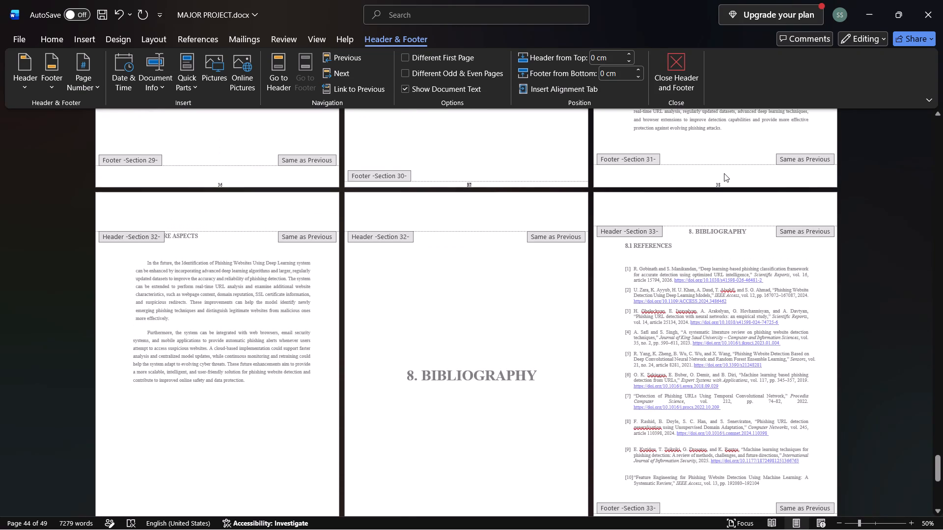
scroll(724, 174, down, 17)
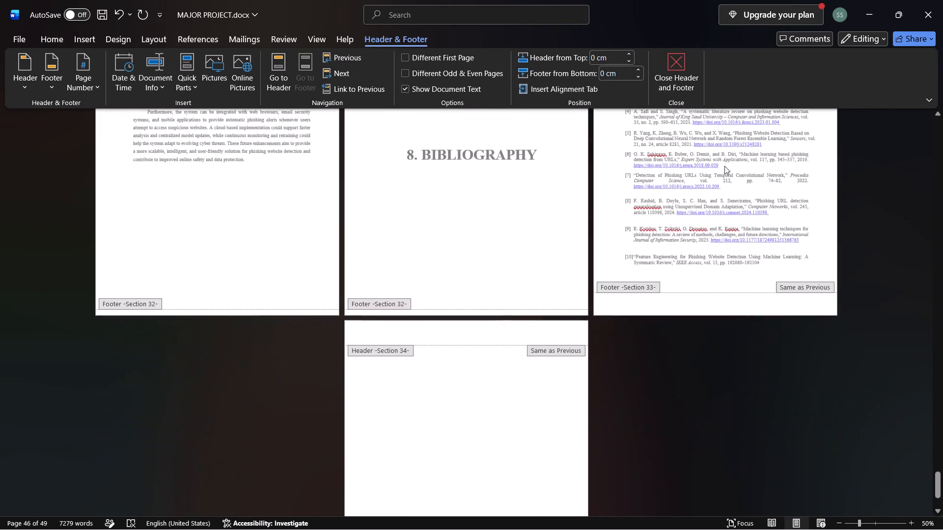
scroll(724, 166, down, 12)
scroll(342, 283, up, 4)
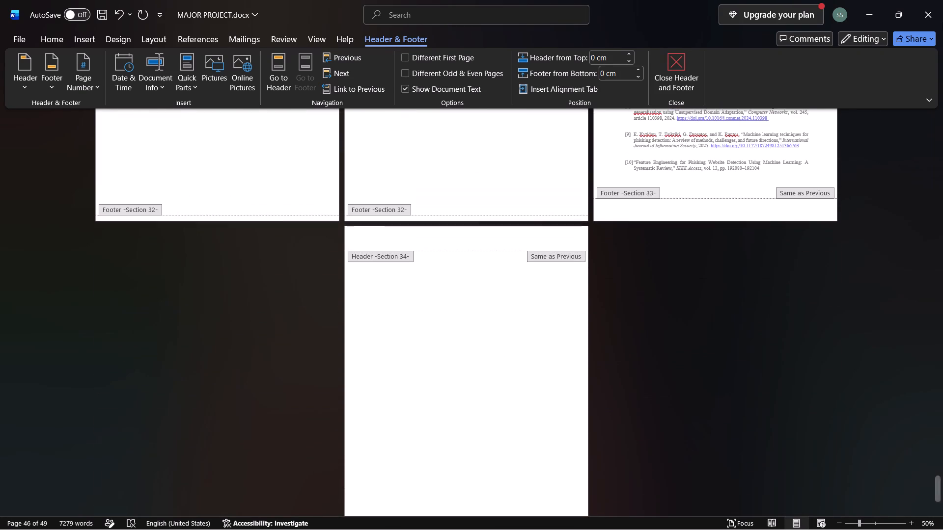
Leave footer editing and save the report.
click(687, 74)
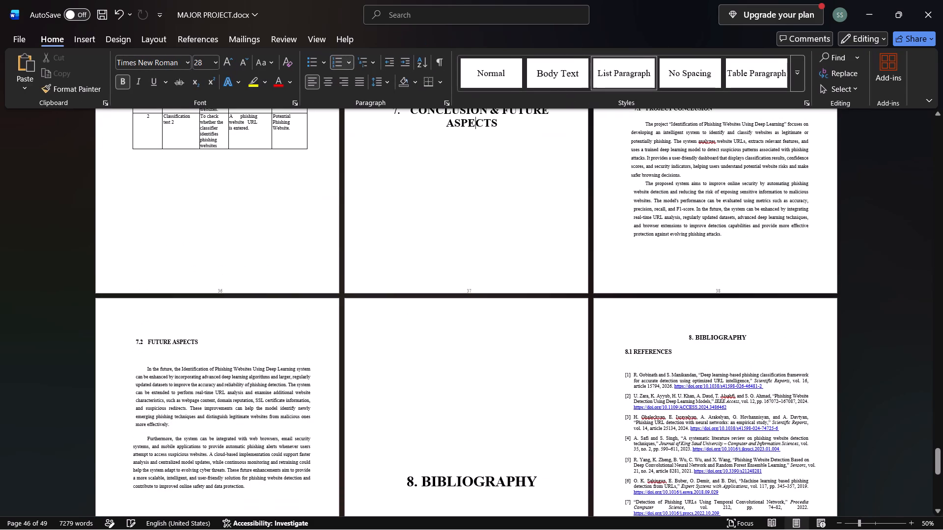
key(ctrl+s)
Try to remove the blank last page after the Bibliography by deleting its empty content back towards the final reference.
scroll(472, 236, down, 8)
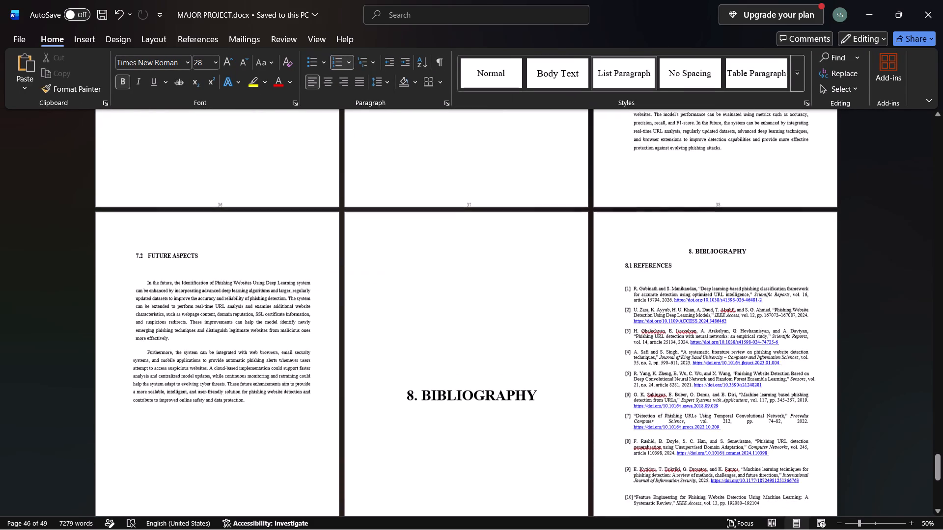
scroll(493, 154, down, 17)
scroll(508, 145, down, 6)
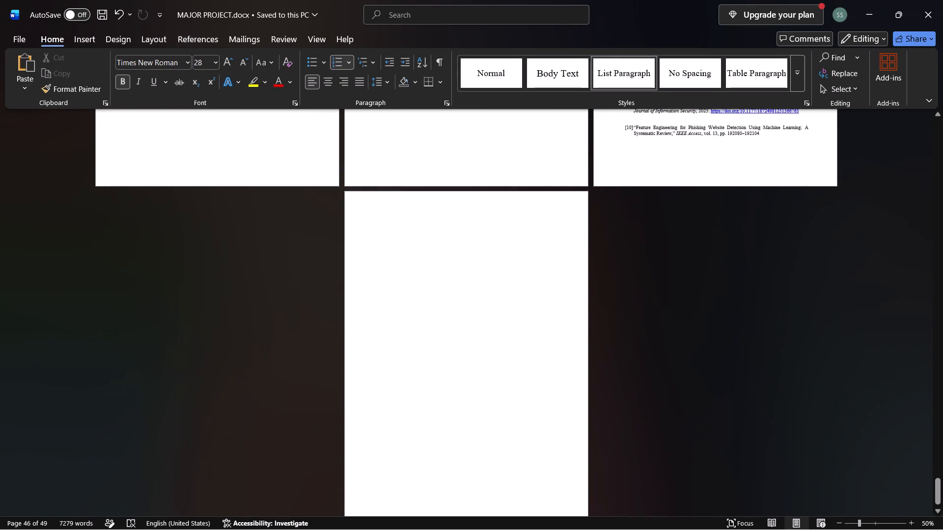
drag(354, 208, 415, 329)
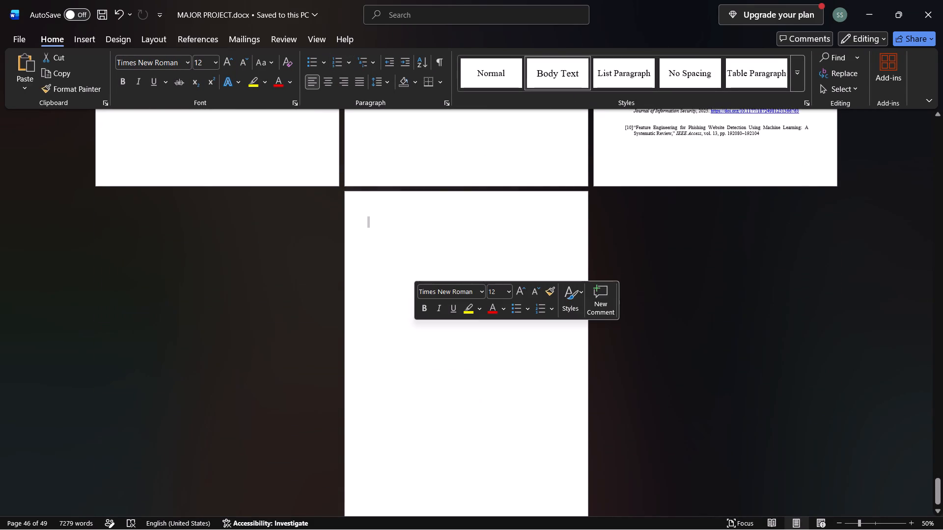
key(Delete)
key(Delete)
key(Delete)
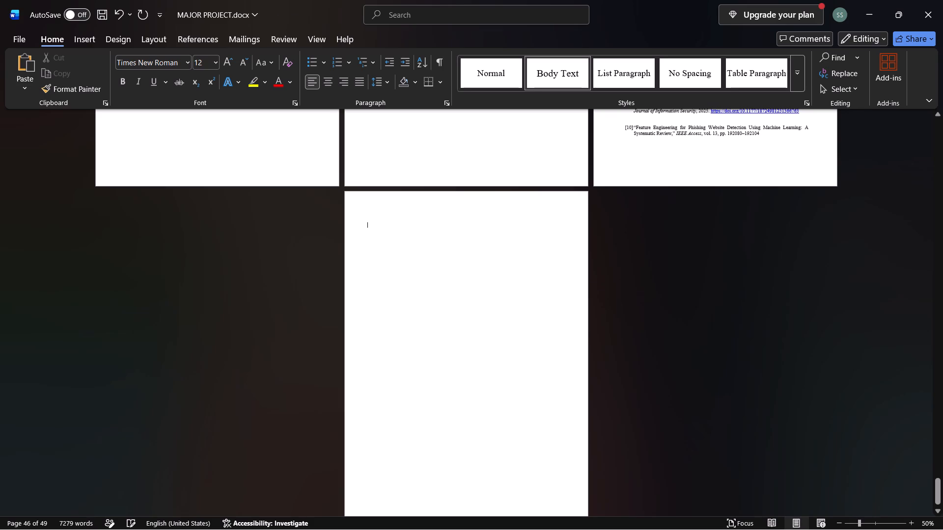
key(Delete)
key(BackSpace)
key(BackSpace)
key(BackSpace)
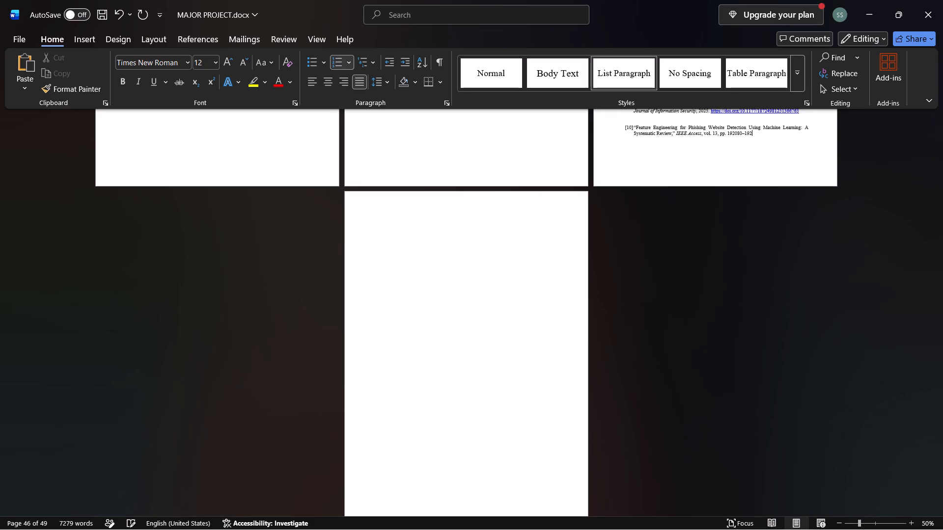
Insert a Plain Number 2 page number at the bottom of the 7.2 Future Aspects page, Section 32, and leave footer editing.
scroll(406, 292, up, 4)
scroll(406, 292, up, 20)
scroll(406, 292, up, 2)
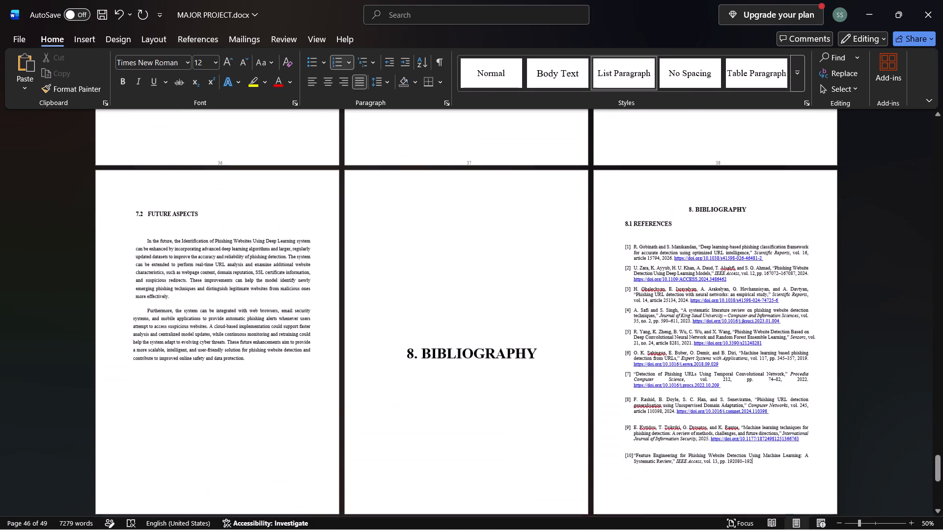
scroll(410, 283, down, 15)
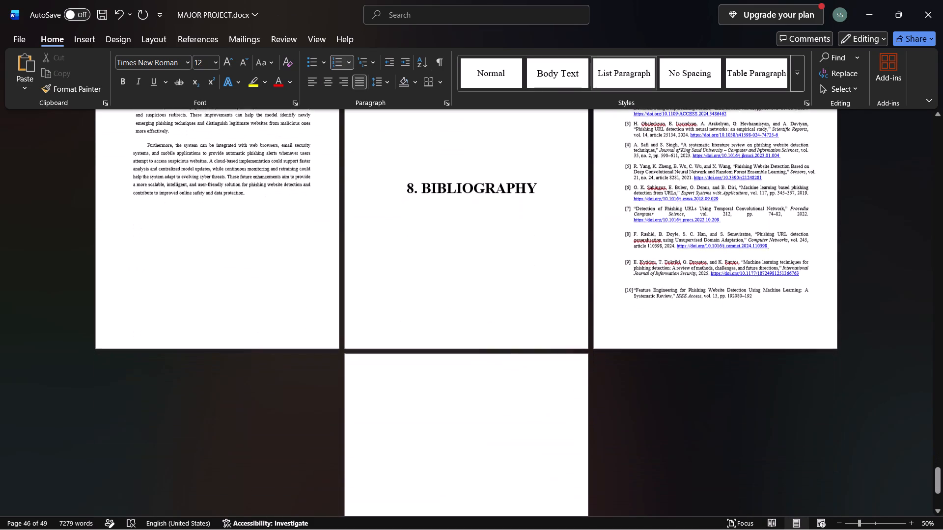
click(230, 218)
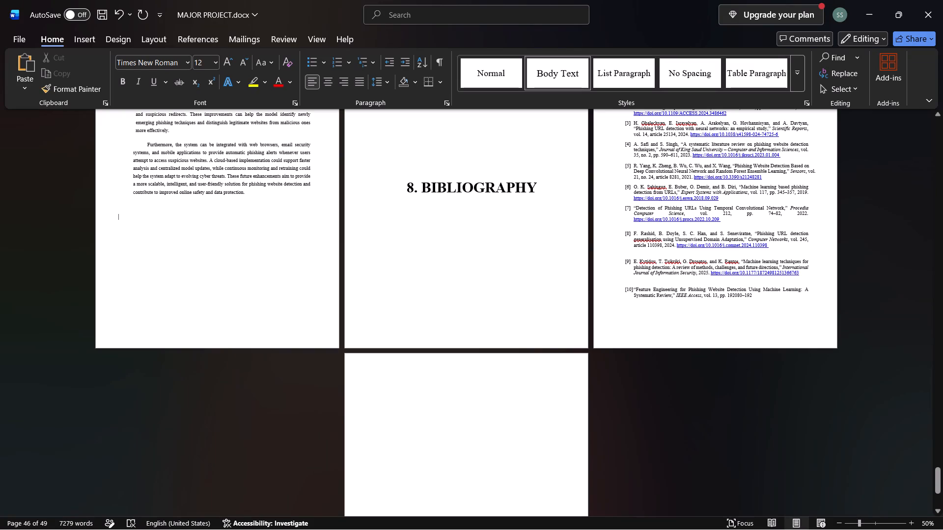
click(88, 38)
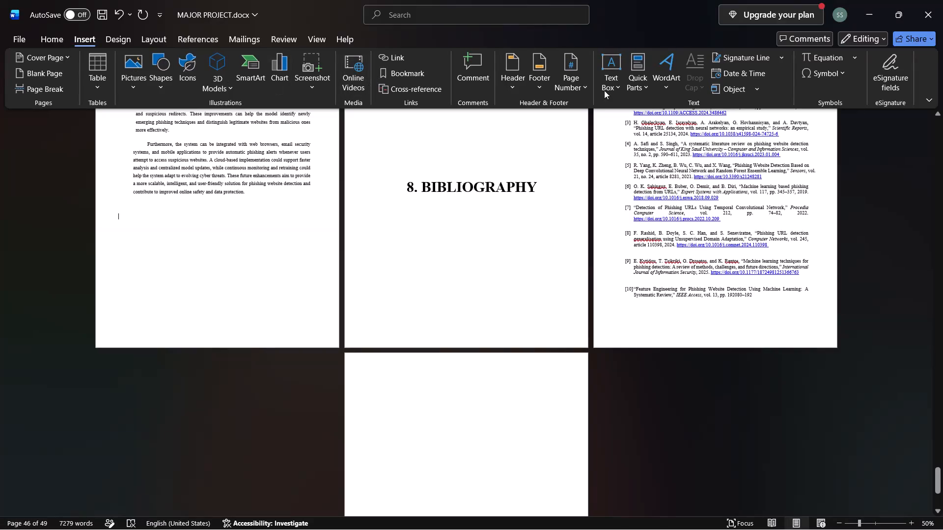
click(581, 86)
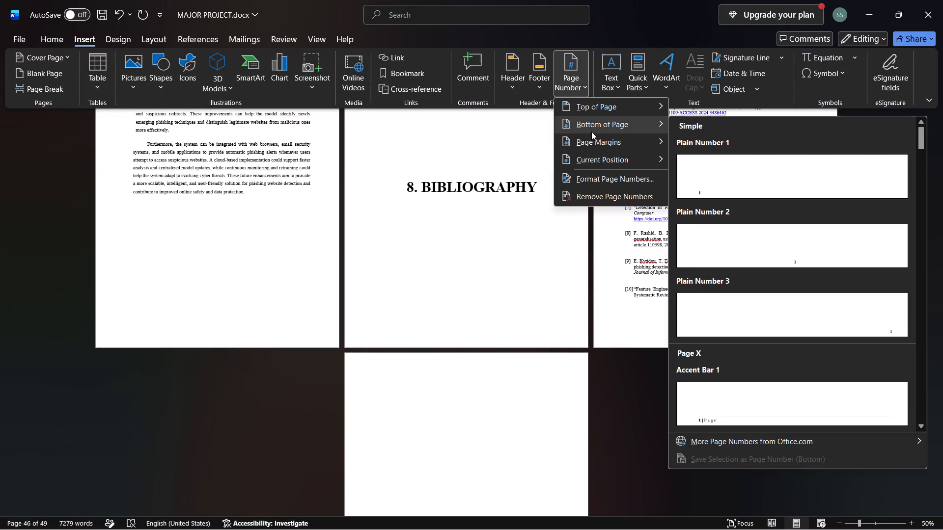
click(783, 252)
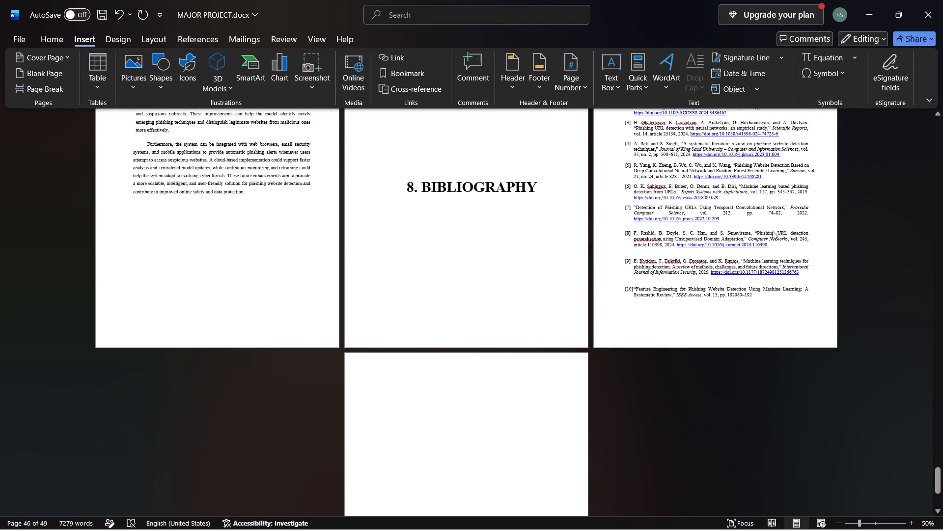
scroll(442, 192, down, 9)
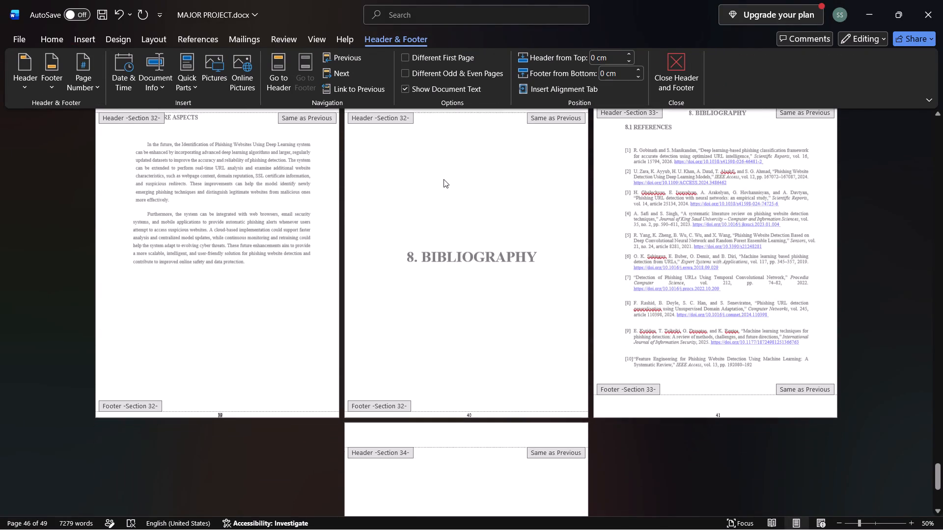
scroll(444, 179, down, 20)
scroll(444, 179, down, 1)
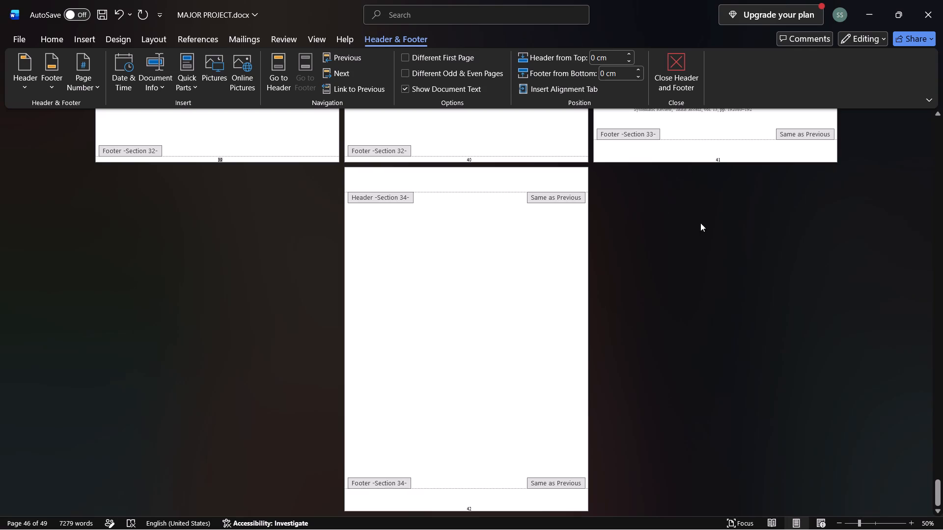
click(681, 74)
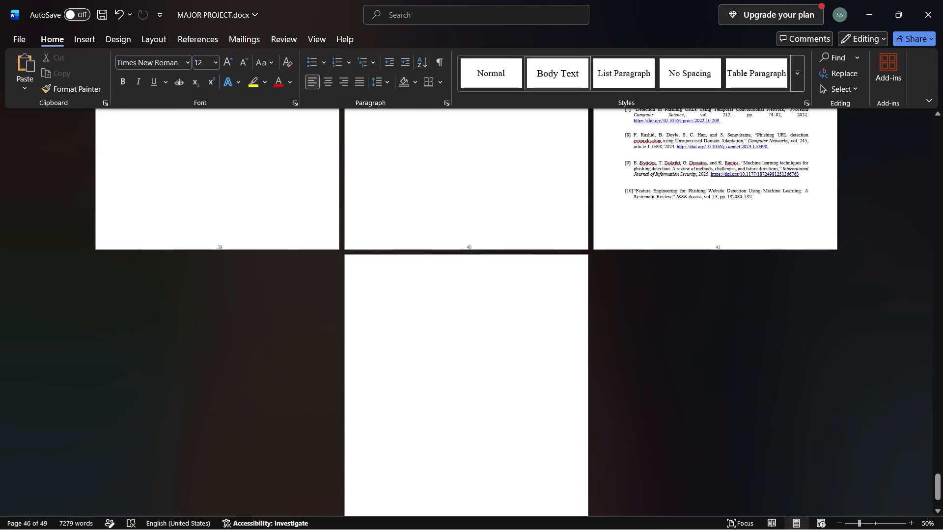
Save the report.
key(ctrl+s)
Examine the page layout and bottom page numbers across the whole report, from the title page to the final blank page.
scroll(545, 314, up, 4)
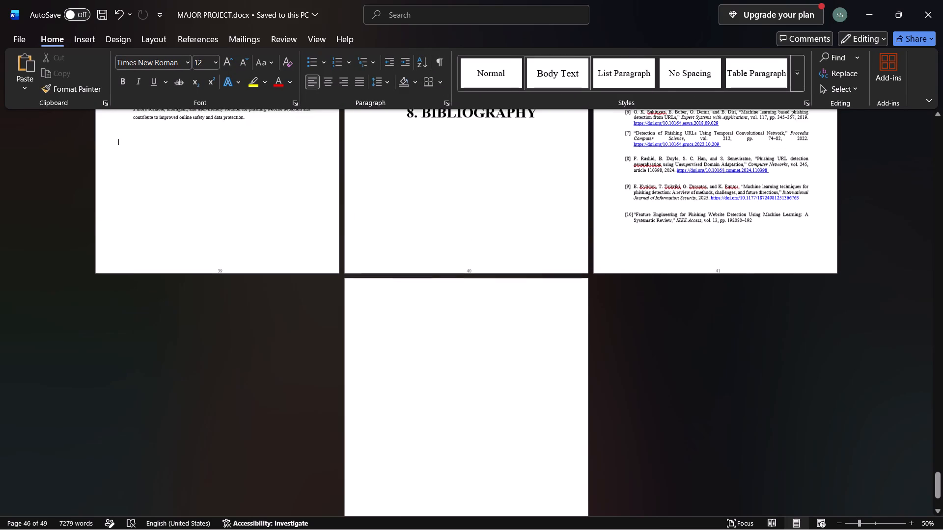
scroll(545, 313, up, 20)
scroll(545, 313, up, 16)
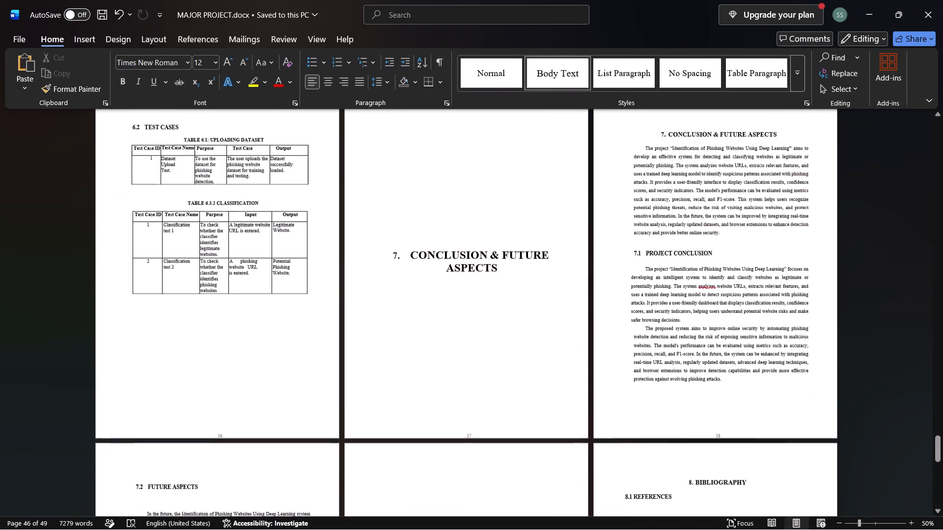
scroll(542, 282, up, 20)
scroll(542, 282, up, 15)
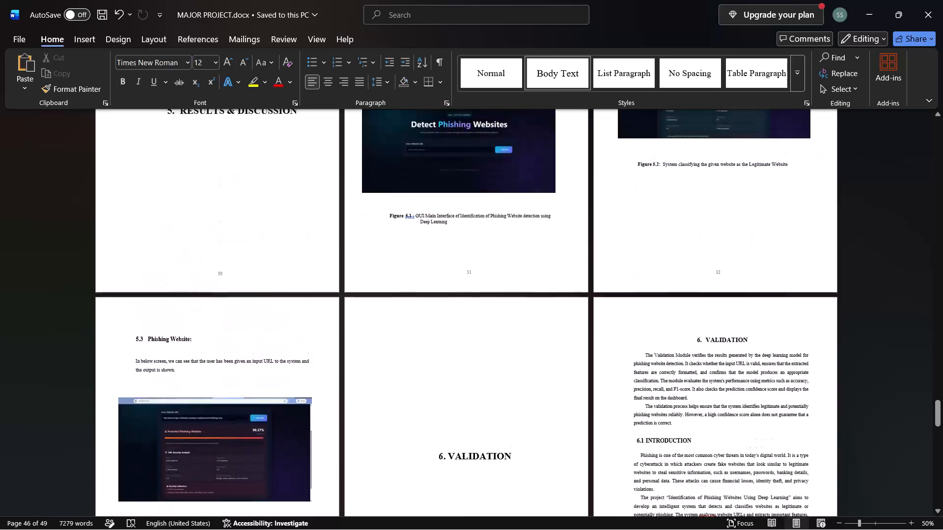
scroll(542, 281, up, 12)
scroll(543, 283, up, 20)
scroll(543, 283, up, 1)
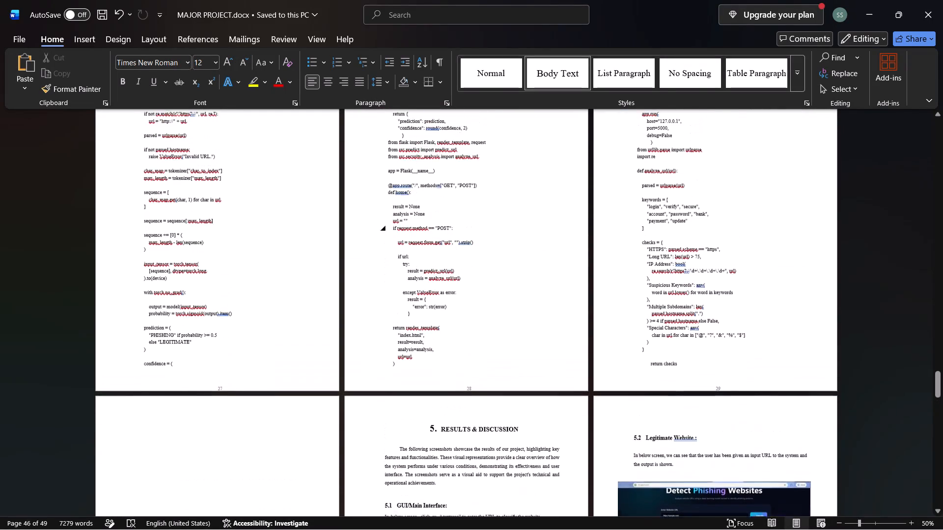
scroll(544, 283, up, 13)
ctrl+scroll(544, 282, down, 2)
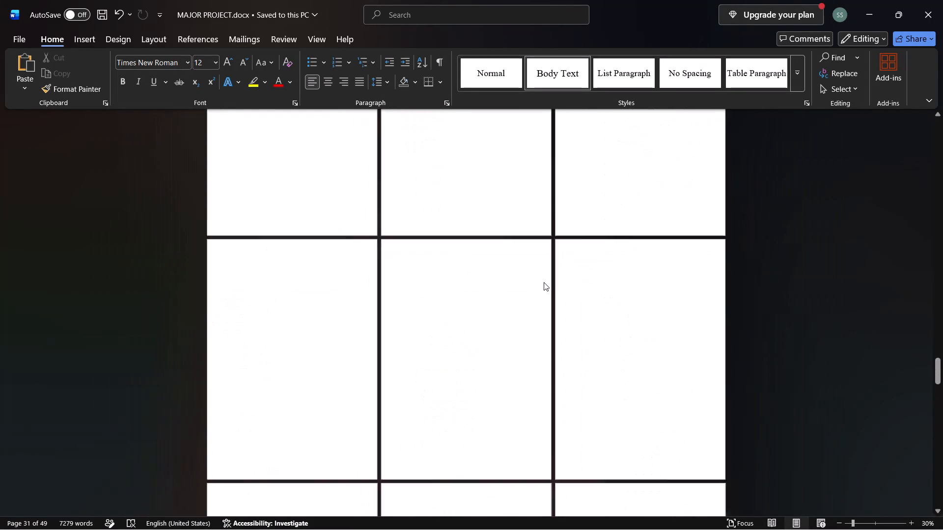
scroll(544, 282, up, 2)
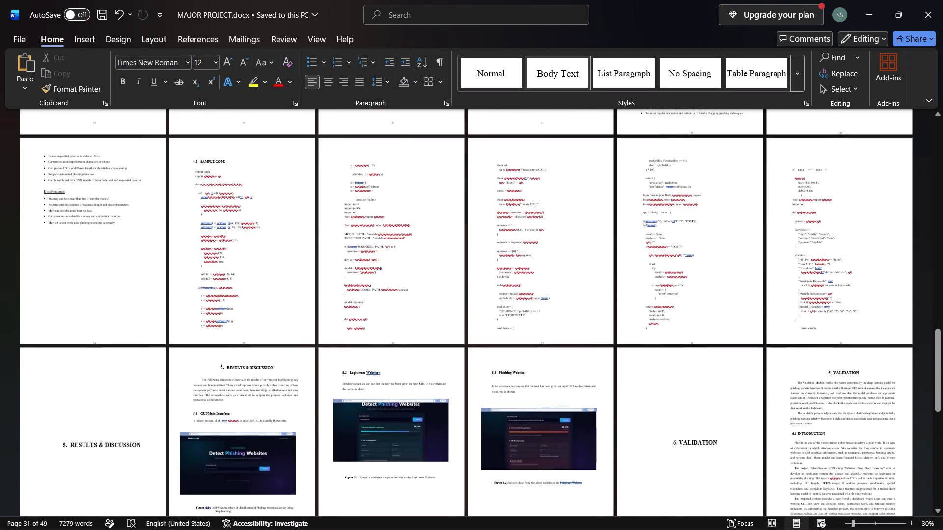
scroll(544, 282, up, 20)
scroll(544, 282, up, 6)
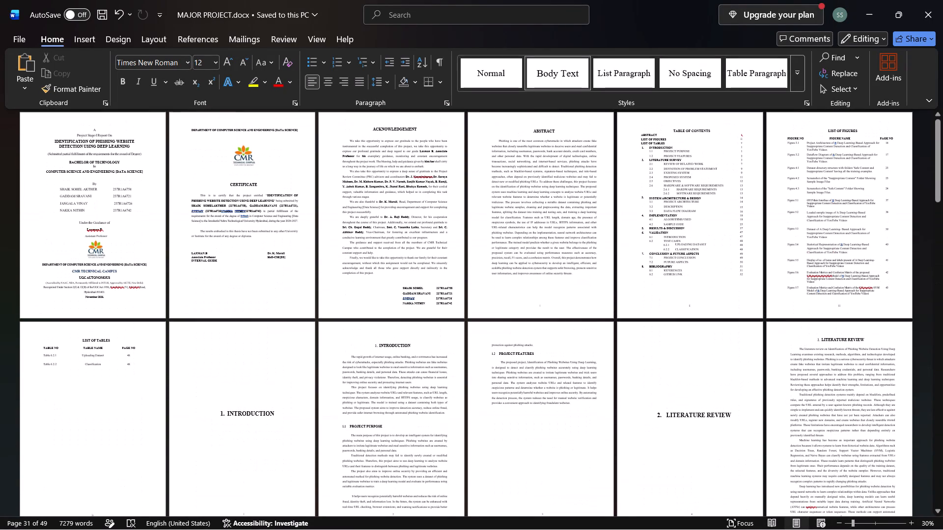
scroll(556, 282, down, 2)
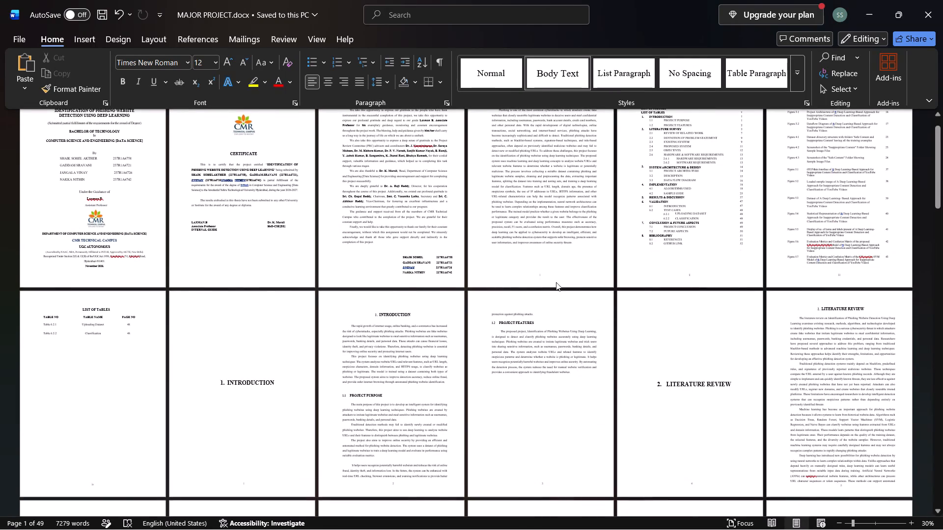
scroll(556, 282, down, 8)
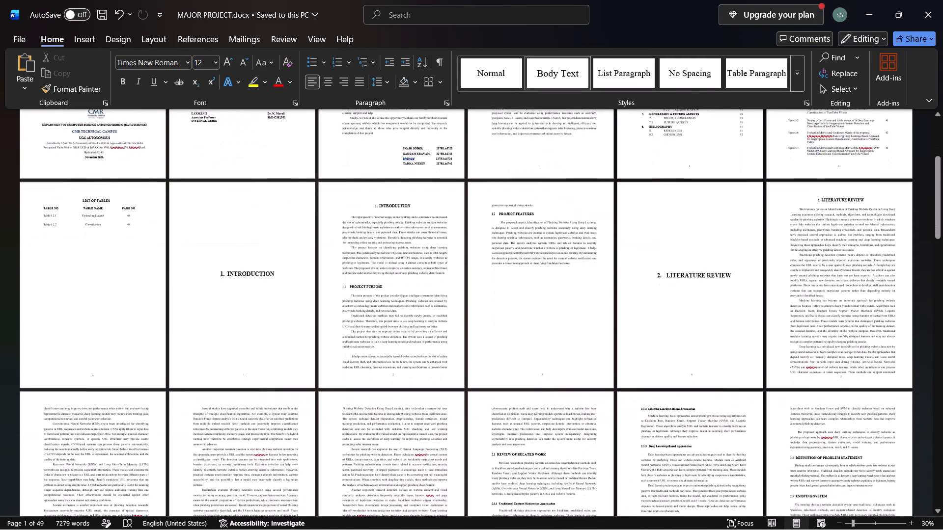
scroll(556, 282, down, 9)
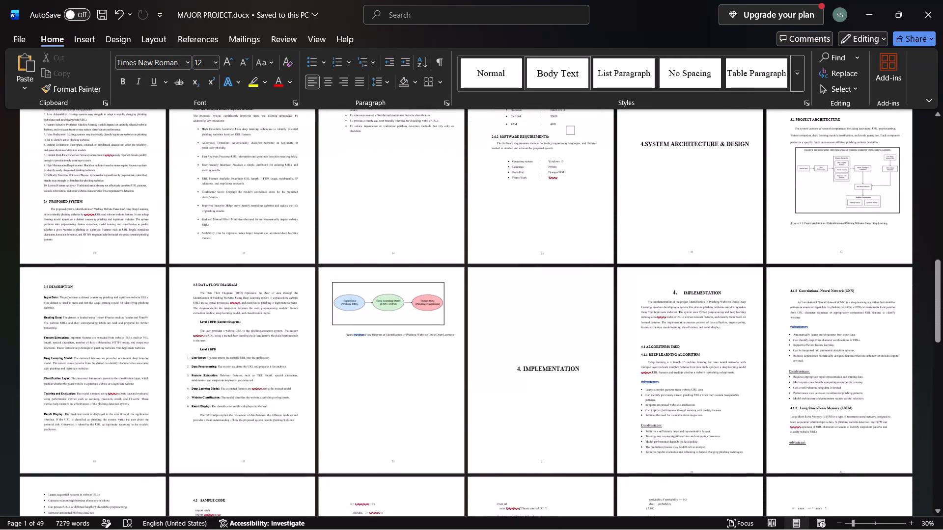
scroll(556, 282, down, 8)
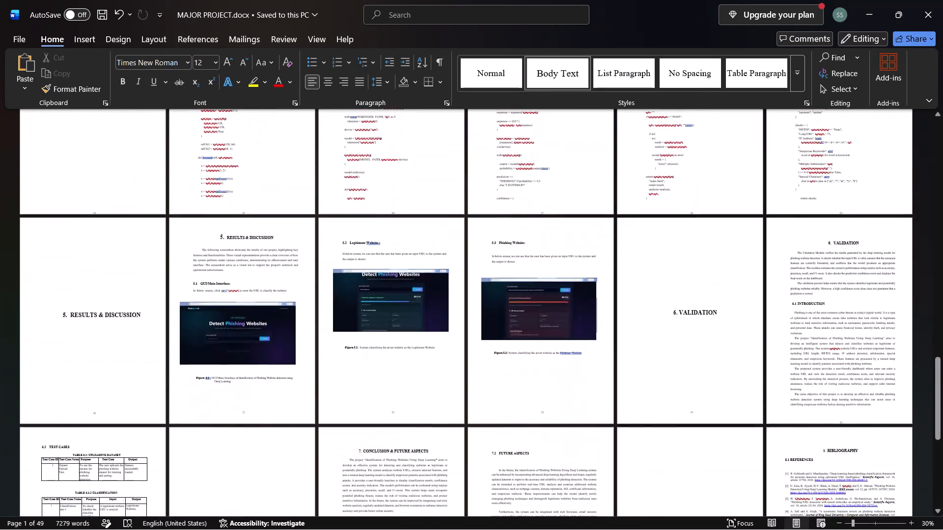
scroll(556, 282, down, 5)
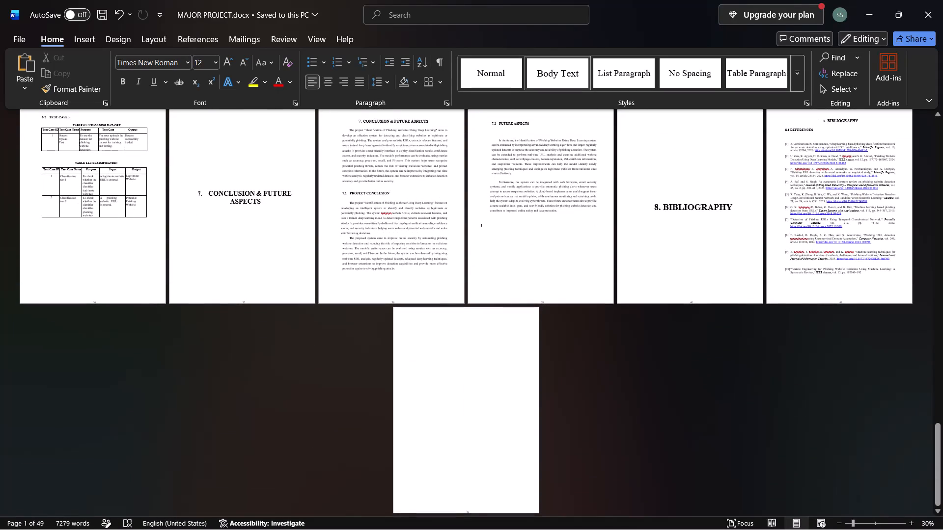
Examine the vertical position of the bottom page numbers from the literature review pages through the 4.2 Sample Code pages.
scroll(556, 282, up, 8)
ctrl+scroll(556, 282, up, 1)
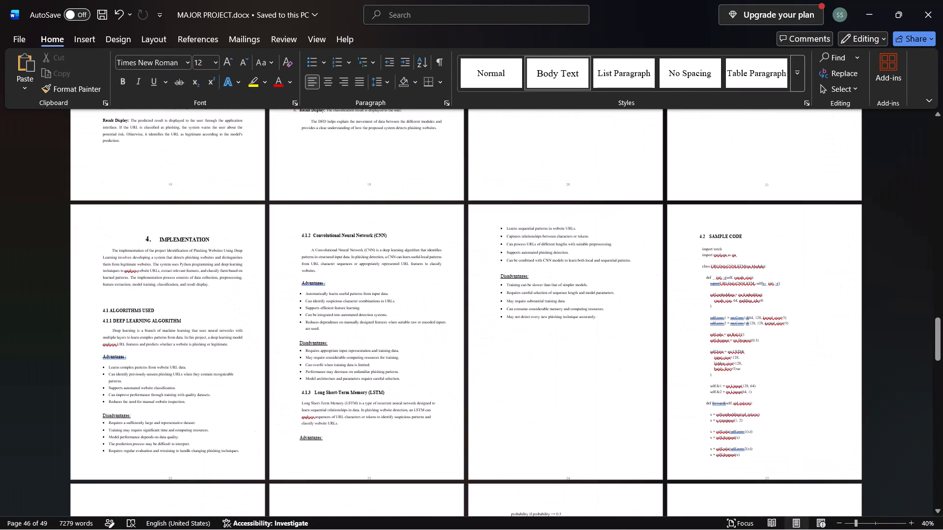
ctrl+scroll(556, 282, up, 2)
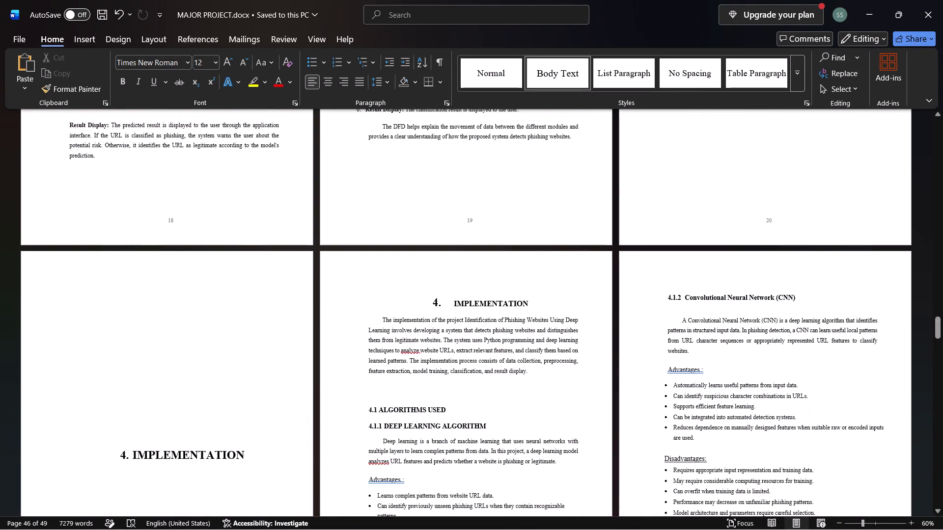
scroll(467, 291, up, 20)
scroll(467, 291, up, 14)
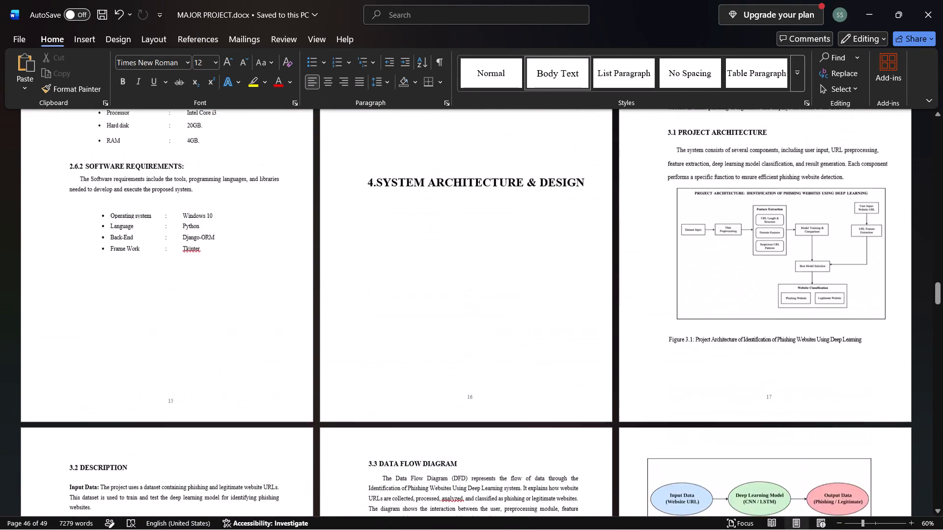
scroll(467, 291, up, 20)
scroll(467, 291, up, 20)
scroll(467, 291, up, 3)
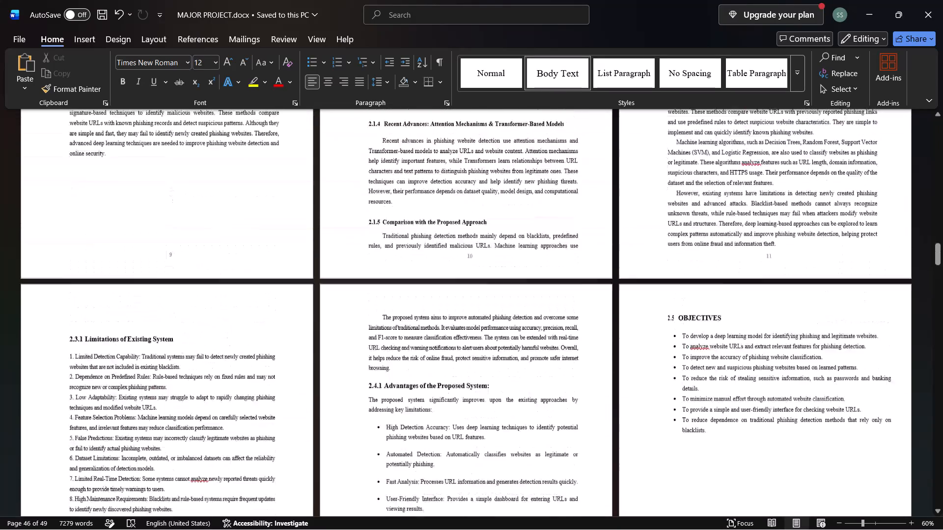
scroll(467, 291, up, 18)
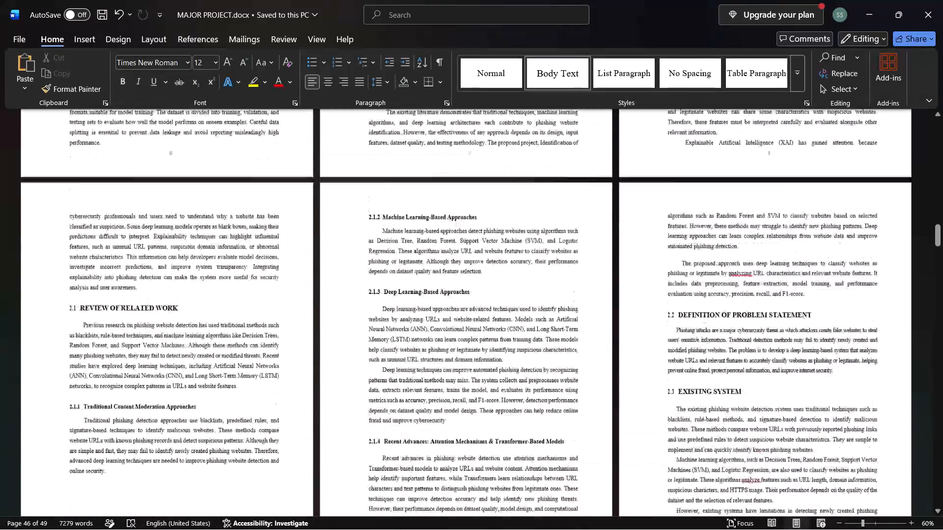
scroll(467, 291, up, 8)
scroll(468, 289, up, 14)
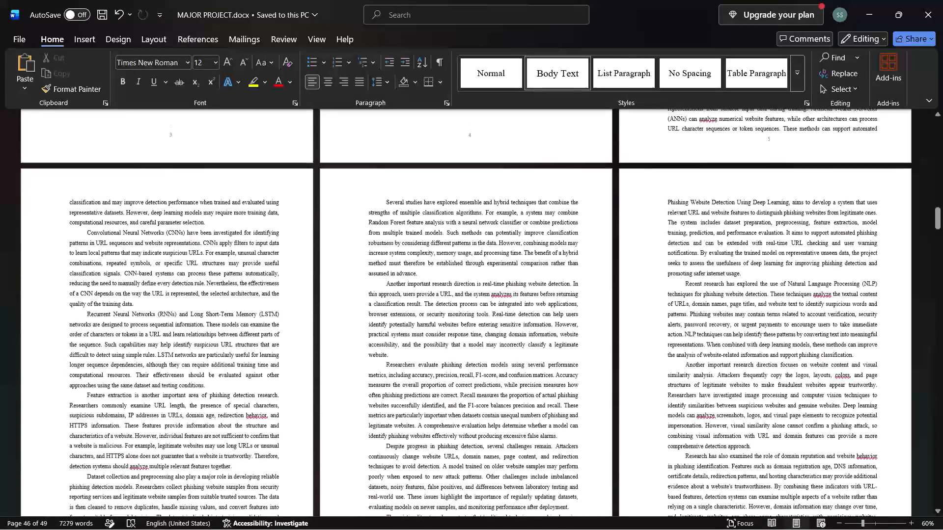
scroll(469, 288, up, 11)
scroll(468, 290, down, 12)
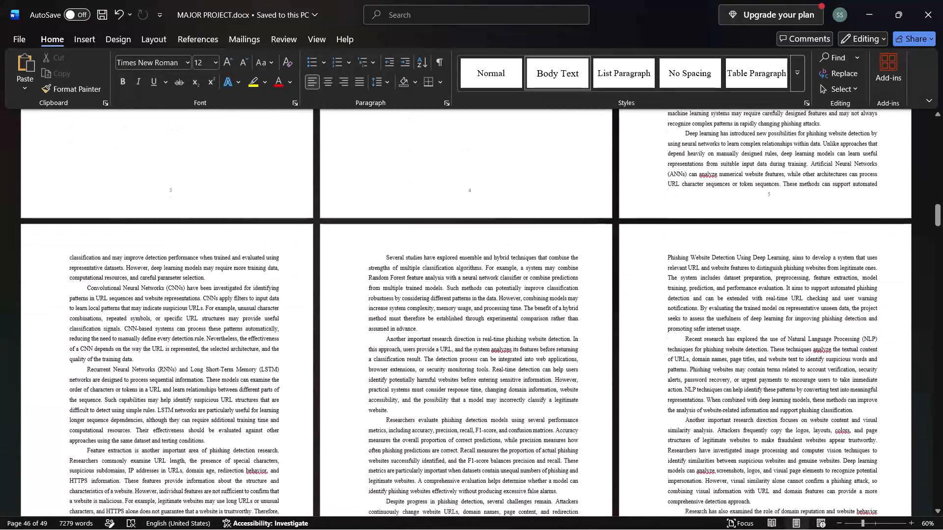
scroll(467, 290, down, 20)
scroll(467, 290, down, 15)
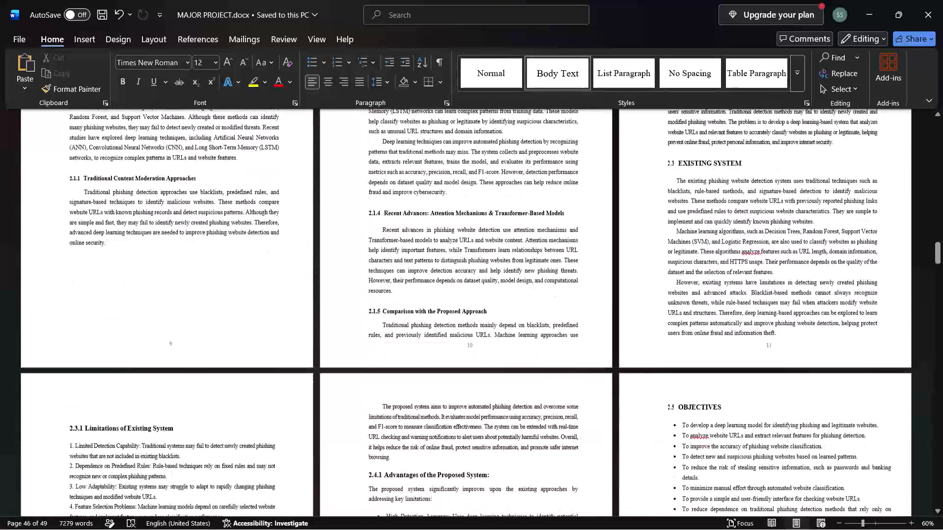
scroll(469, 287, down, 20)
scroll(469, 287, down, 15)
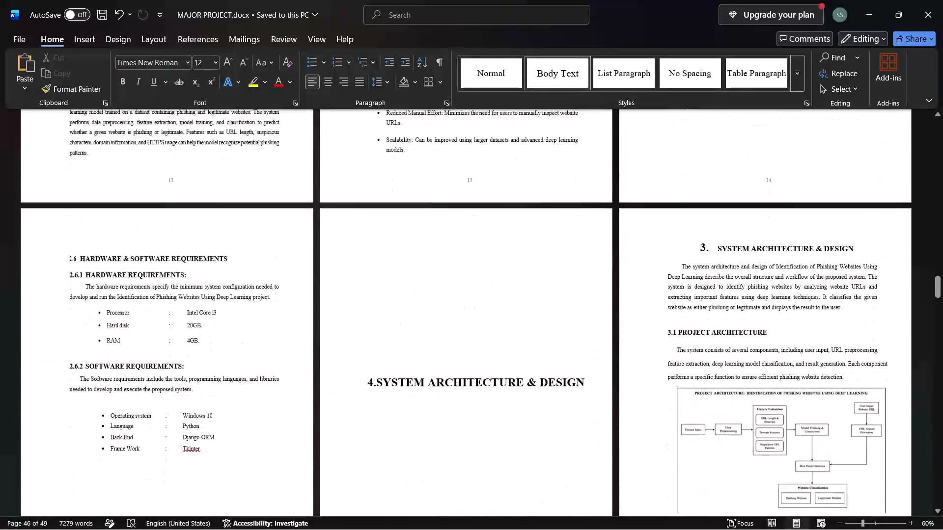
scroll(469, 288, down, 16)
scroll(469, 288, down, 12)
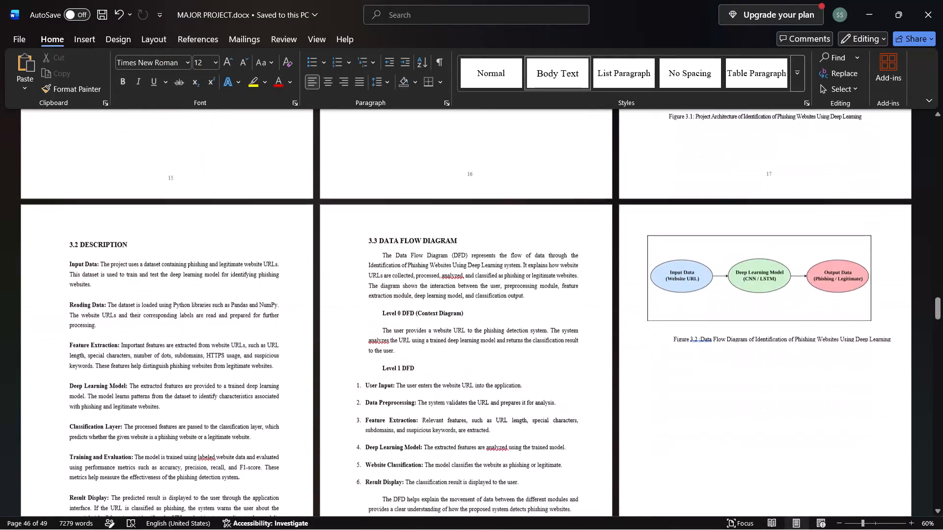
scroll(468, 288, down, 20)
scroll(468, 288, down, 16)
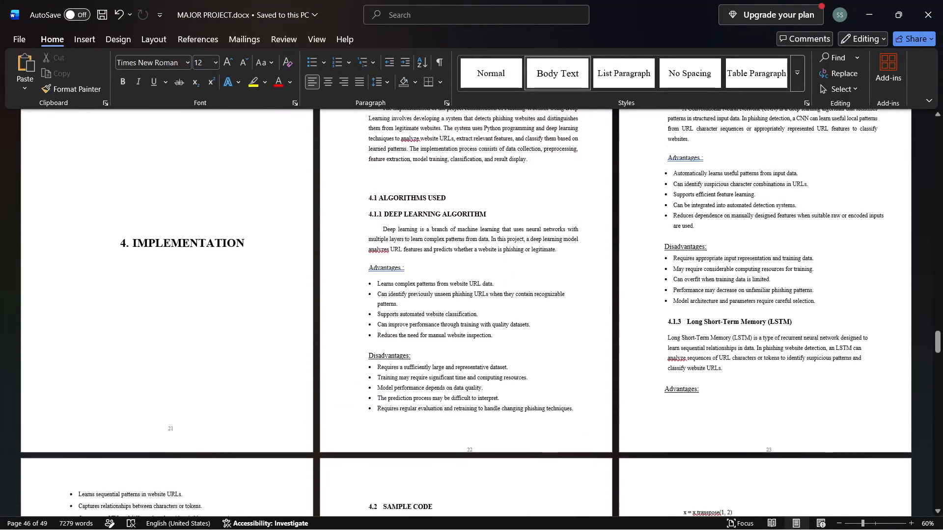
scroll(465, 295, down, 3)
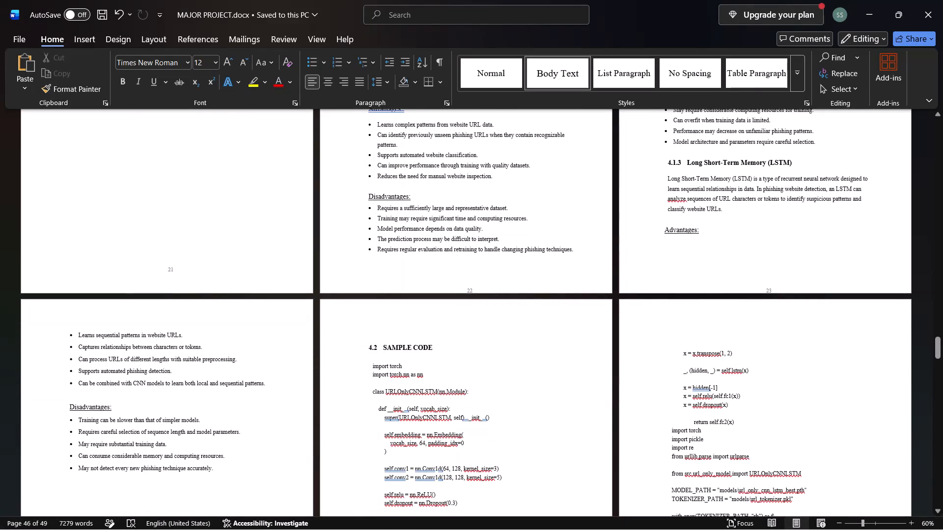
Set the footer distance from the bottom to 1.3 cm for Section 20, the Implementation pages numbered 22 and 23.
click(482, 286)
double_click(471, 289)
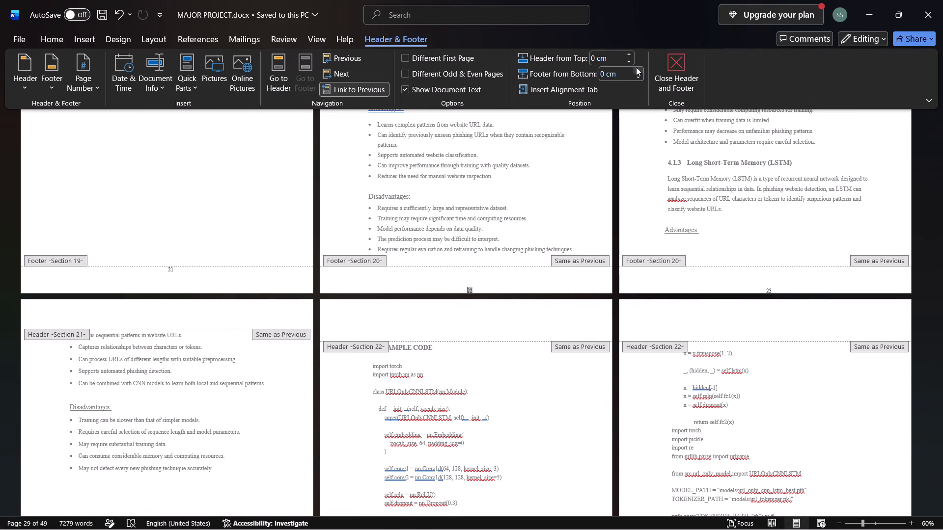
click(637, 68)
click(637, 68)
triple_click(637, 68)
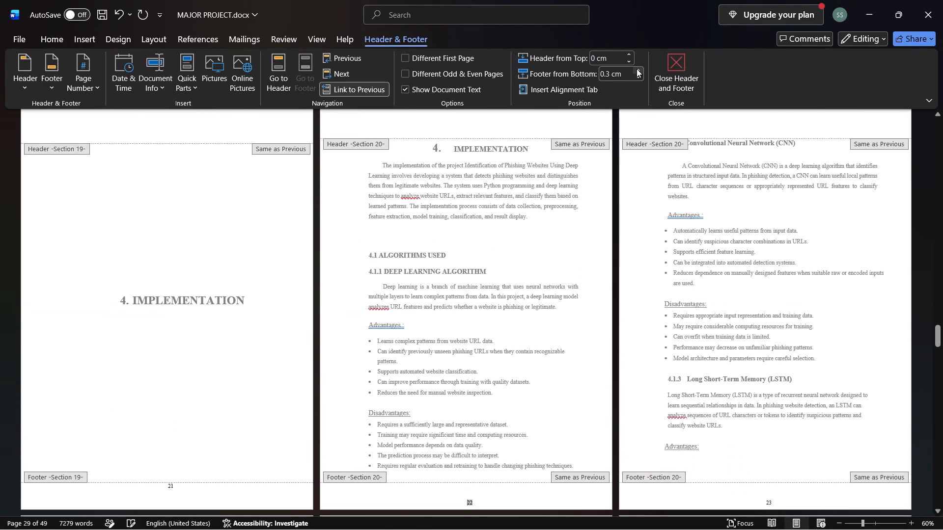
triple_click(637, 69)
triple_click(637, 69)
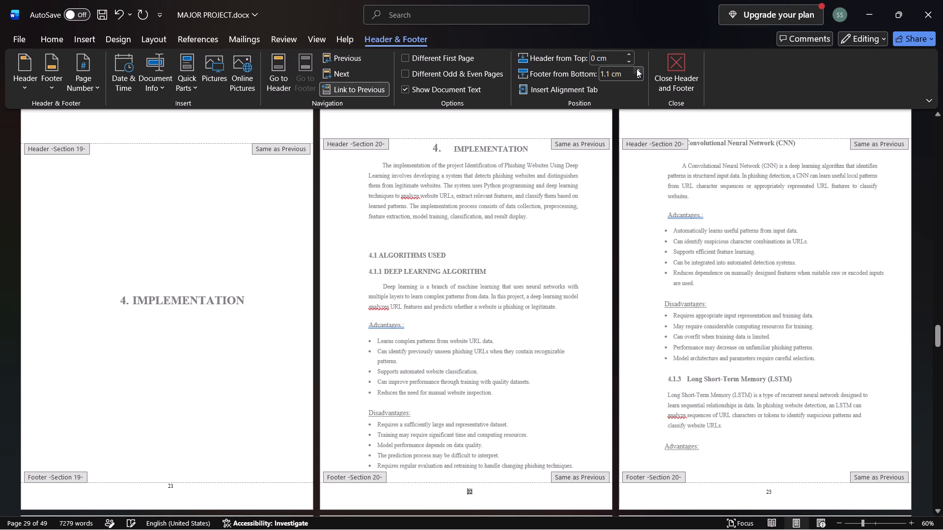
click(637, 69)
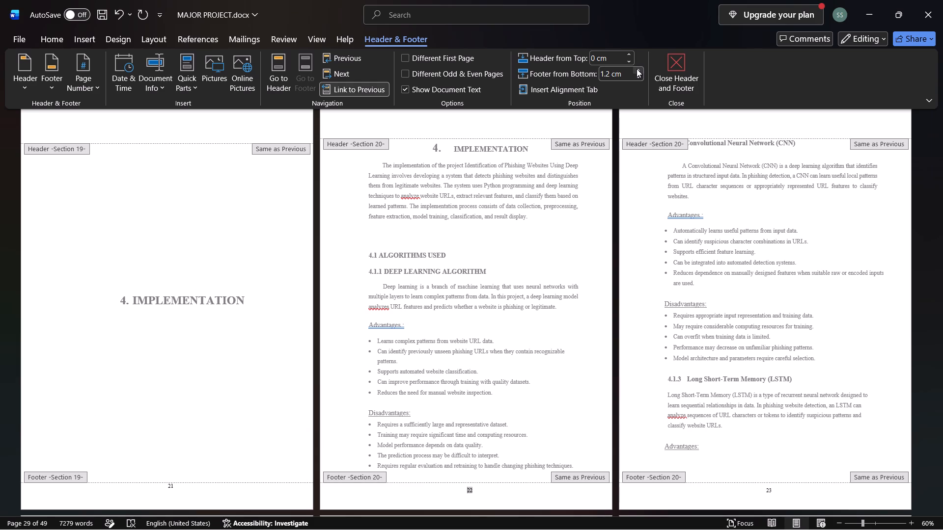
click(637, 69)
click(771, 489)
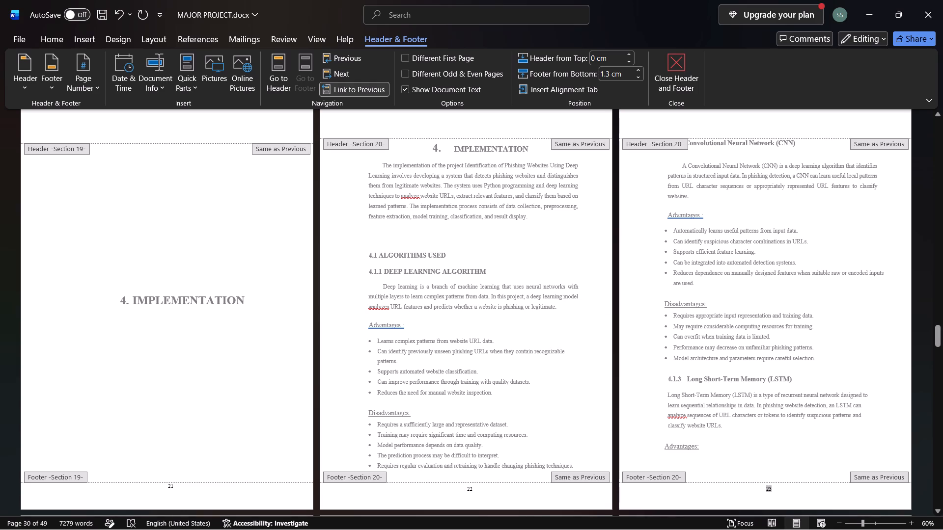
Set the footer distance from the bottom to 1.3 cm for Section 21, page 24.
scroll(642, 264, down, 20)
scroll(642, 264, down, 11)
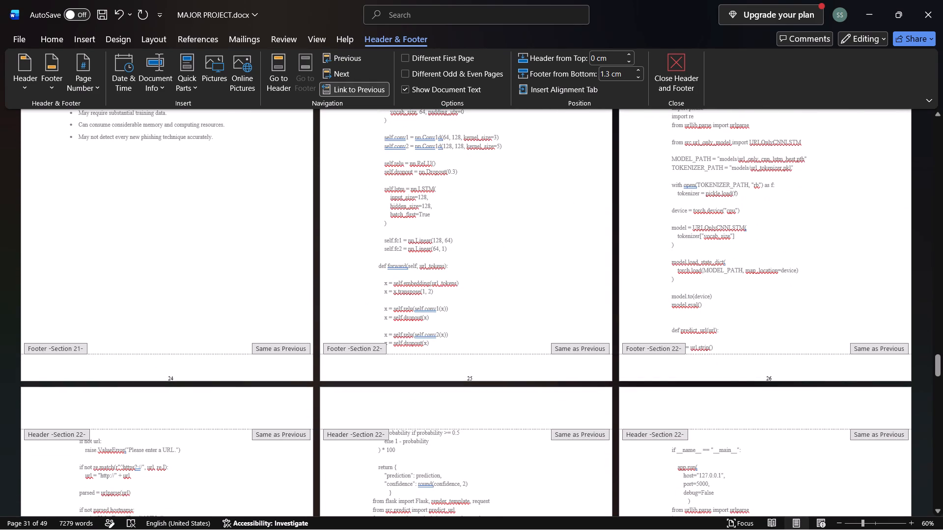
click(173, 378)
click(168, 376)
click(608, 74)
text(1.3)
key(Return)
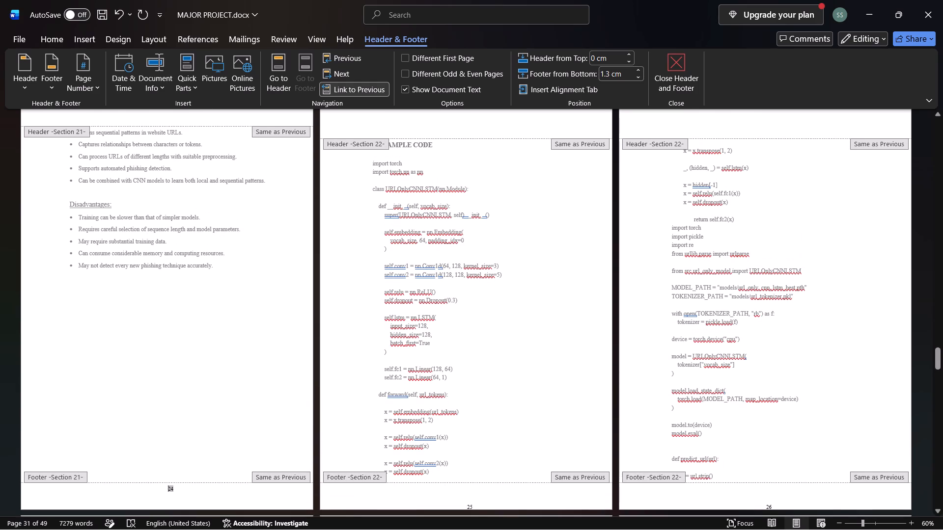
Set the footer distance from the bottom to 1.3 cm for Section 22, the Sample Code pages starting at page 25.
scroll(608, 73, down, 11)
scroll(538, 282, down, 10)
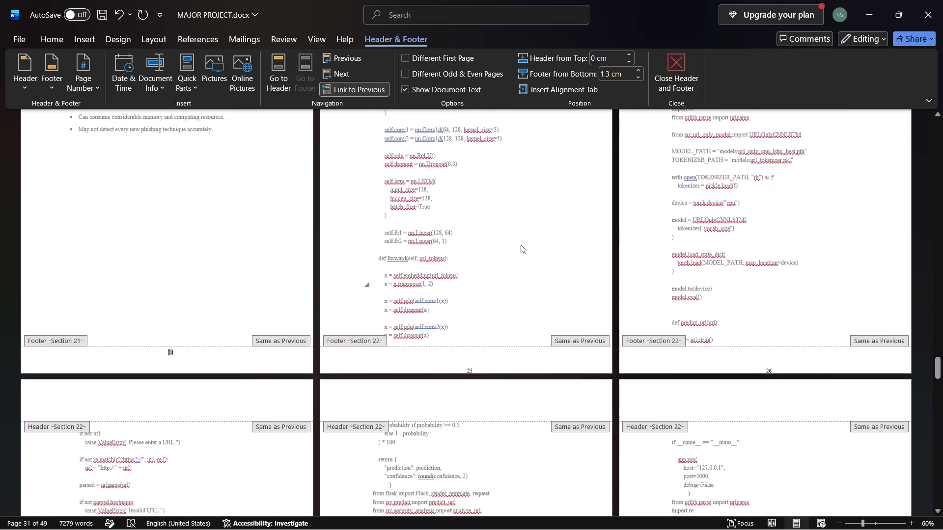
scroll(521, 245, down, 3)
click(470, 278)
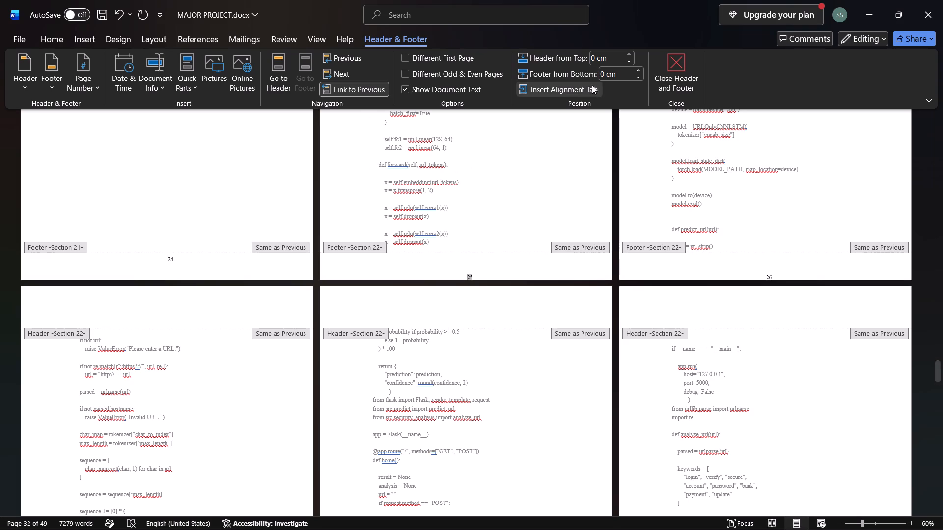
click(603, 70)
text(1.3)
key(Return)
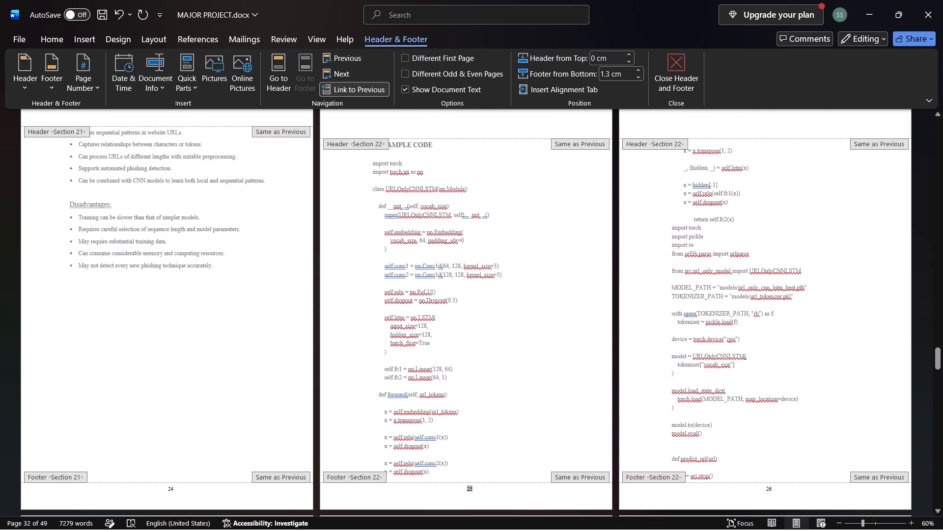
Examine the footer page number positions from the Sample Code pages through the 7. Conclusion & Future Aspects pages.
scroll(604, 80, down, 12)
scroll(537, 319, down, 16)
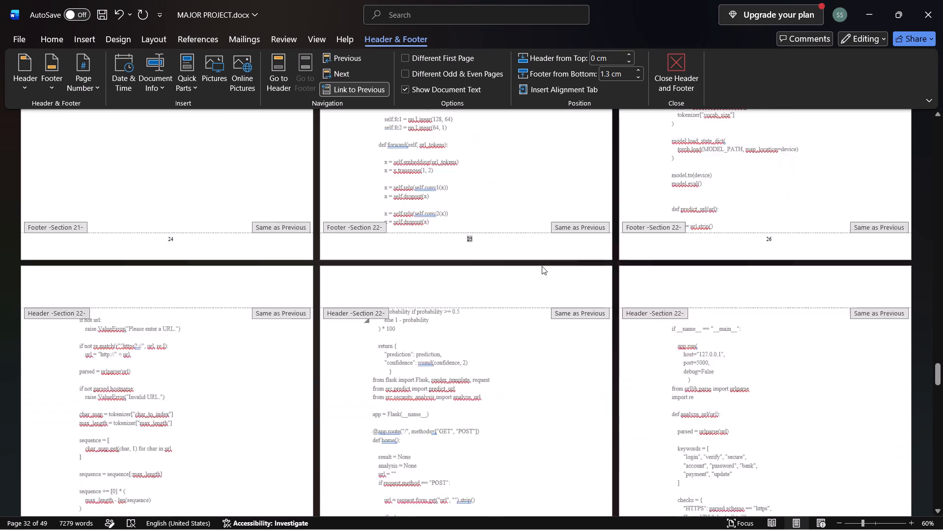
scroll(542, 266, down, 18)
scroll(538, 247, down, 5)
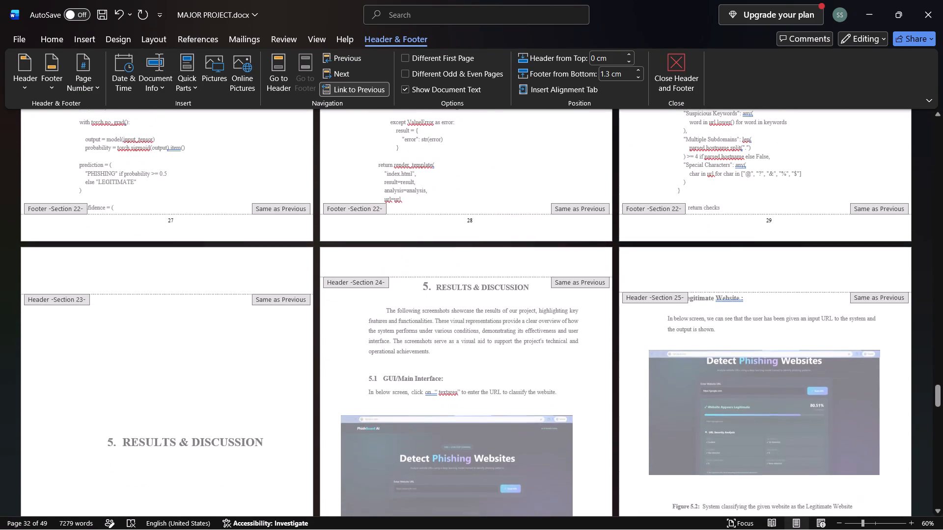
scroll(537, 240, down, 15)
scroll(536, 235, down, 9)
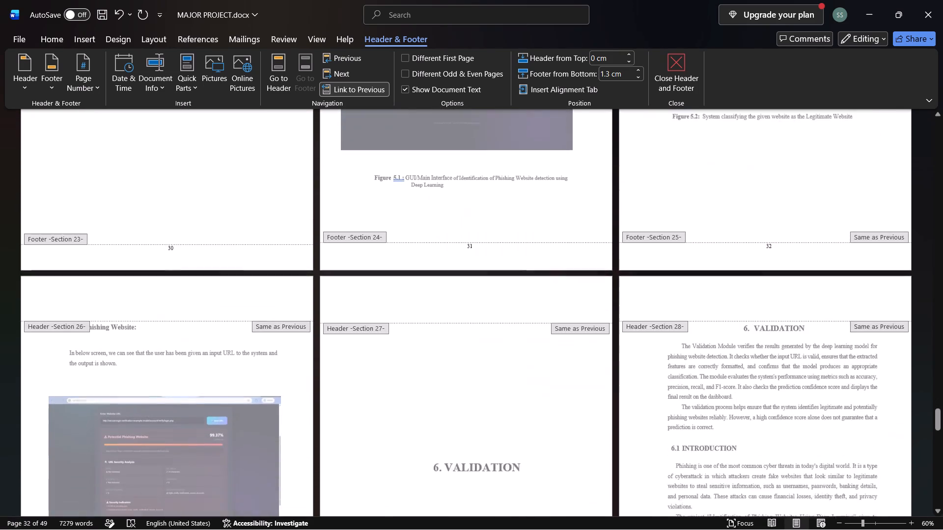
scroll(535, 234, down, 18)
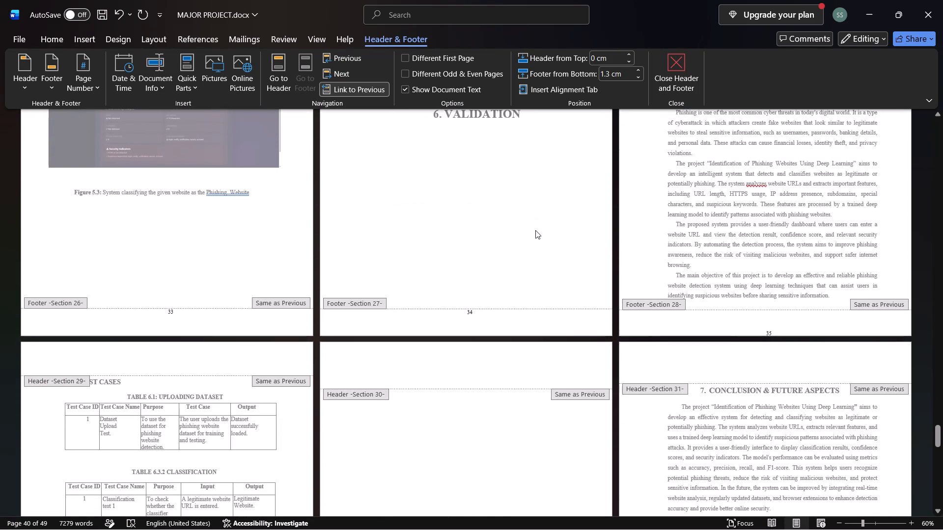
scroll(535, 230, down, 14)
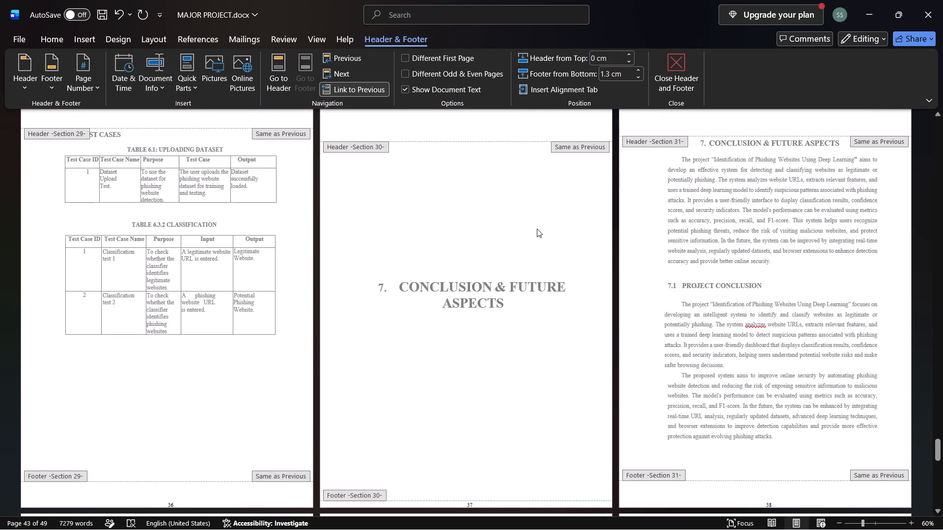
Set the footer distance from the bottom to 1.3 cm for Section 28, the 6. Validation page numbered 35.
scroll(537, 229, up, 8)
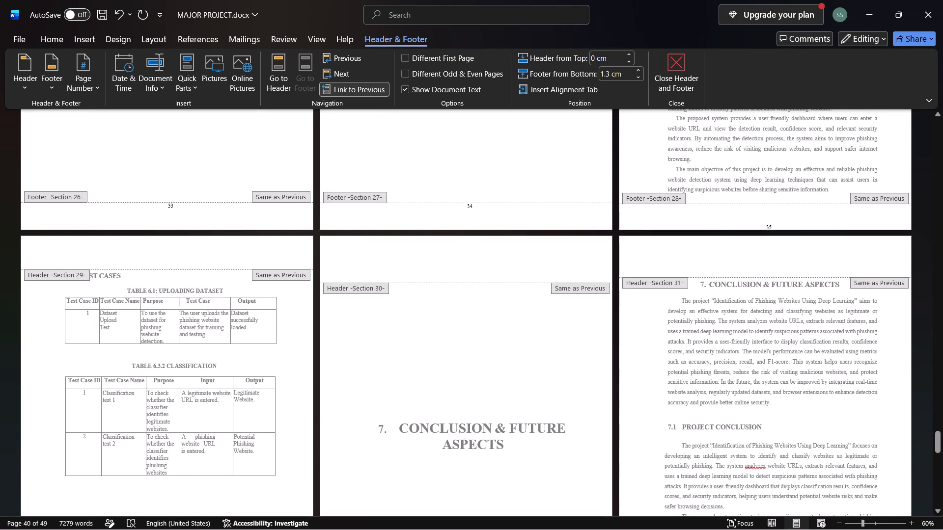
click(771, 226)
click(611, 74)
text(1.3)
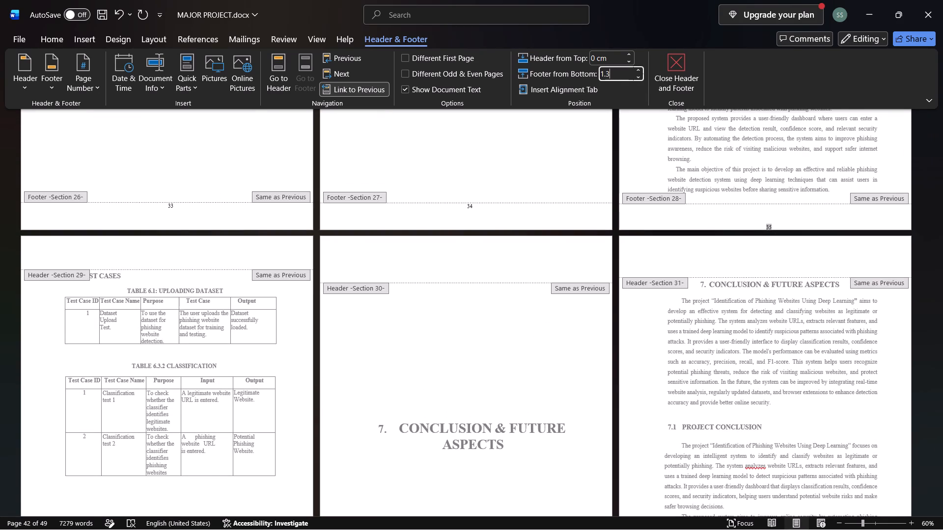
key(Return)
Set the footer distance from the bottom to 1.3 cm for Section 29, the test cases page numbered 36.
scroll(607, 78, down, 8)
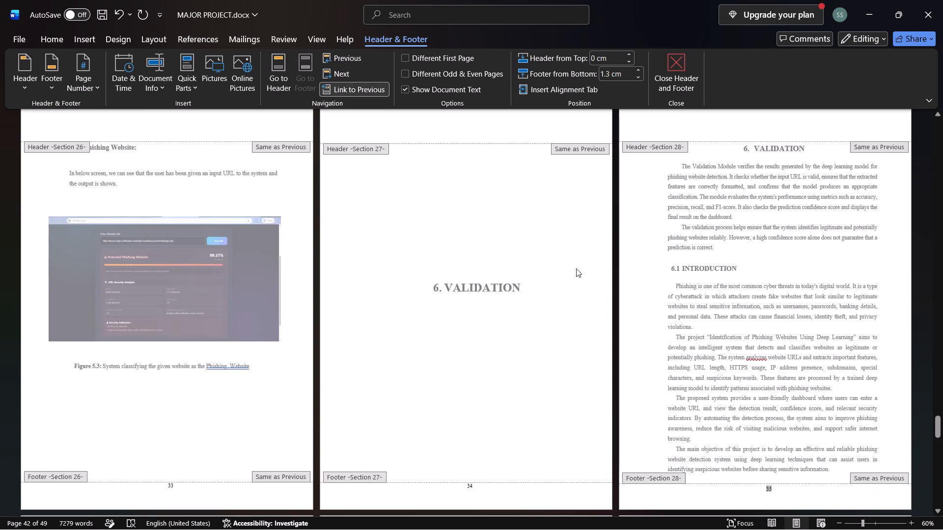
scroll(521, 339, down, 18)
scroll(521, 304, down, 9)
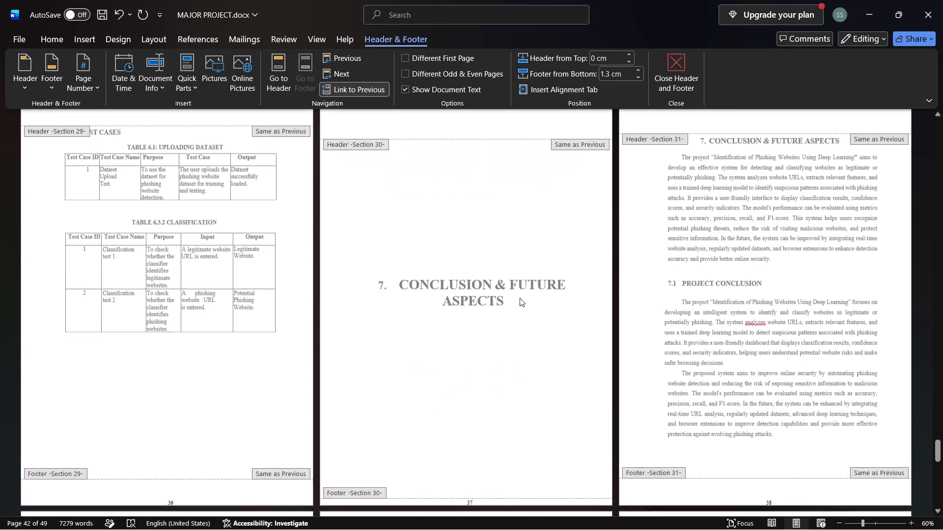
scroll(520, 298, down, 7)
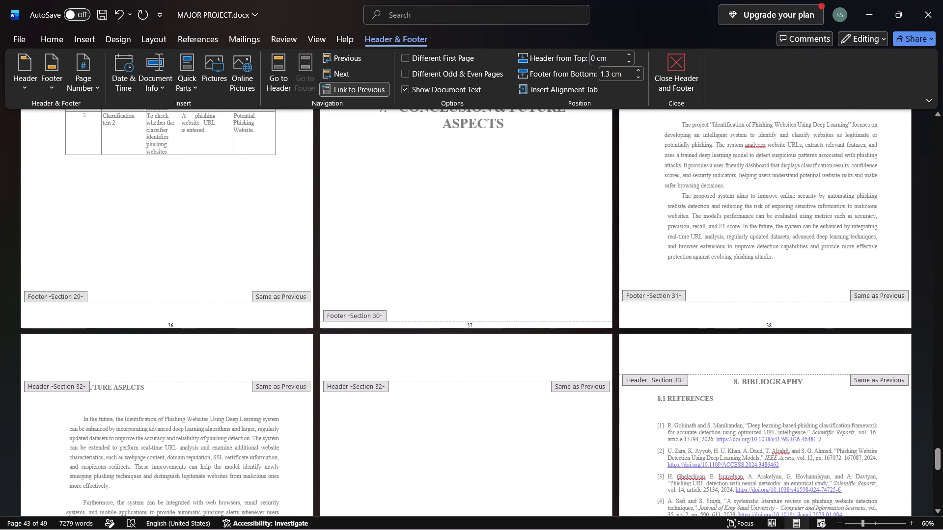
double_click(169, 325)
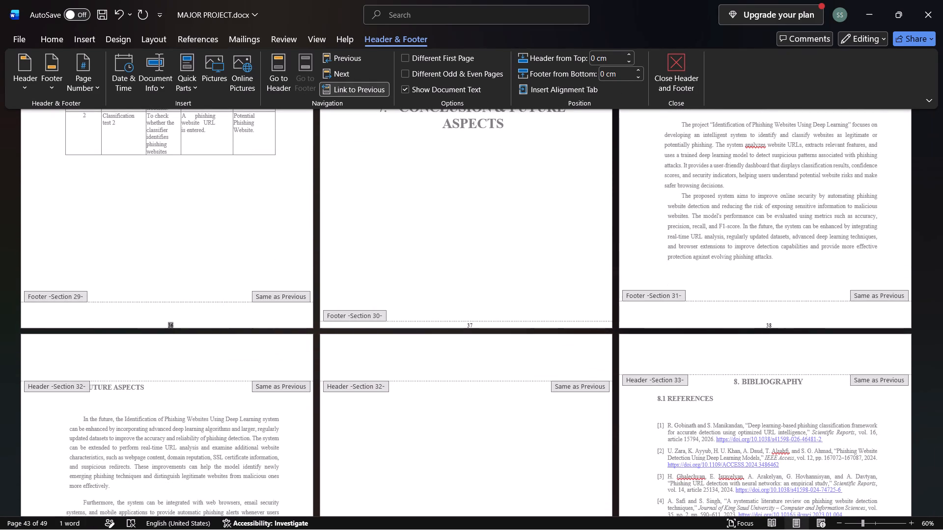
click(605, 71)
text(1.3)
key(Return)
Raise the footer distance from the bottom to 1.5 cm for Section 30, the 7. Conclusion & Future Aspects title page numbered 37.
scroll(560, 283, down, 2)
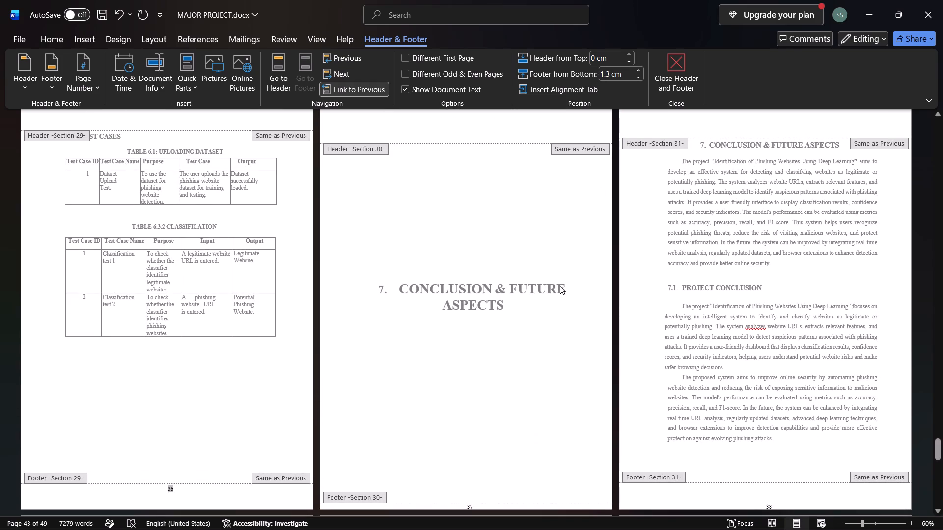
scroll(560, 286, down, 5)
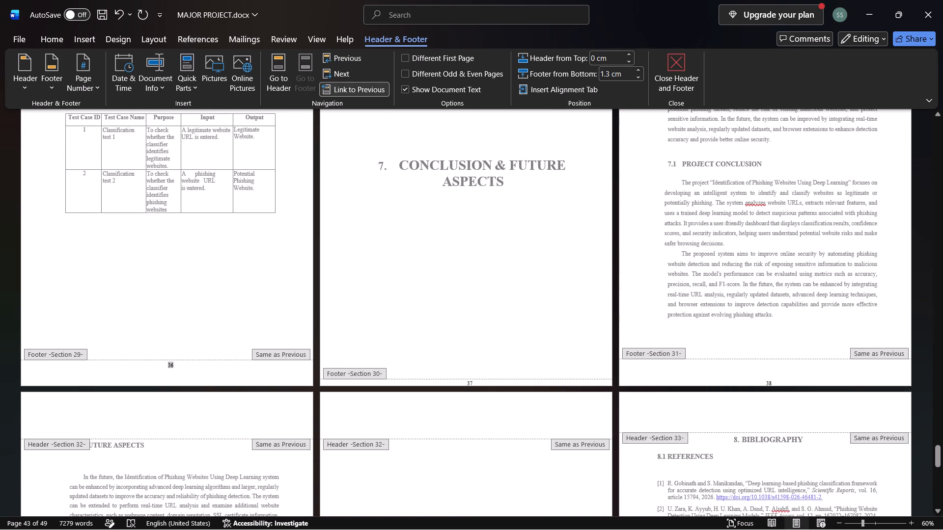
click(493, 381)
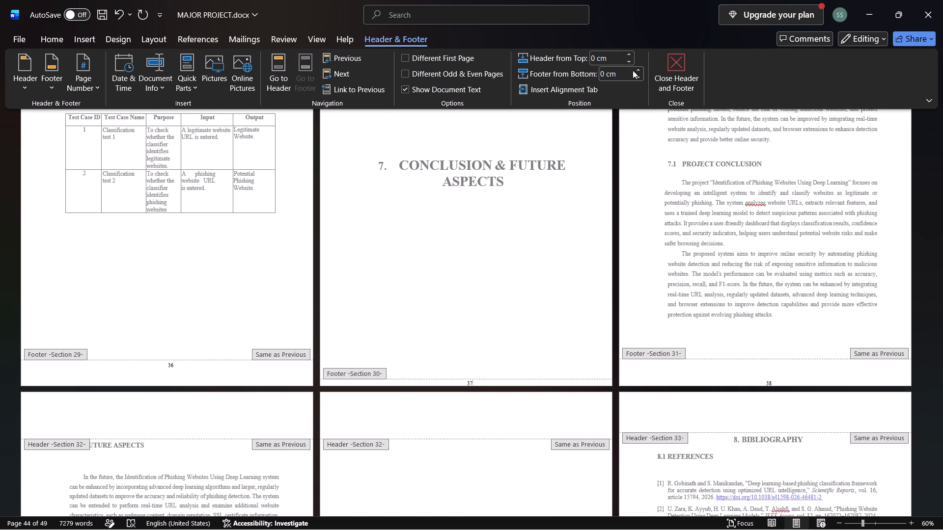
double_click(637, 68)
triple_click(637, 67)
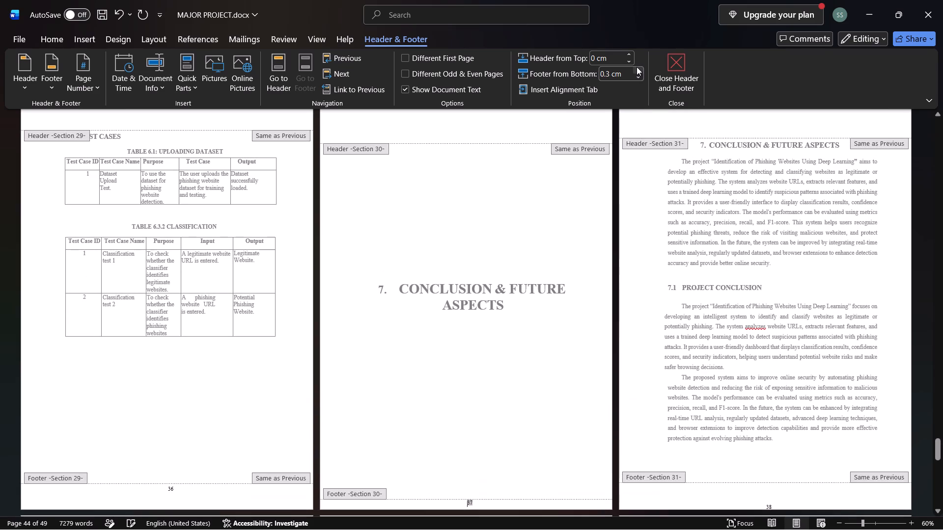
triple_click(637, 67)
triple_click(637, 67)
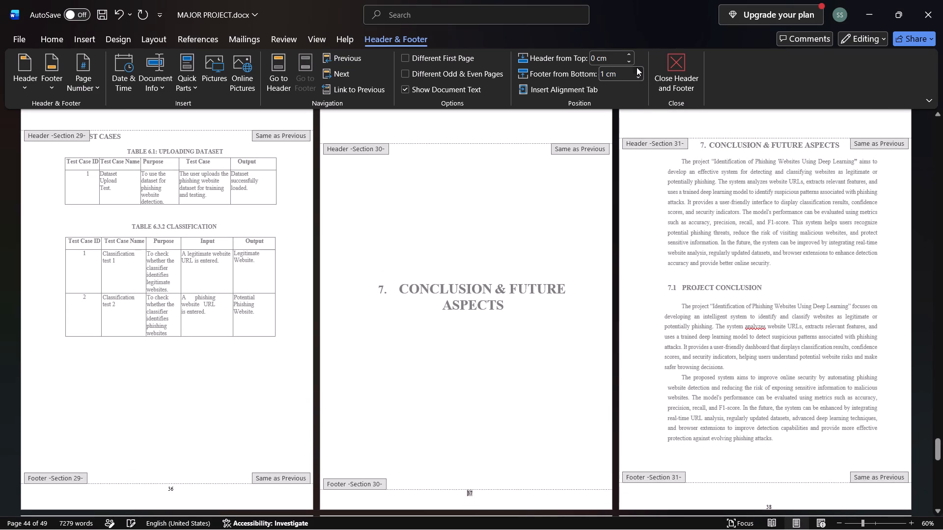
double_click(637, 67)
click(636, 67)
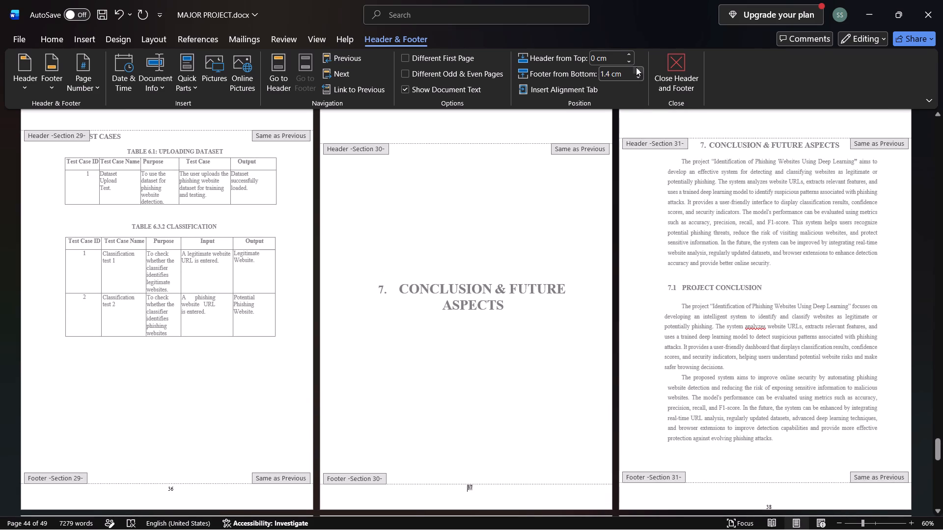
click(636, 67)
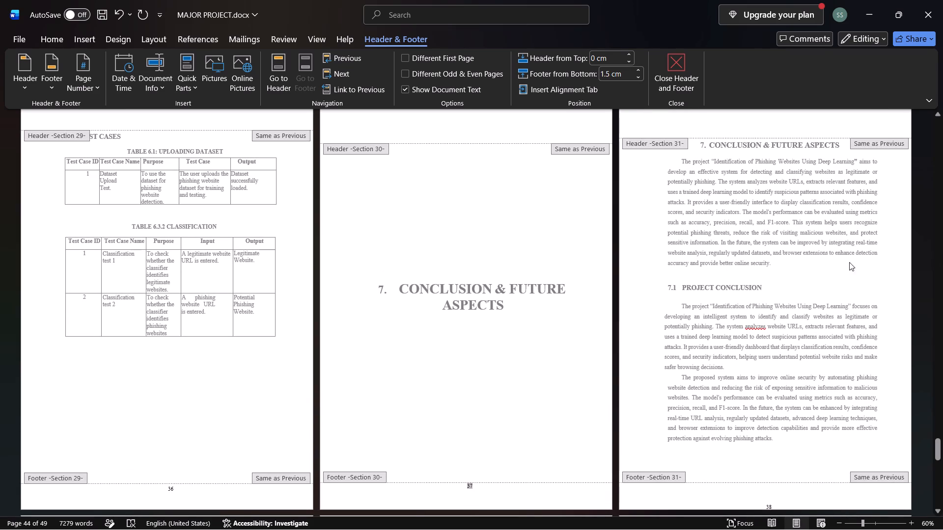
Set the footer distance from the bottom to 1.3 cm for Section 31, the Project Conclusion page numbered 38.
scroll(726, 296, down, 9)
click(771, 346)
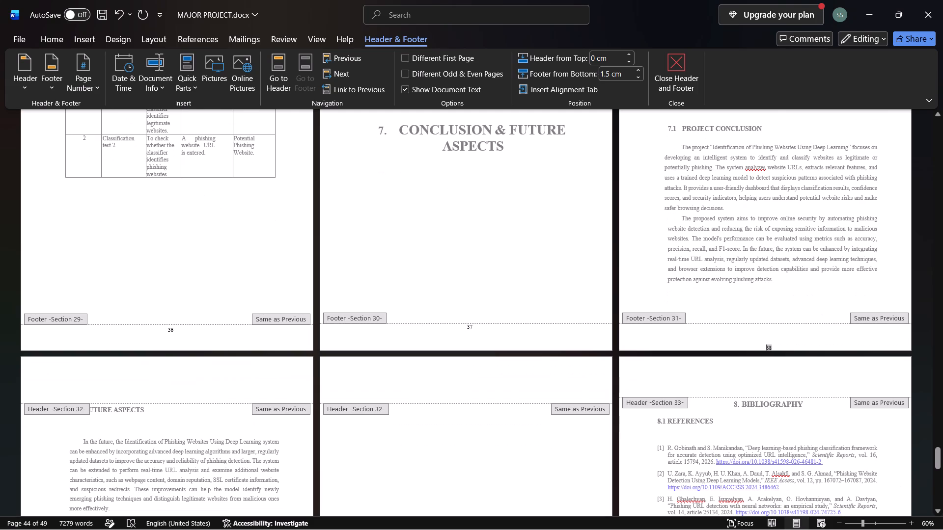
click(609, 67)
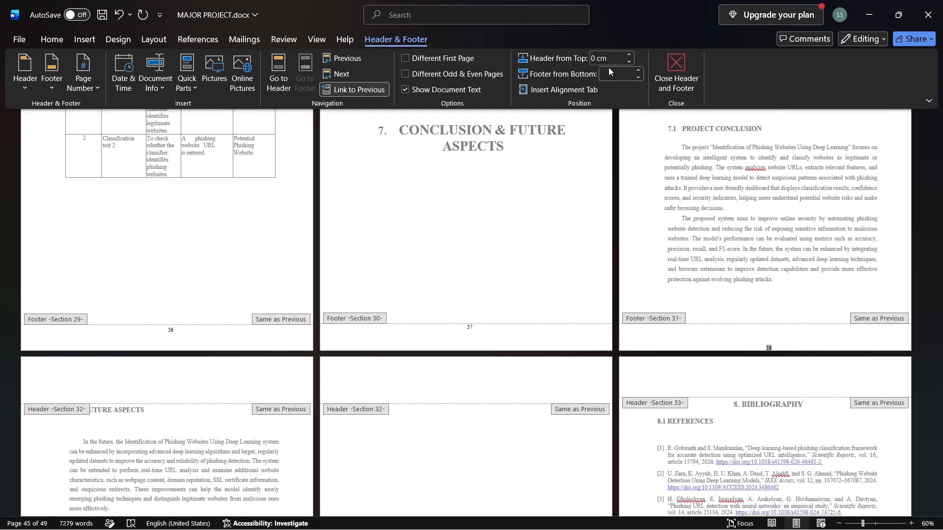
click(603, 72)
text(1.3)
key(Return)
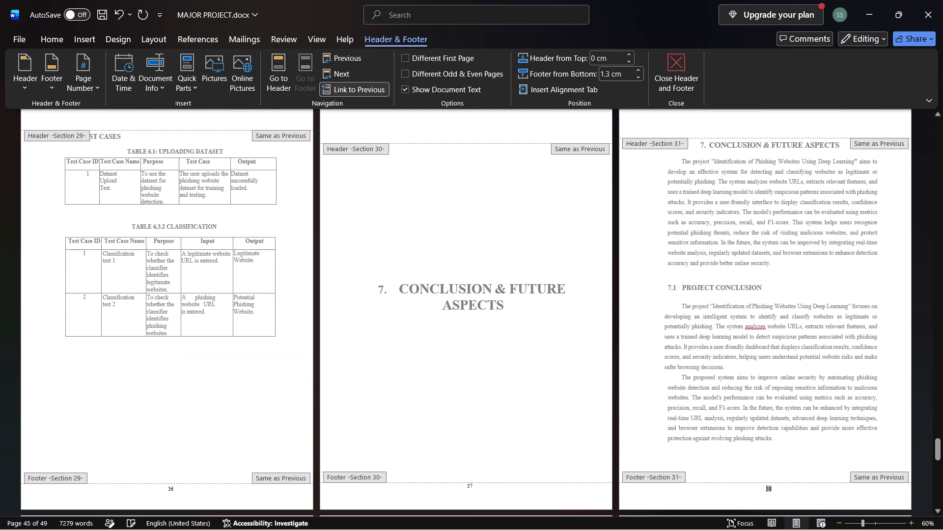
Raise the footer distance from the bottom to 1.5 cm for Section 32, covering pages 39 and 40 up to the Bibliography title page.
scroll(552, 286, down, 20)
scroll(552, 286, down, 1)
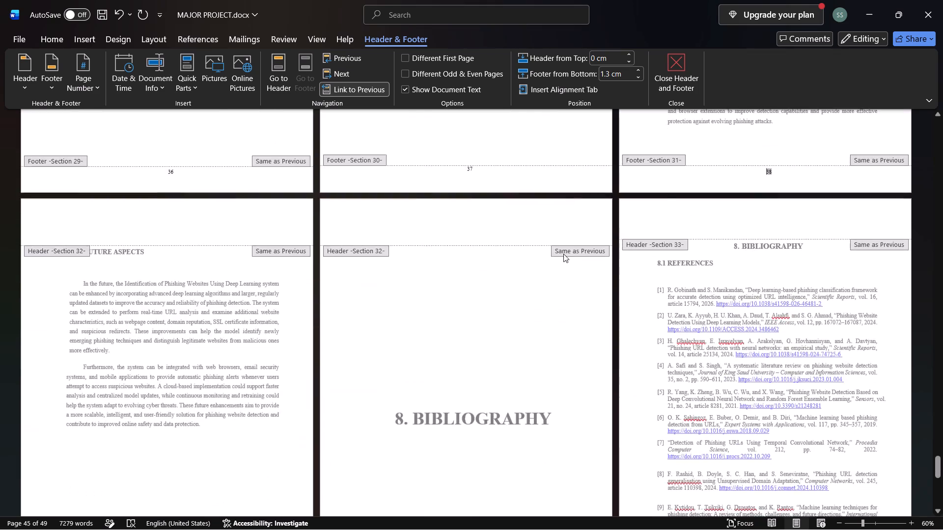
scroll(563, 254, down, 11)
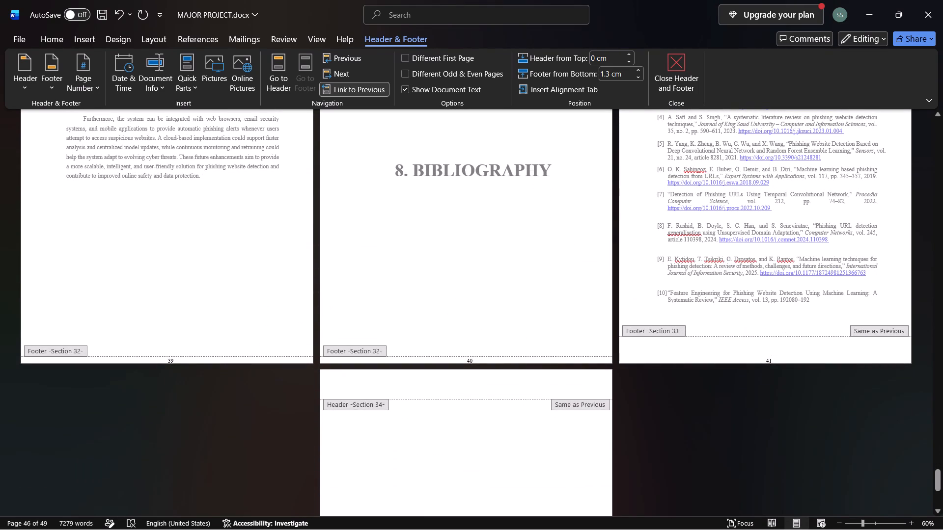
click(230, 358)
double_click(639, 69)
triple_click(638, 69)
triple_click(638, 69)
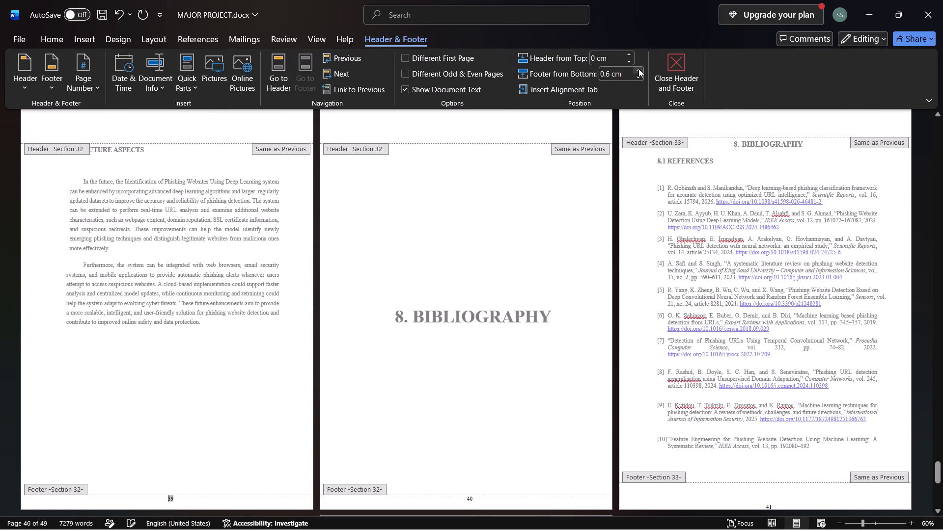
triple_click(638, 69)
triple_click(638, 69)
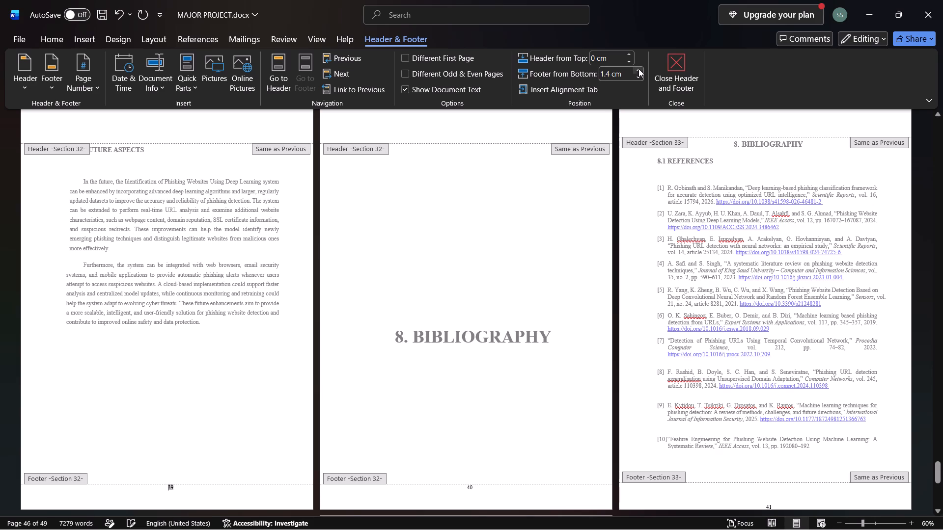
click(638, 69)
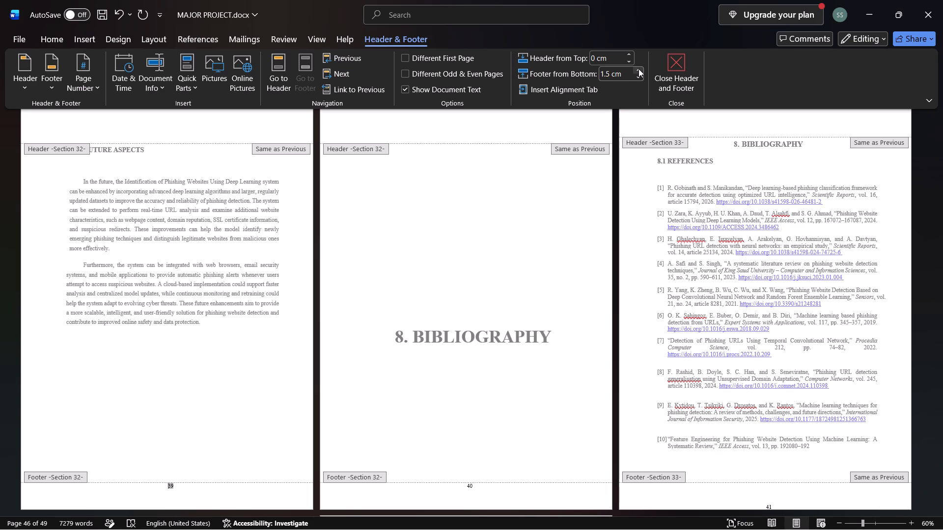
Set the footer distance from the bottom to 1.4 cm for Section 33, the References page numbered 41, and leave footer editing.
scroll(734, 144, down, 6)
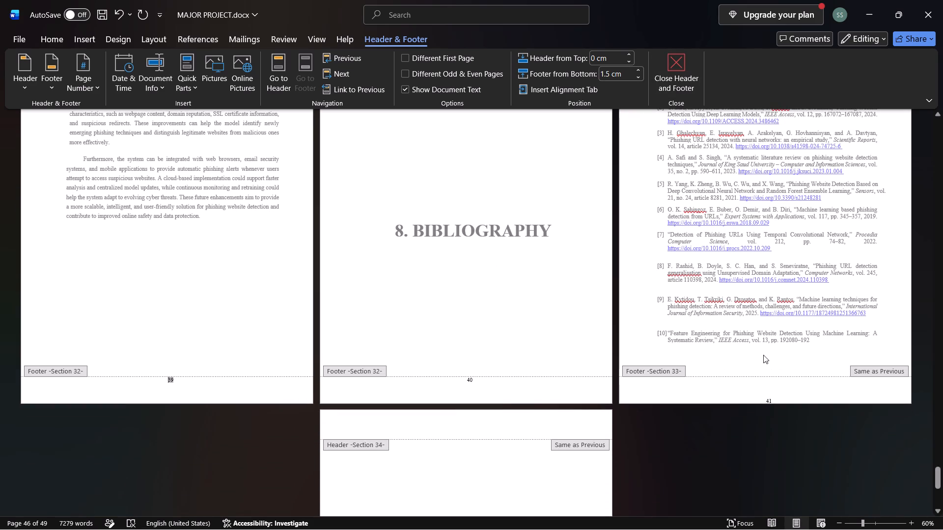
click(769, 398)
click(638, 70)
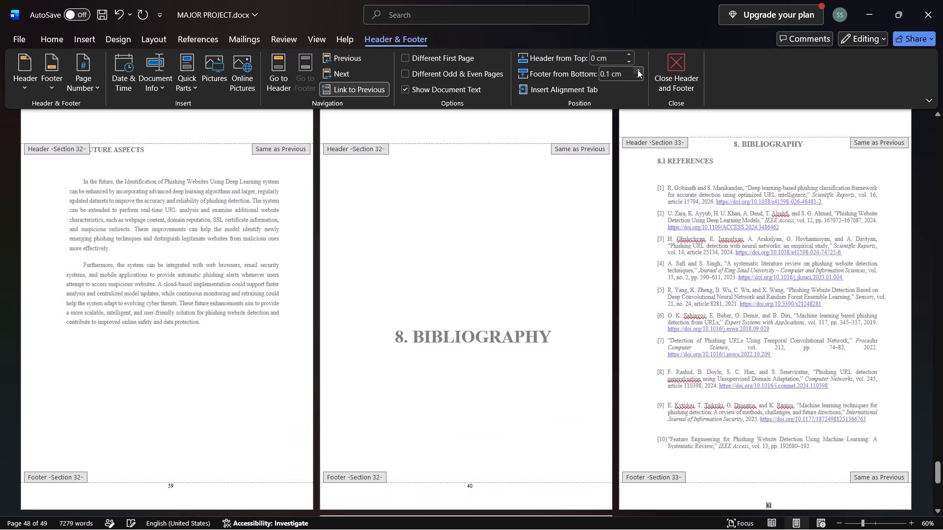
triple_click(638, 70)
triple_click(638, 70)
triple_click(638, 70)
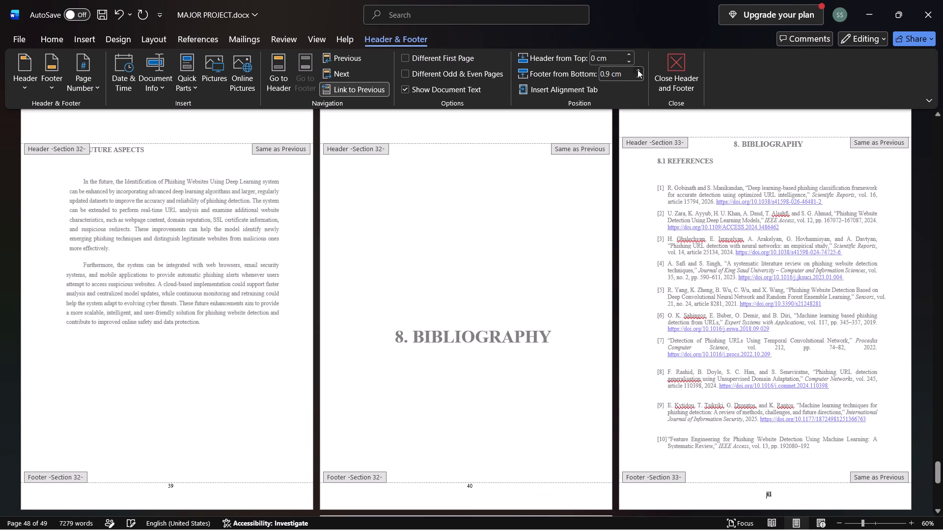
triple_click(638, 70)
click(638, 70)
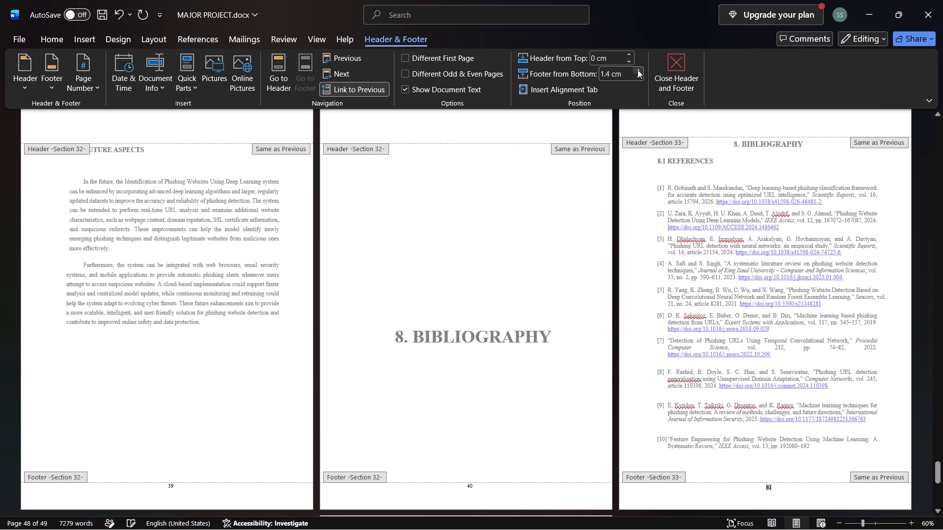
click(637, 69)
click(639, 75)
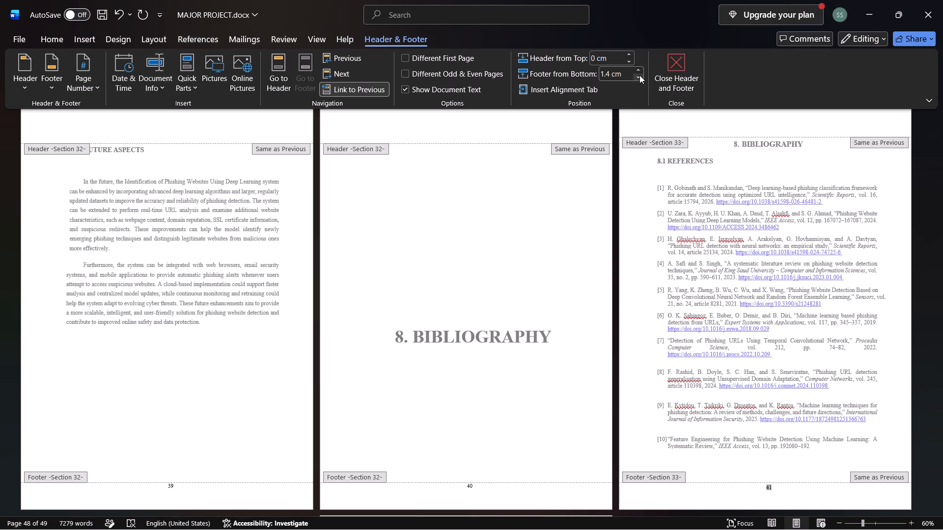
click(663, 73)
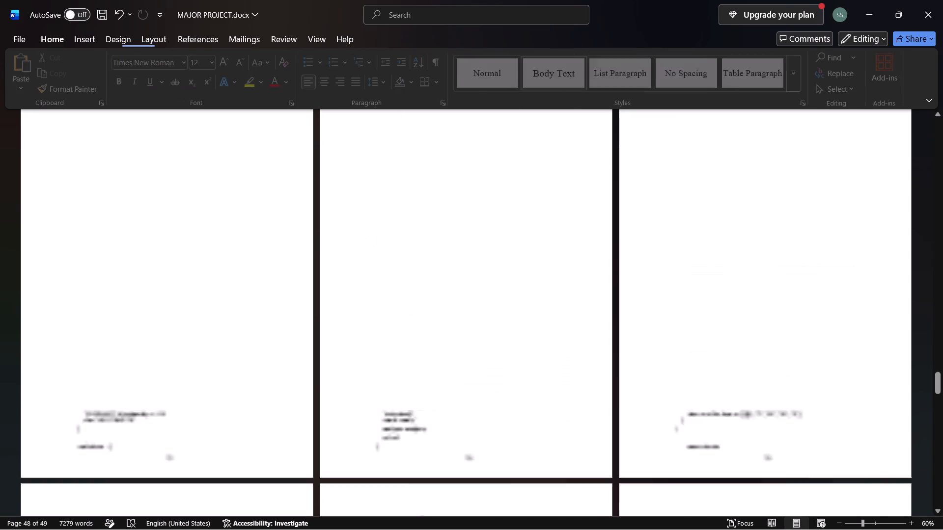
Save the report document.
key(ctrl+s)
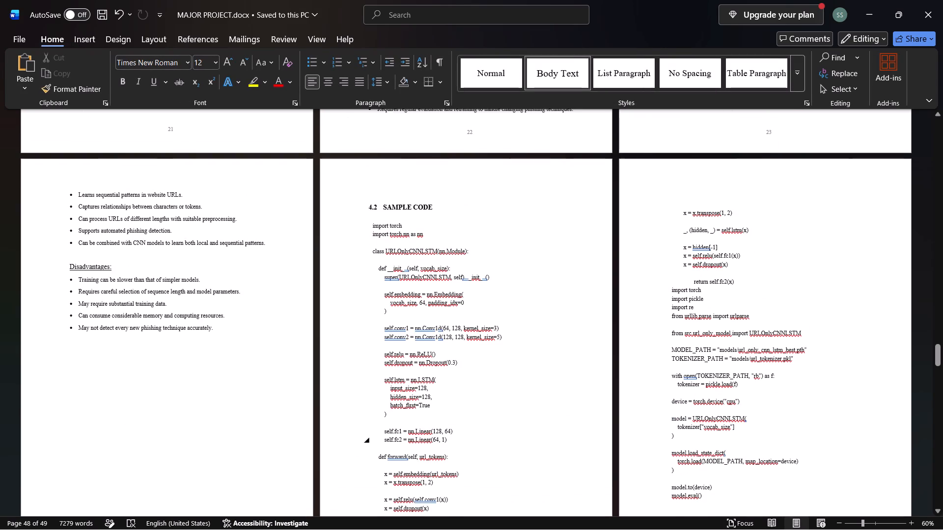
Go back to the cover page at the beginning of the report.
scroll(567, 434, up, 16)
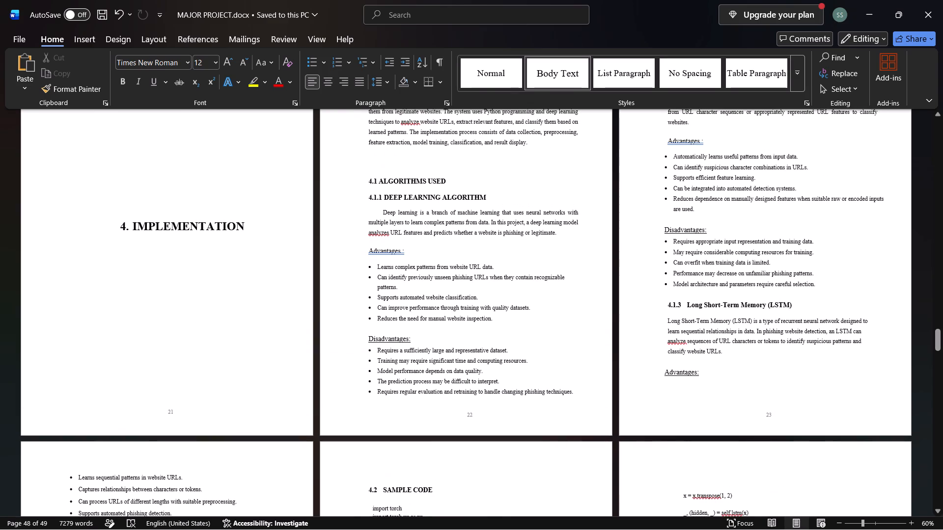
drag(939, 340, 852, 0)
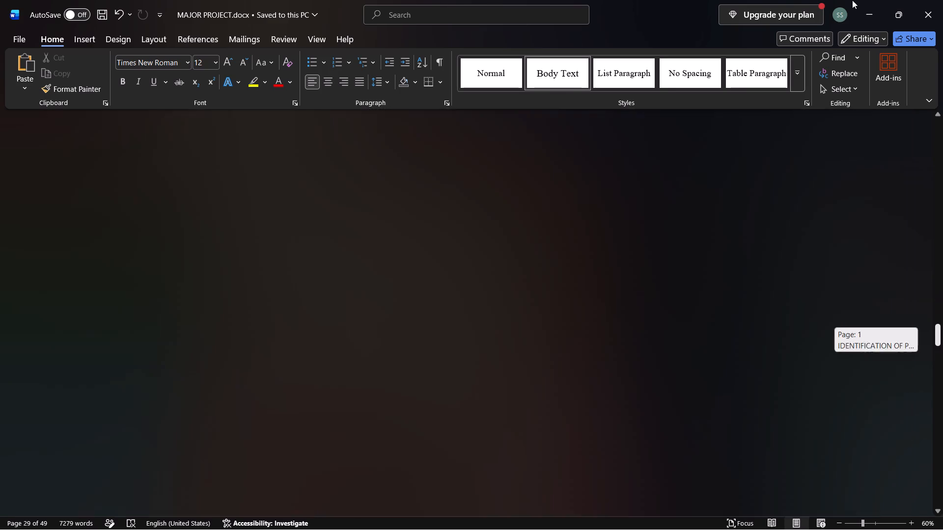
drag(852, 0, 852, 0)
drag(938, 343, 928, 295)
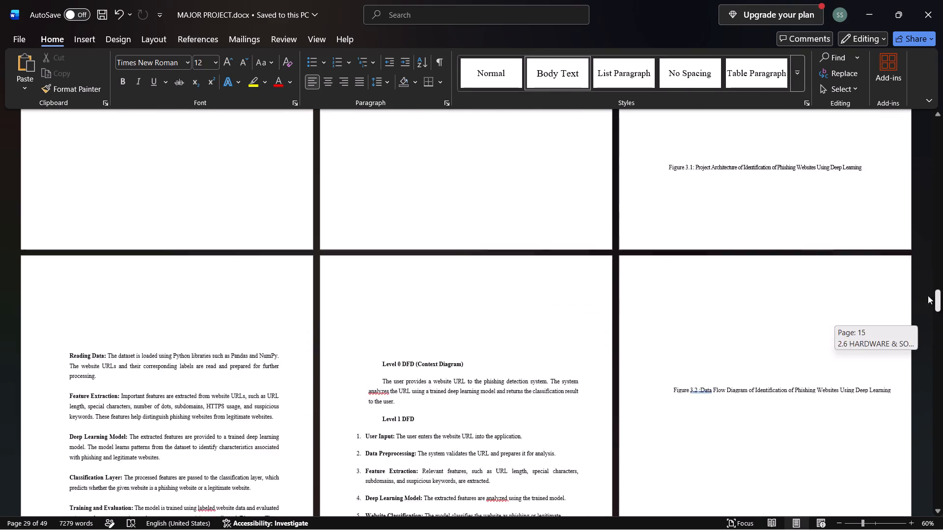
drag(928, 295, 915, 131)
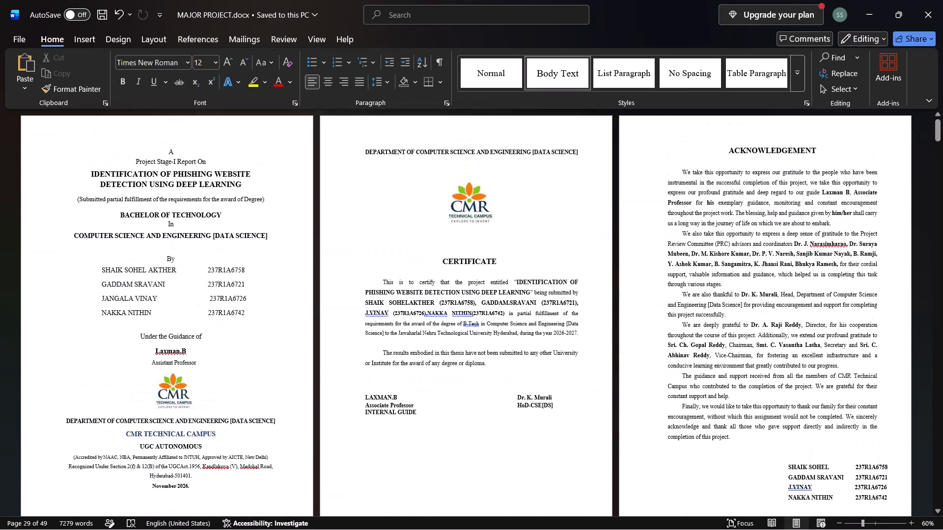
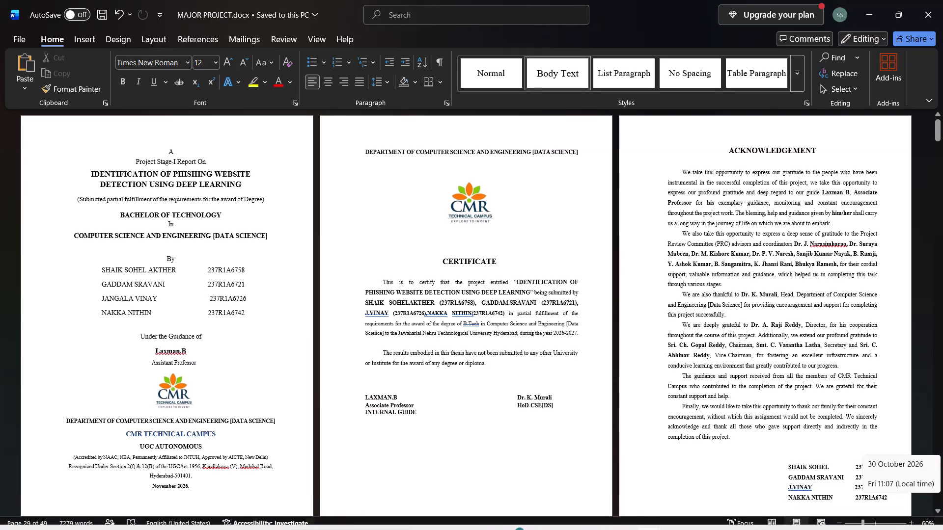
Look through the whole project report, from the title page and certificate to the bibliography and last page.
scroll(631, 255, down, 15)
scroll(631, 255, down, 11)
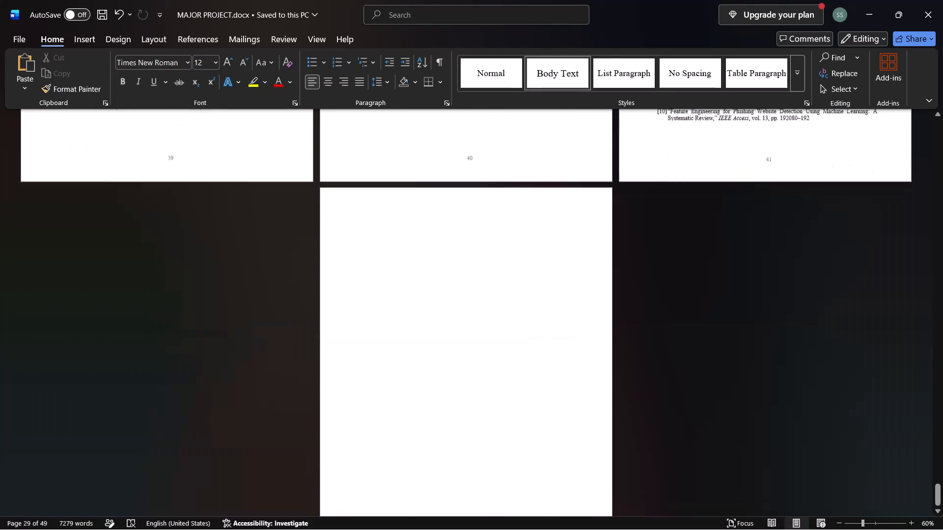
scroll(631, 255, down, 7)
scroll(631, 255, up, 2)
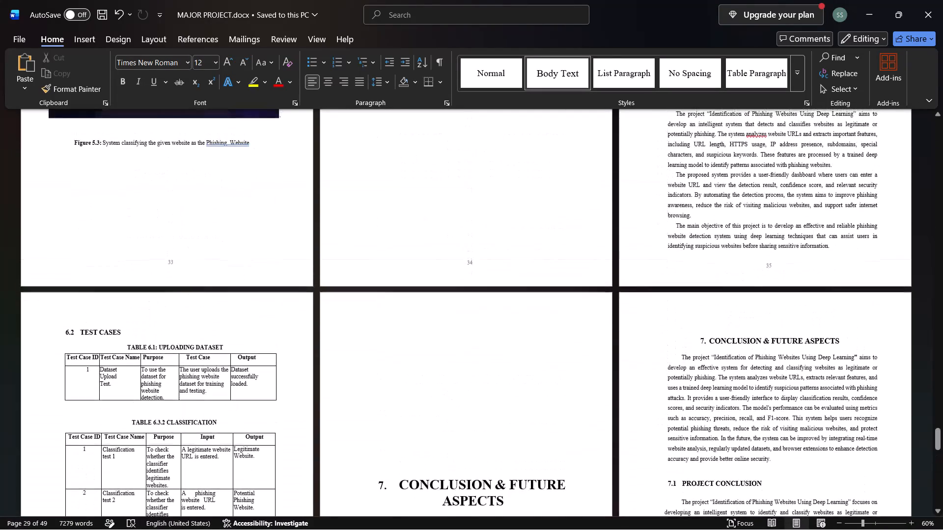
scroll(631, 255, up, 11)
scroll(631, 255, up, 17)
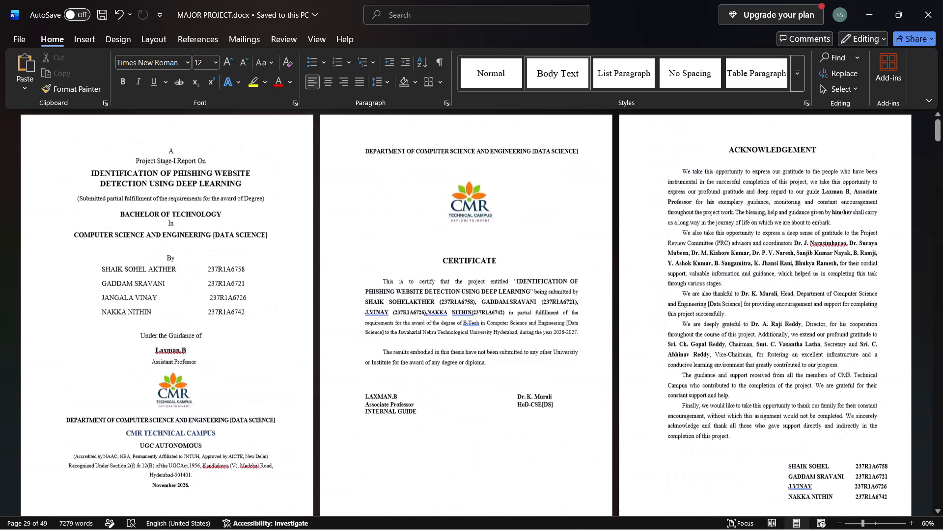
scroll(631, 255, down, 10)
scroll(631, 255, down, 12)
scroll(631, 255, down, 9)
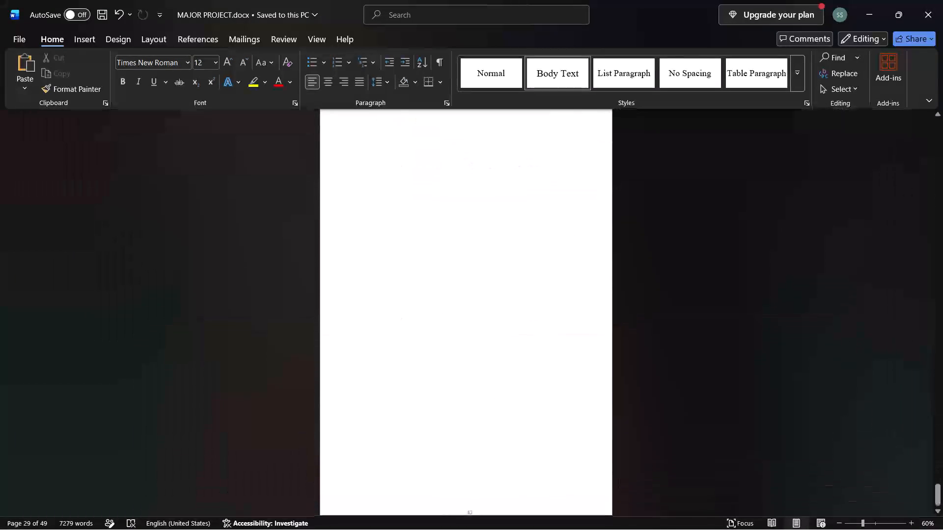
scroll(631, 255, down, 4)
scroll(631, 255, up, 5)
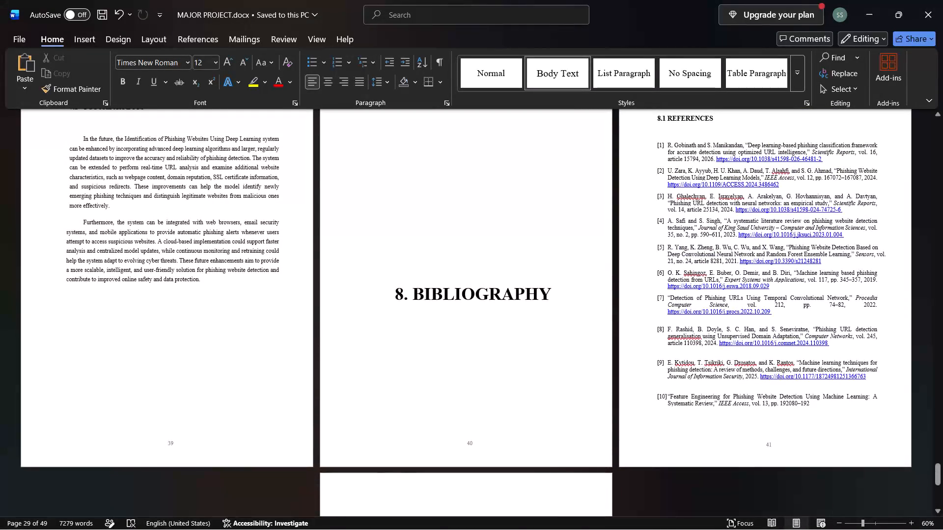
Open the print settings for the report and start adding a printer from the printer choices.
key(ctrl+p)
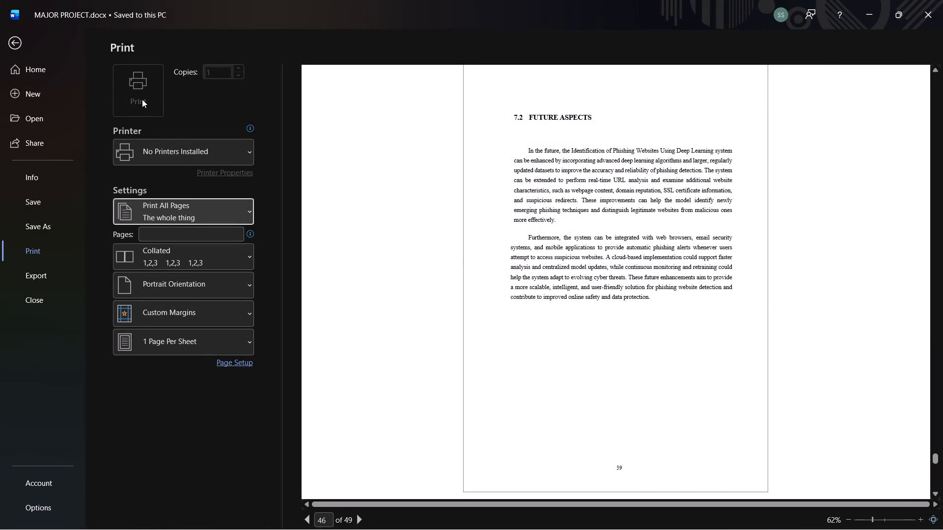
click(167, 152)
click(168, 197)
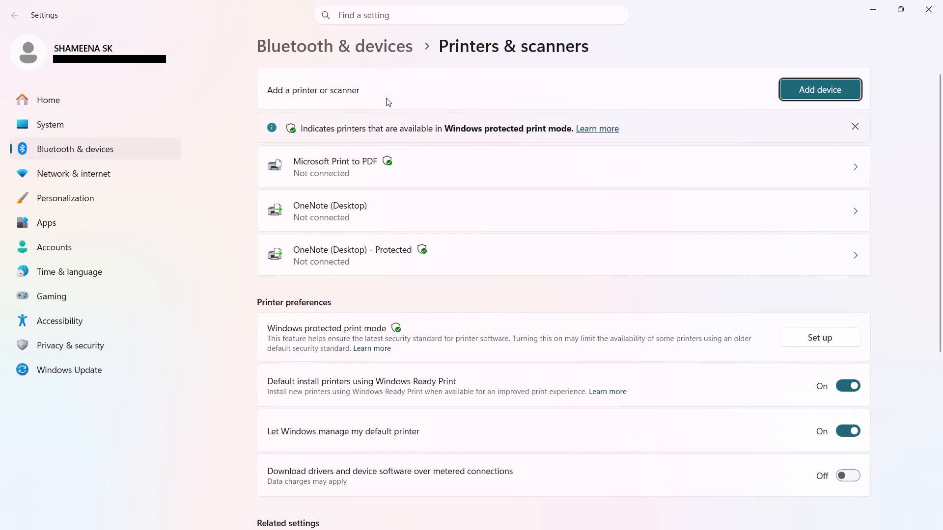
Examine the Microsoft Print to PDF printer's settings and status, and return to the list of printers and scanners.
click(351, 169)
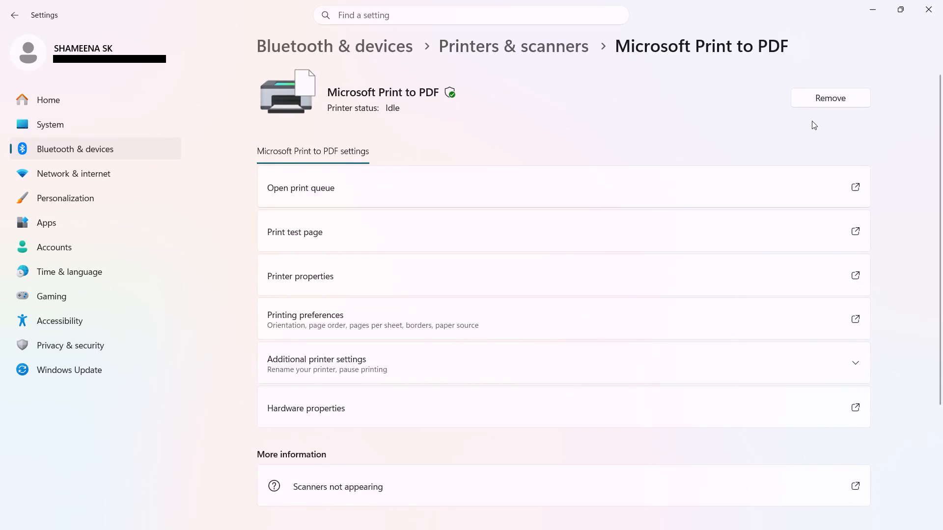
scroll(317, 273, down, 2)
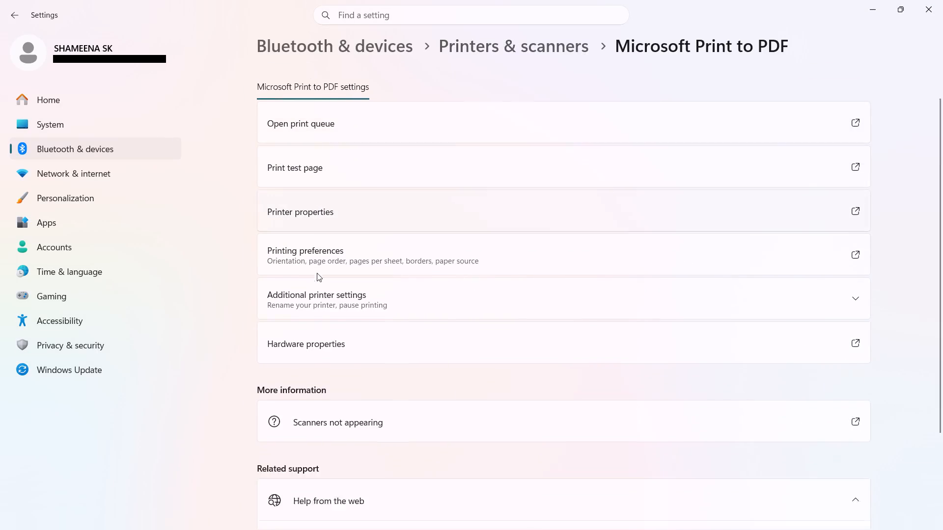
scroll(317, 273, down, 2)
scroll(317, 273, up, 1)
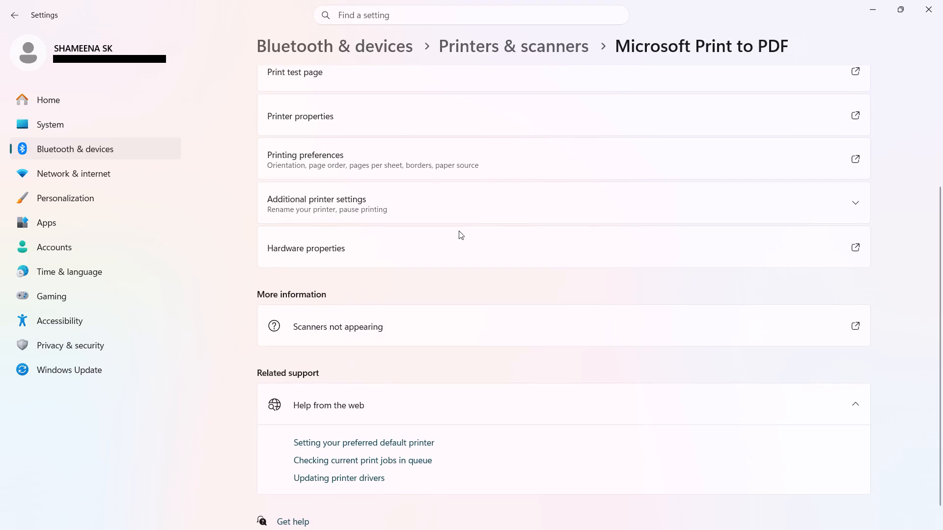
scroll(528, 174, up, 3)
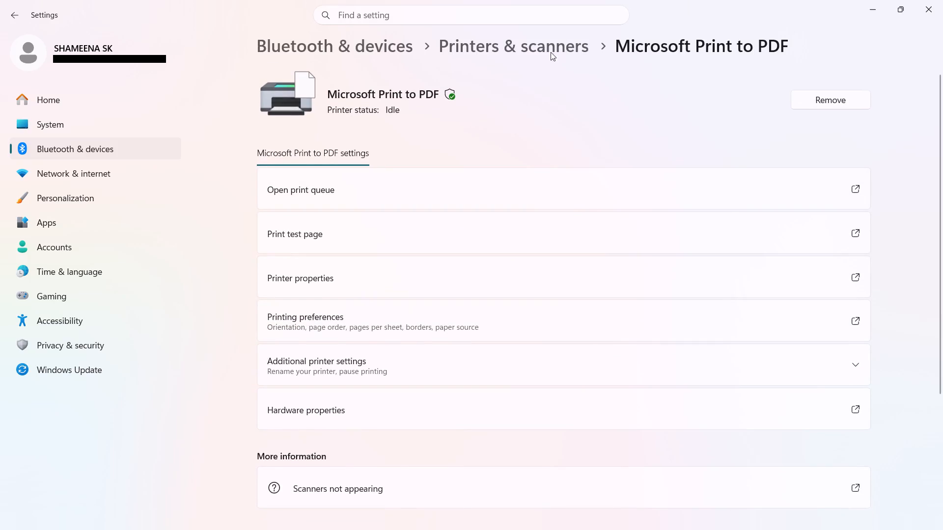
click(403, 106)
click(505, 45)
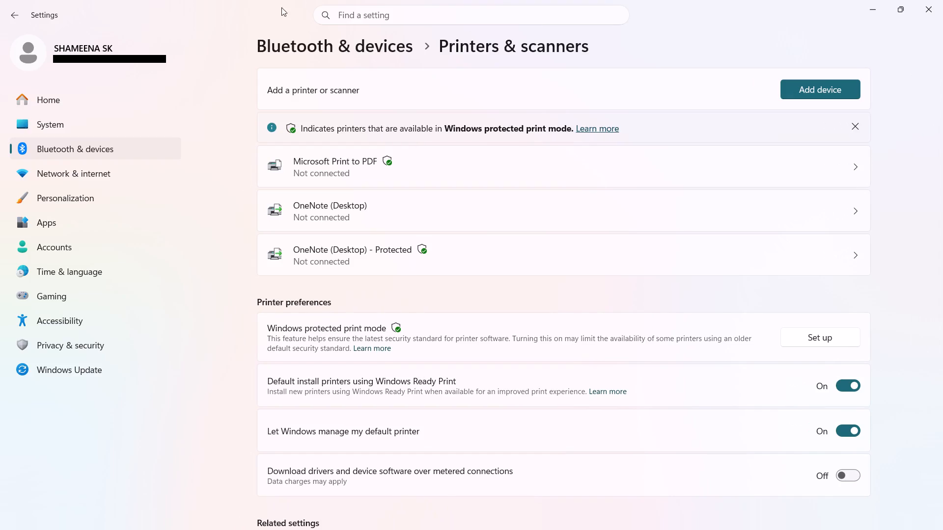
Review the printer preferences and related settings, and start a search for a printer or scanner to add.
scroll(629, 342, down, 7)
scroll(629, 342, up, 8)
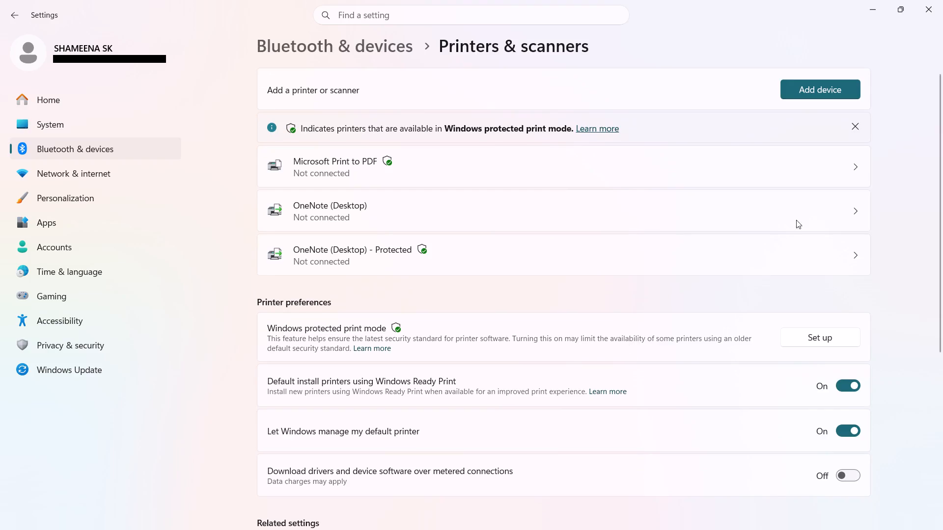
scroll(731, 103, up, 5)
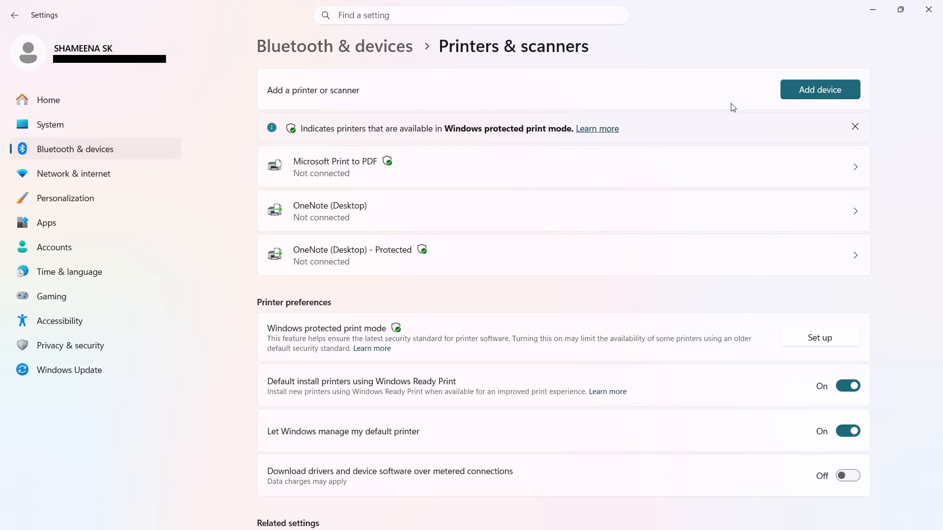
scroll(740, 222, down, 4)
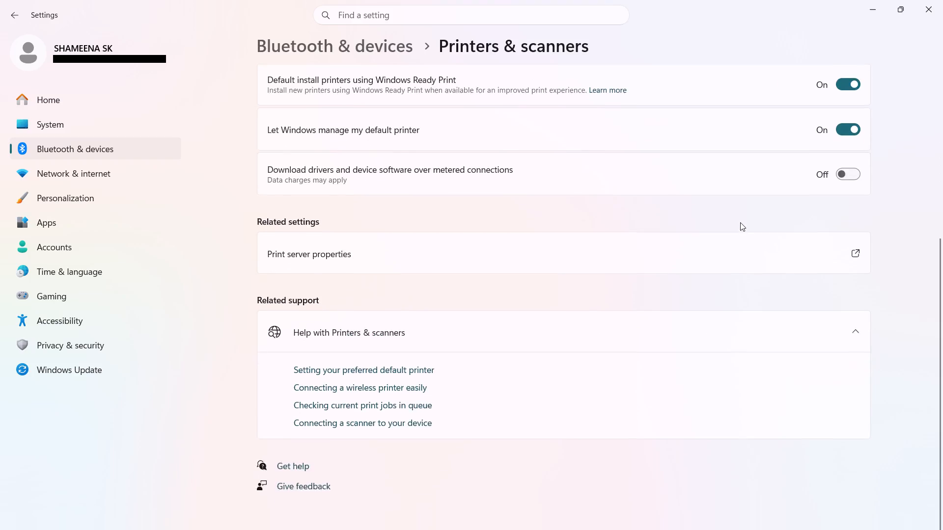
scroll(740, 222, down, 4)
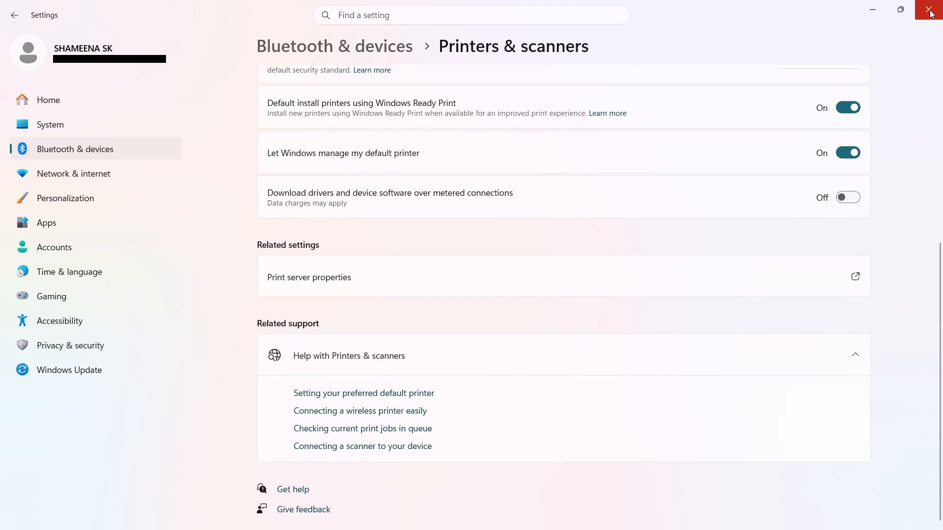
scroll(768, 168, up, 9)
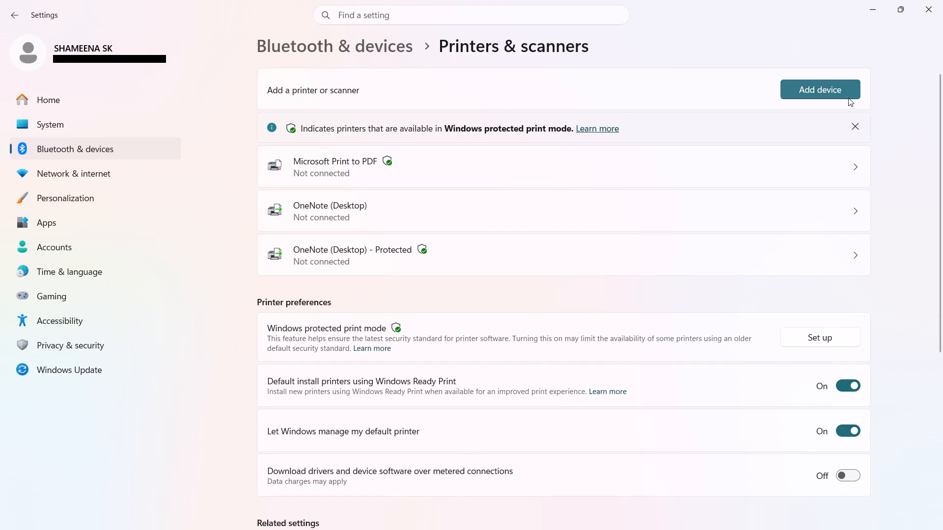
click(834, 91)
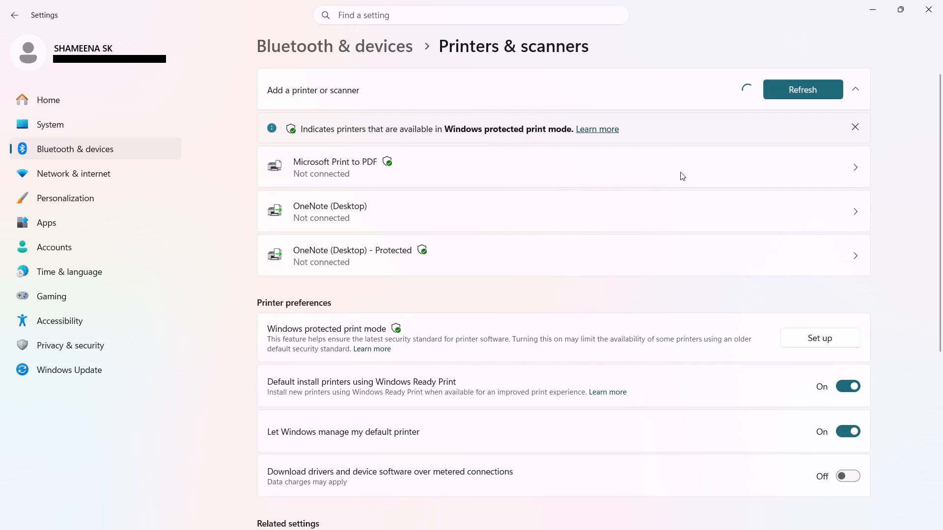
Remove the Microsoft Print to PDF printer from the installed printers.
click(577, 178)
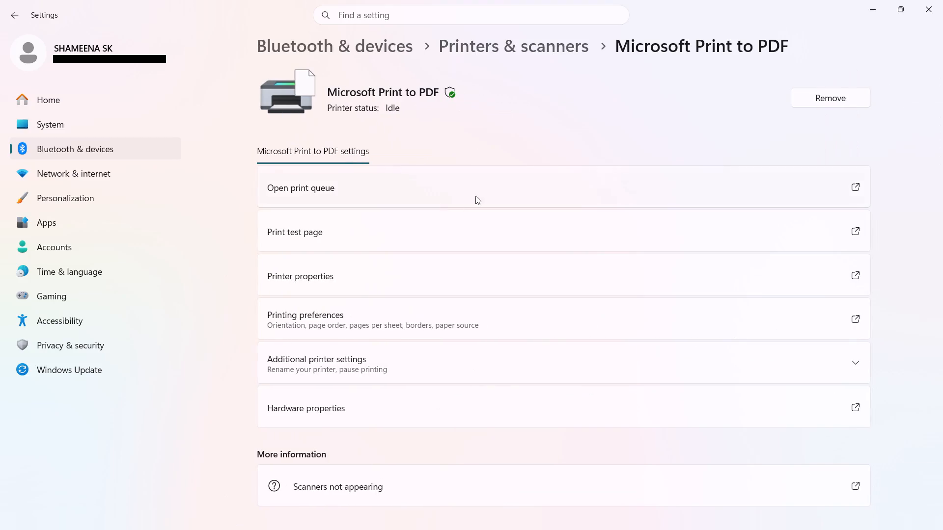
scroll(437, 365, down, 3)
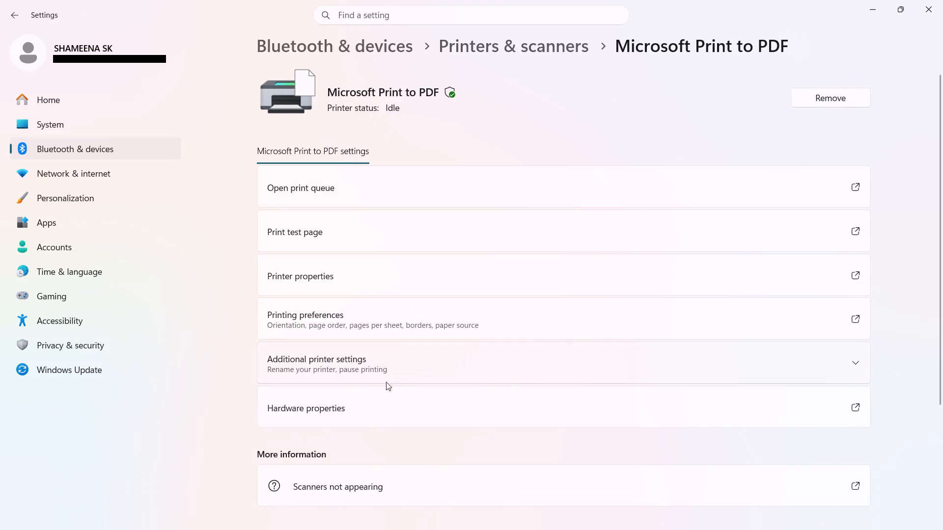
click(411, 324)
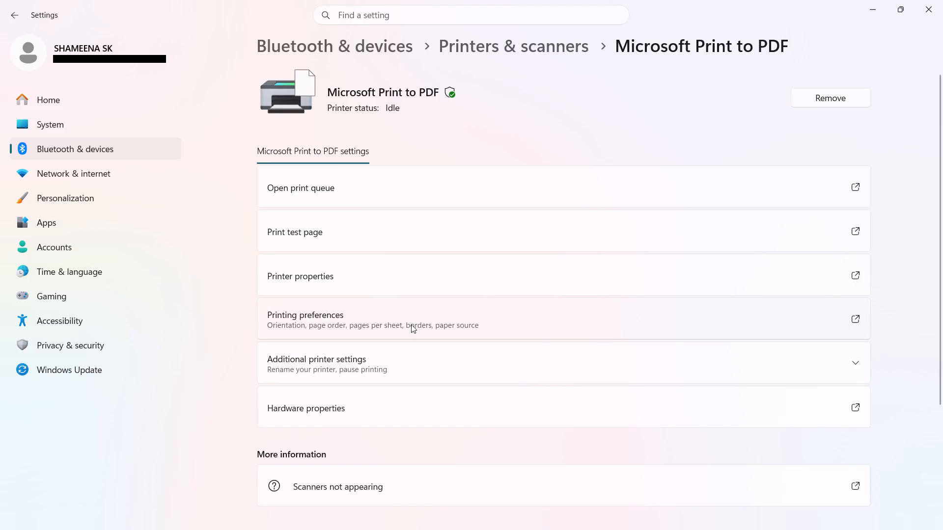
click(798, 98)
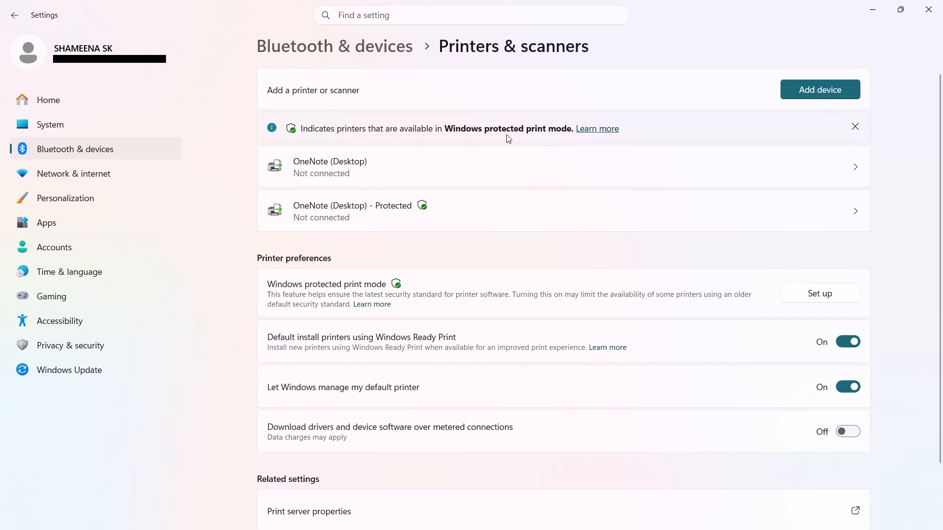
Dismiss the Windows protected print mode notice and close Settings to return to the report's print view in Word.
scroll(522, 181, up, 2)
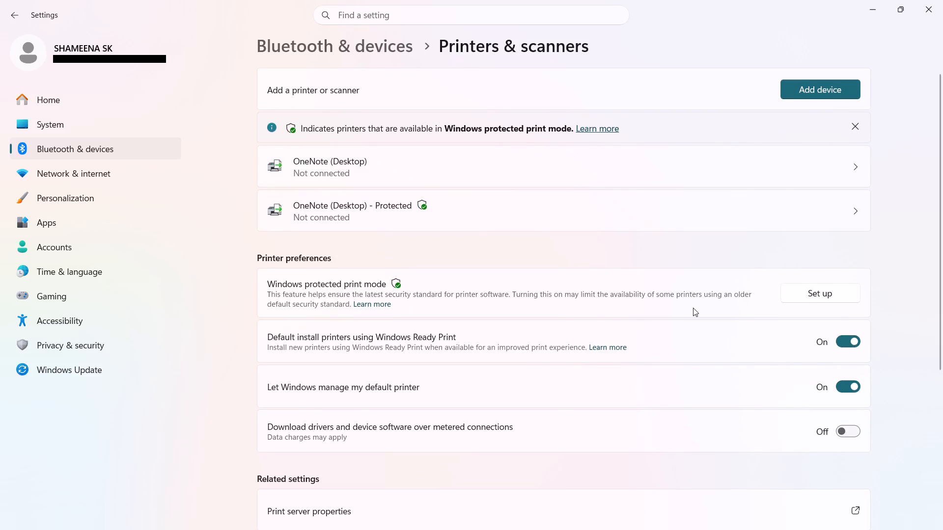
scroll(364, 321, down, 2)
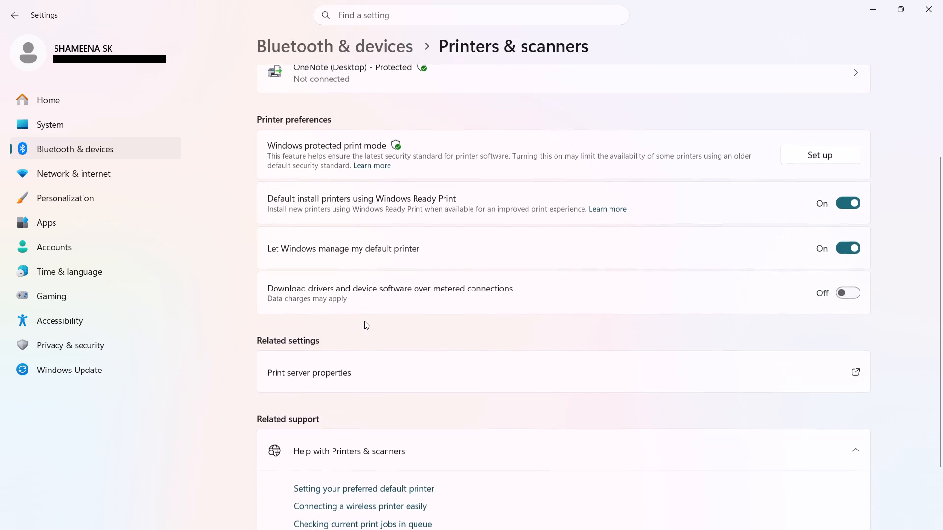
scroll(366, 380, up, 3)
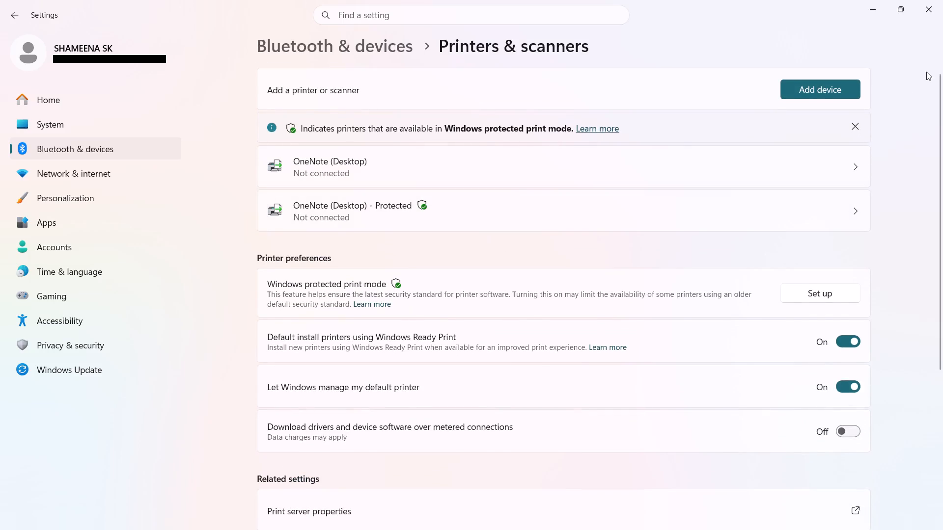
click(850, 128)
click(942, 0)
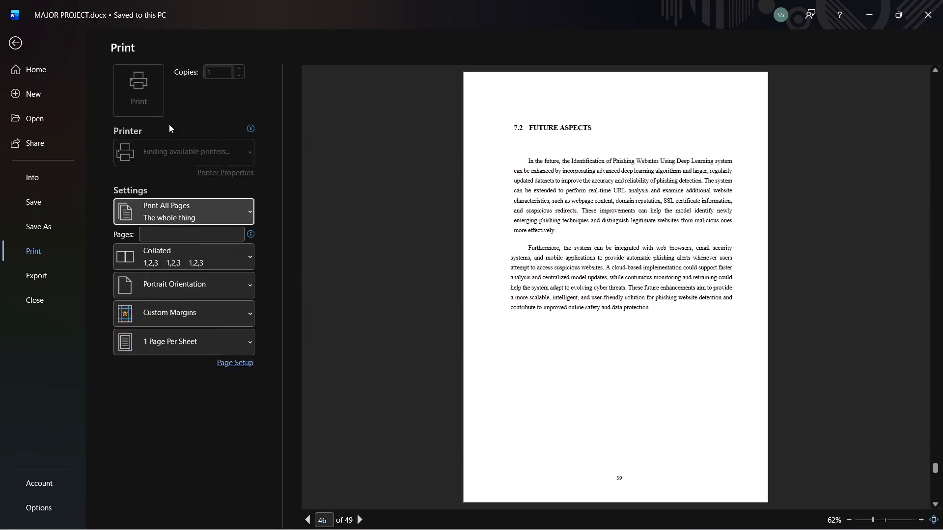
Examine the report's pages in the print preview, including the abstract, table of contents, list of figures and title page.
scroll(719, 129, down, 6)
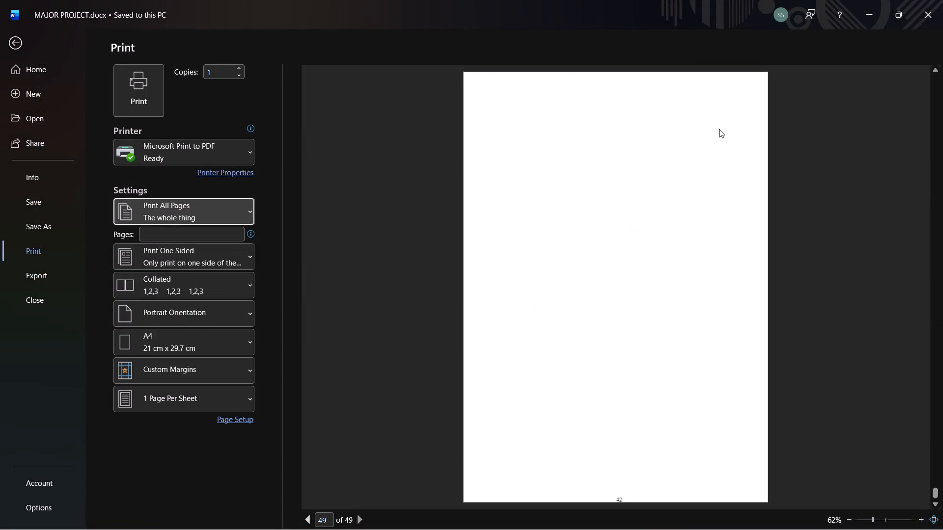
scroll(719, 129, down, 6)
scroll(719, 129, up, 20)
scroll(719, 129, up, 13)
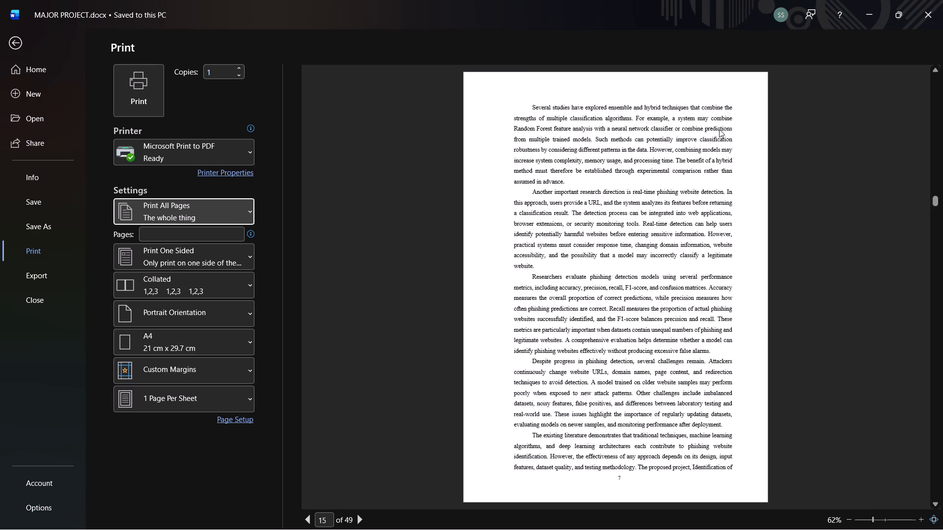
scroll(719, 129, up, 20)
scroll(719, 129, up, 2)
scroll(719, 129, down, 4)
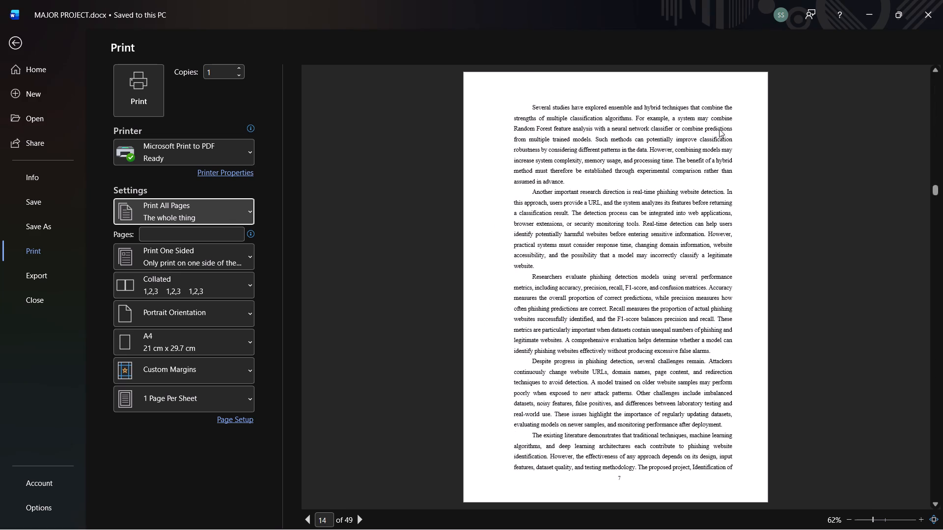
scroll(719, 129, down, 2)
scroll(719, 129, up, 8)
scroll(719, 129, down, 1)
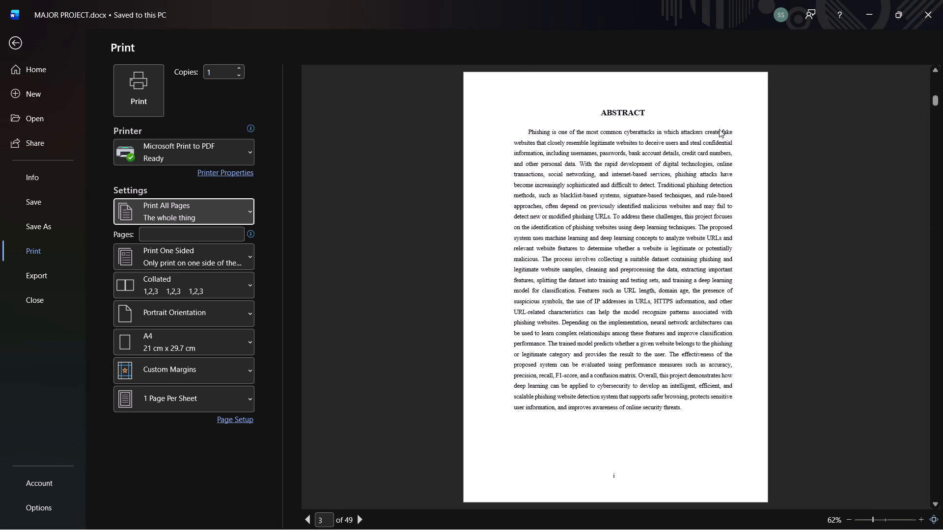
scroll(719, 129, down, 1)
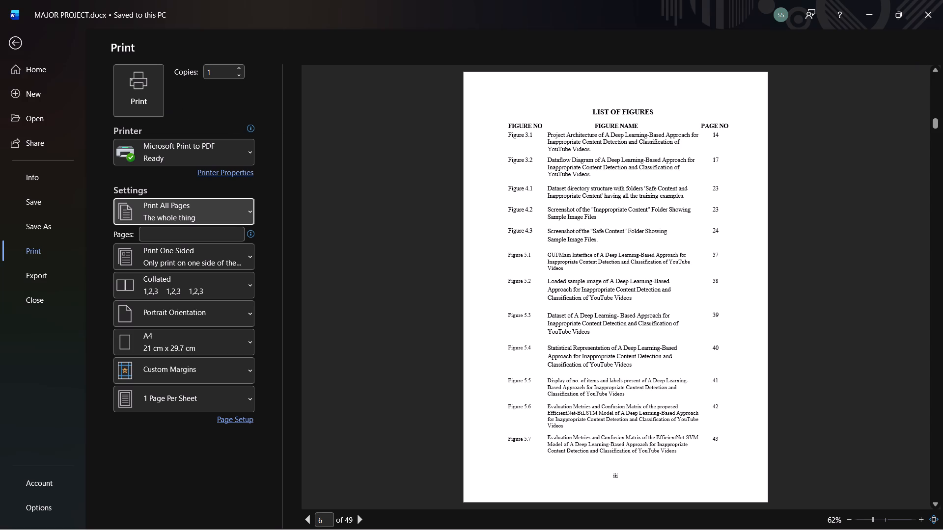
scroll(795, 281, down, 1)
scroll(795, 281, up, 2)
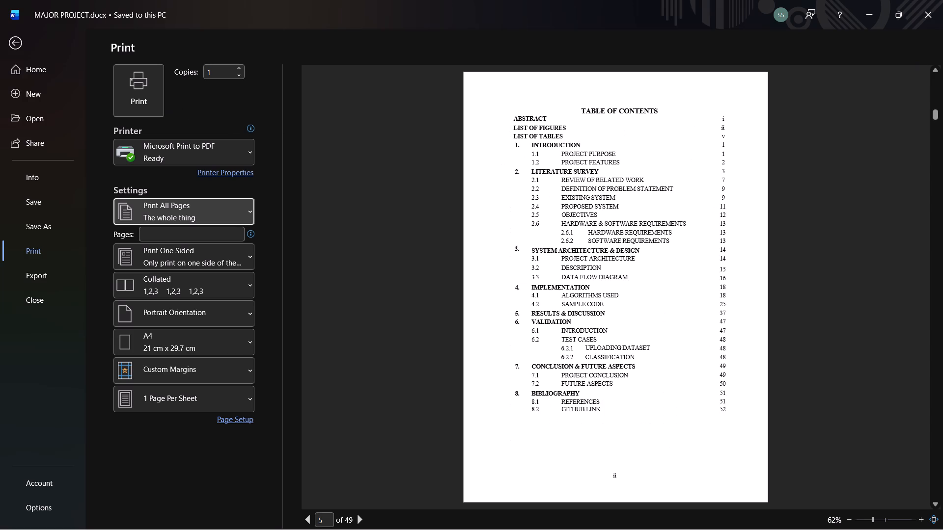
scroll(795, 281, up, 3)
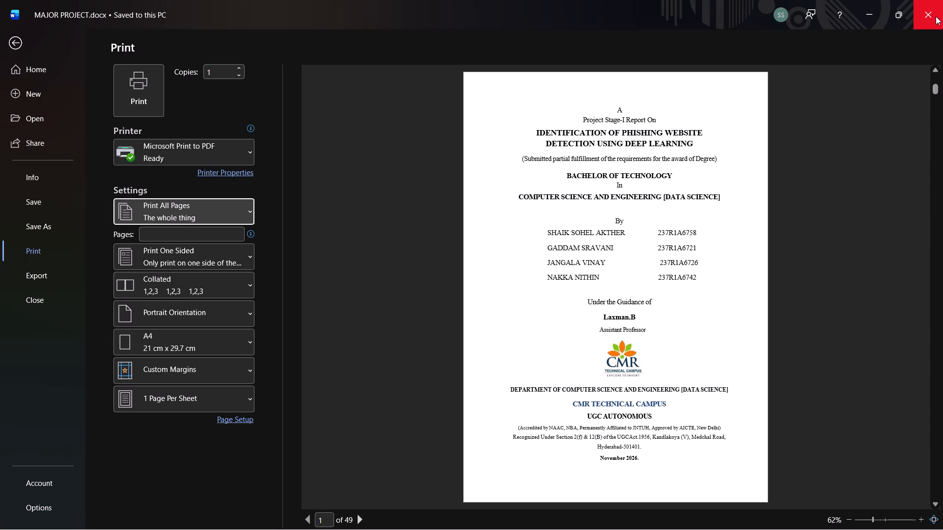
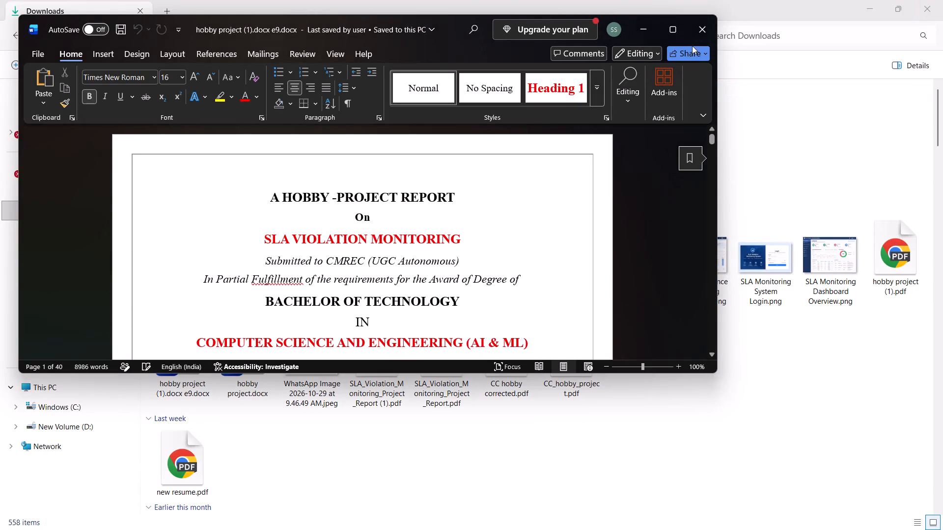
Close the SLA Violation Monitoring hobby project report and open the New Volume (D:) drive in File Explorer.
click(701, 26)
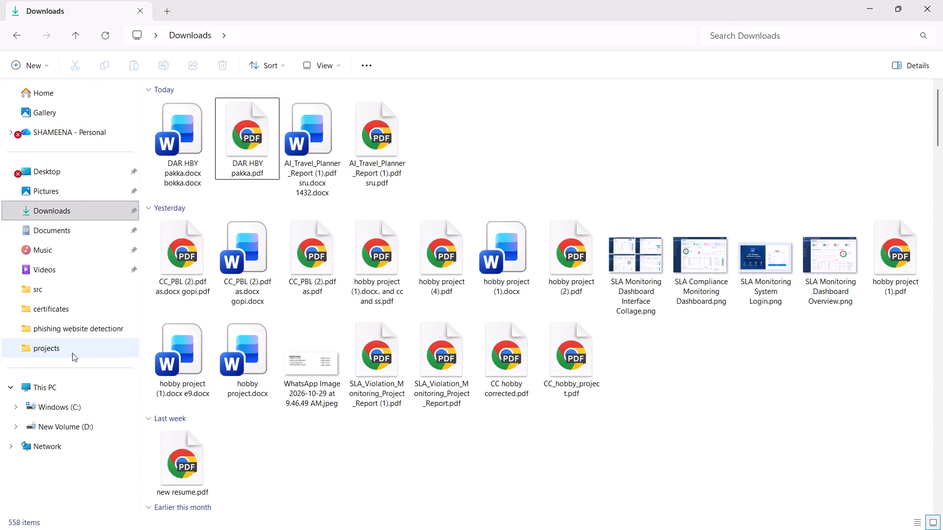
click(50, 421)
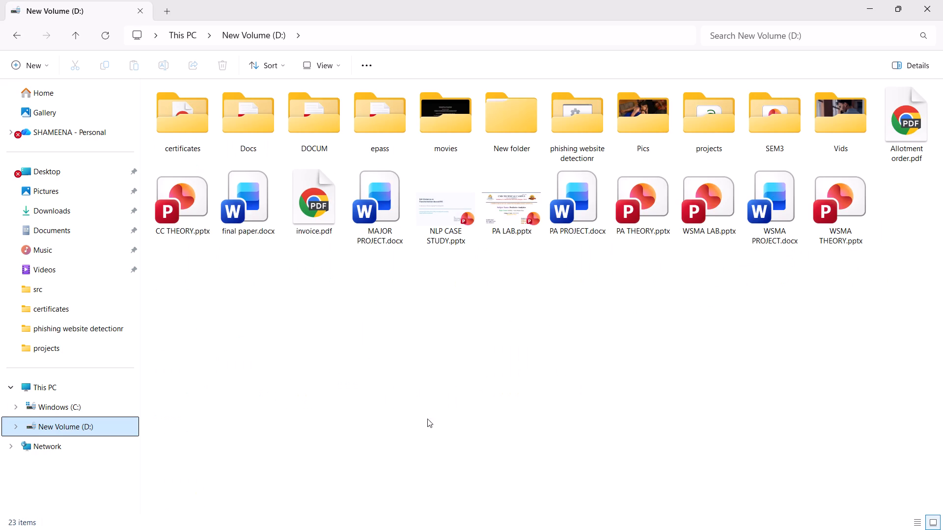
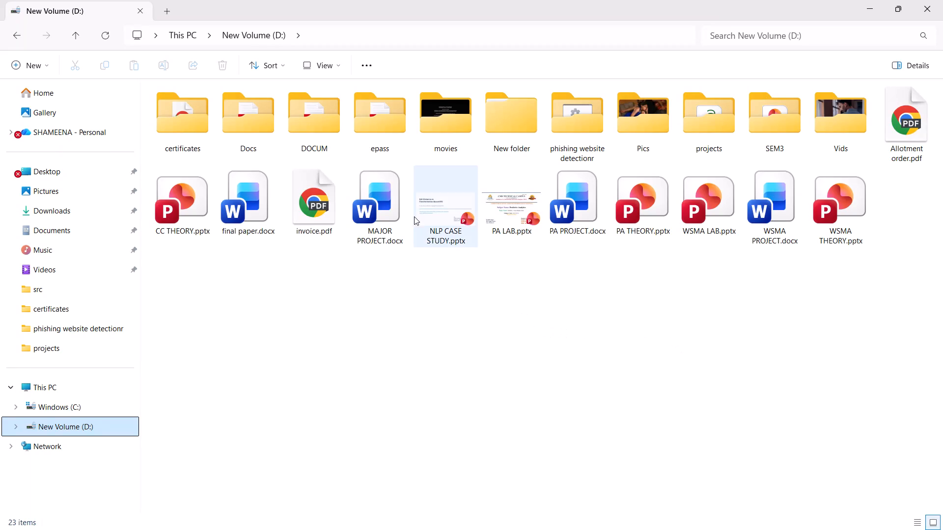
Pick up the MAJOR PROJECT.docx file on the New Volume (D:) drive to carry it over to another open app.
click(394, 196)
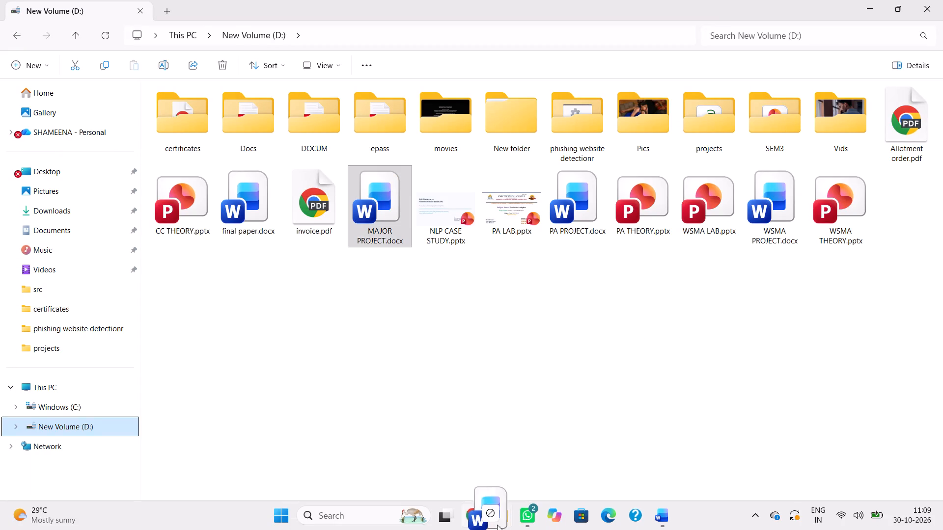